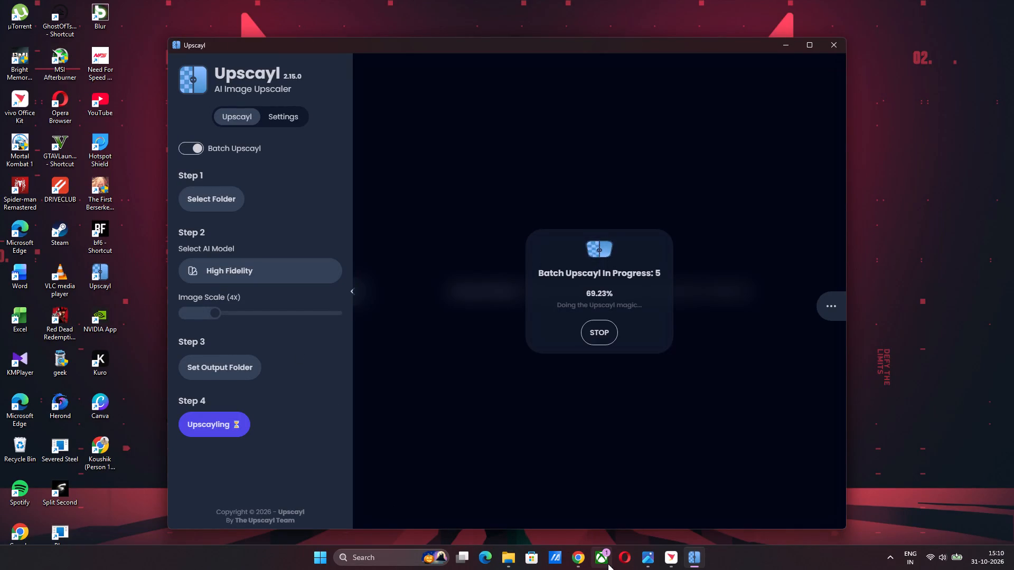
# Switch to the WallNexa Mockup Studio page in Chrome and delete the tiger and bonsai tree artworks from the Artwork Library.
pyautogui.click(581, 552)
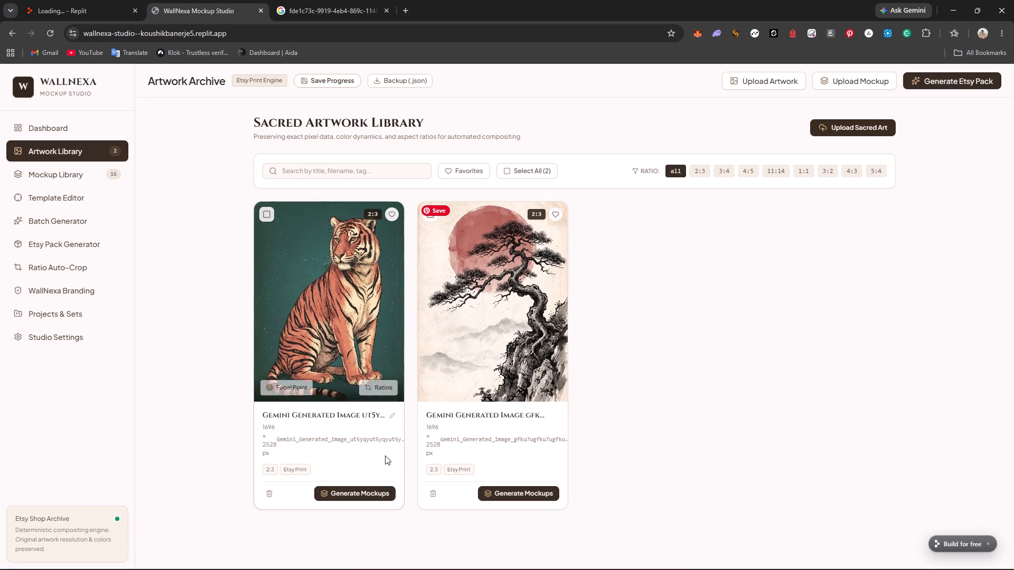
pyautogui.click(270, 491)
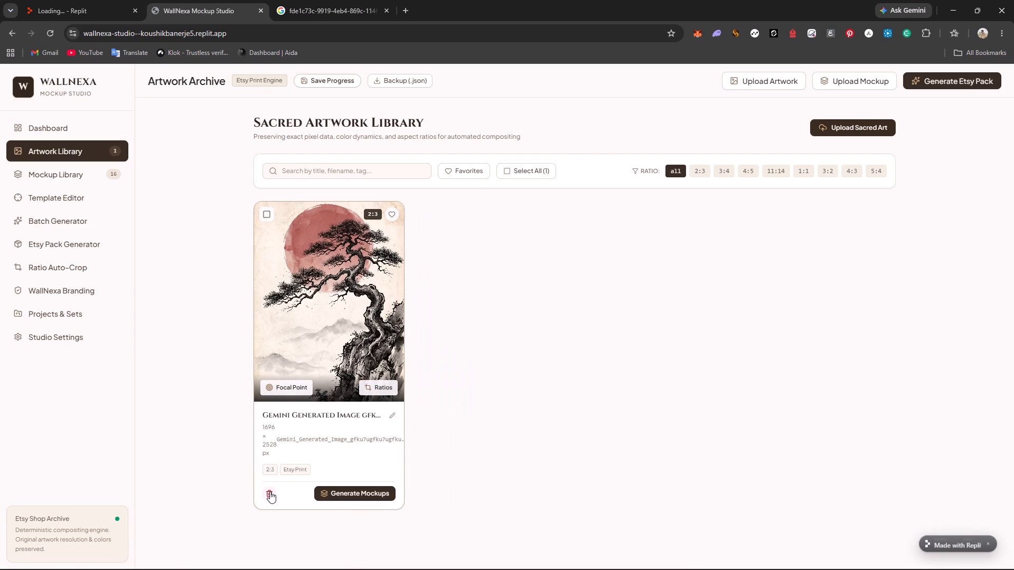
pyautogui.click(270, 491)
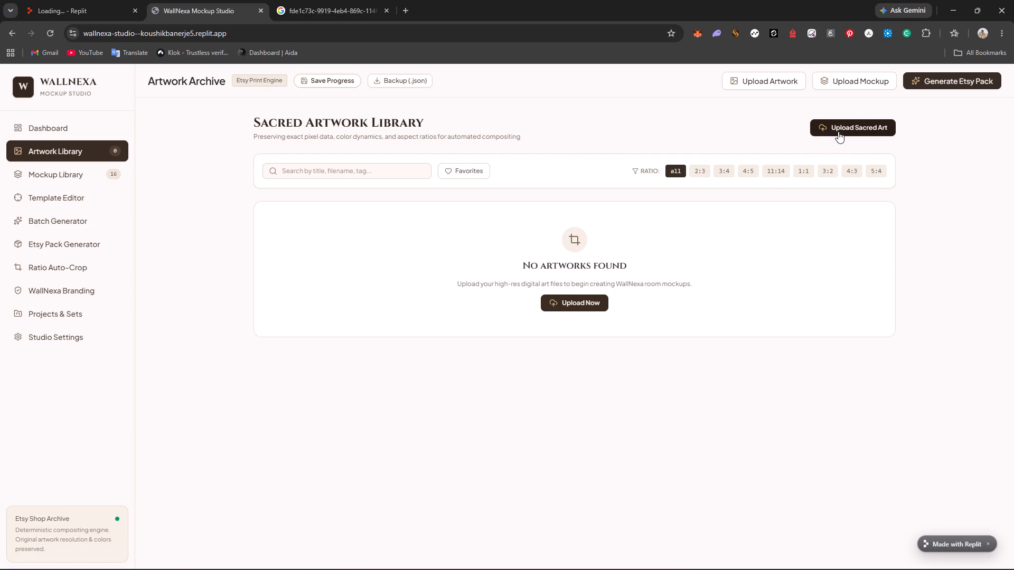
# Import all 20 JPEG images from the vivo Office Kit folder in Downloads into the Artwork Library.
pyautogui.click(596, 304)
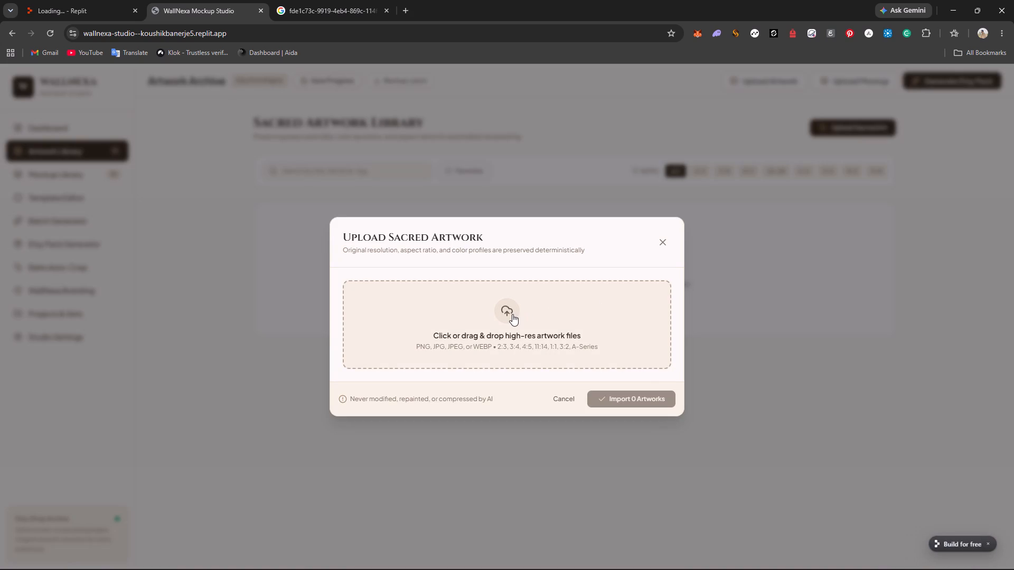
pyautogui.click(512, 313)
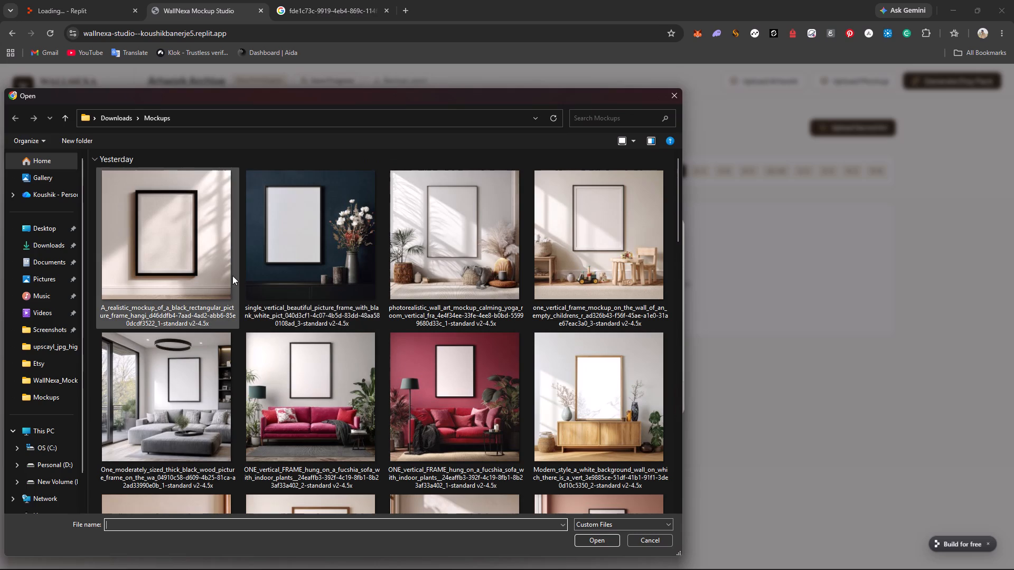
pyautogui.click(44, 248)
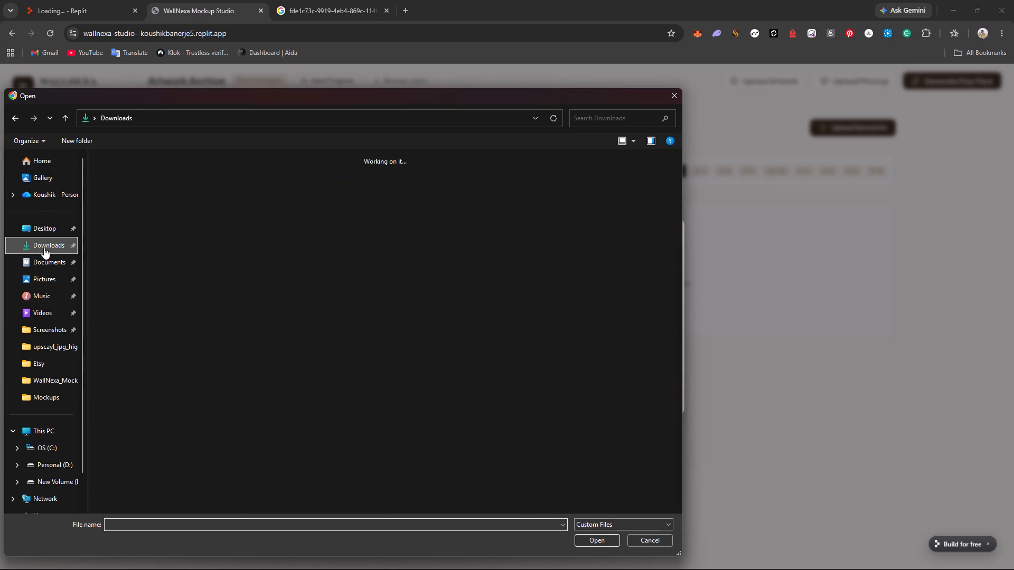
pyautogui.doubleClick(115, 199)
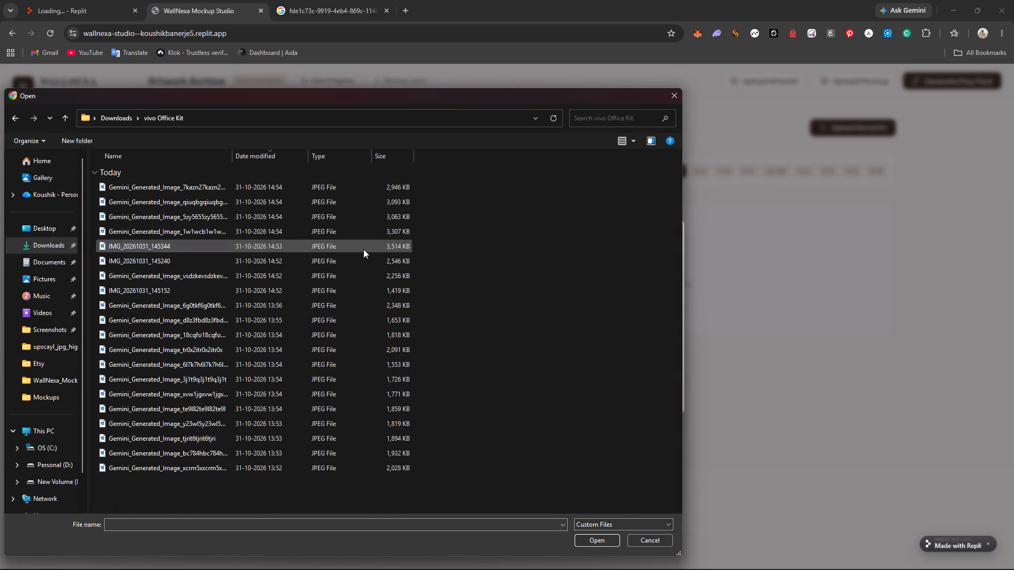
pyautogui.moveTo(520, 194); pyautogui.dragTo(250, 454)
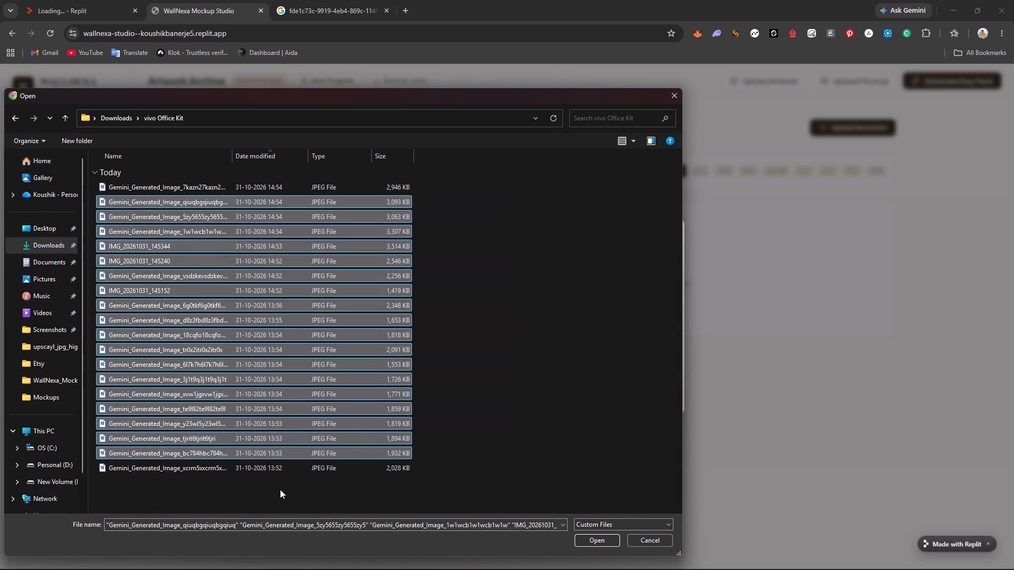
pyautogui.moveTo(285, 493); pyautogui.dragTo(288, 193)
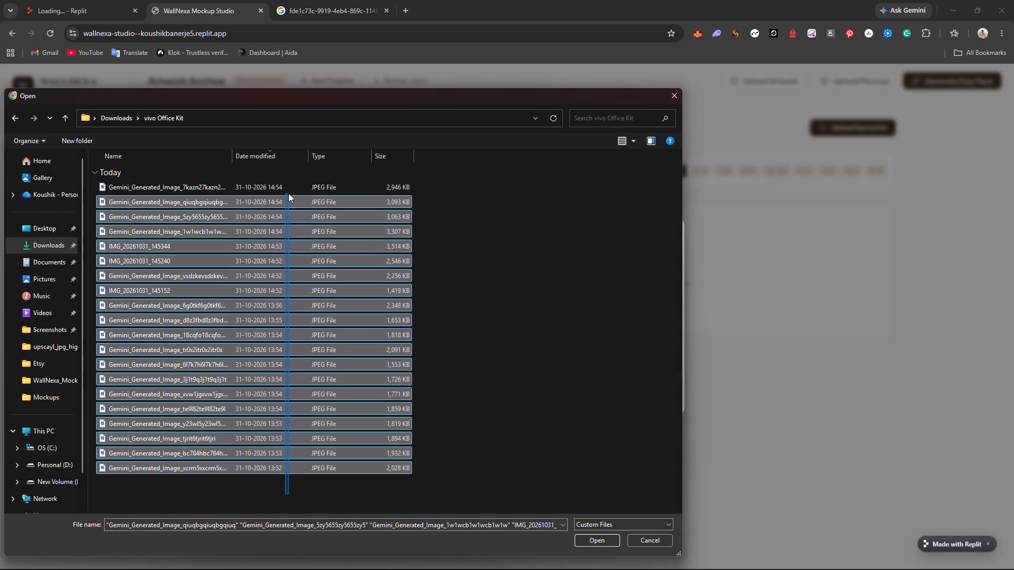
pyautogui.moveTo(288, 193); pyautogui.dragTo(288, 188)
pyautogui.click(592, 543)
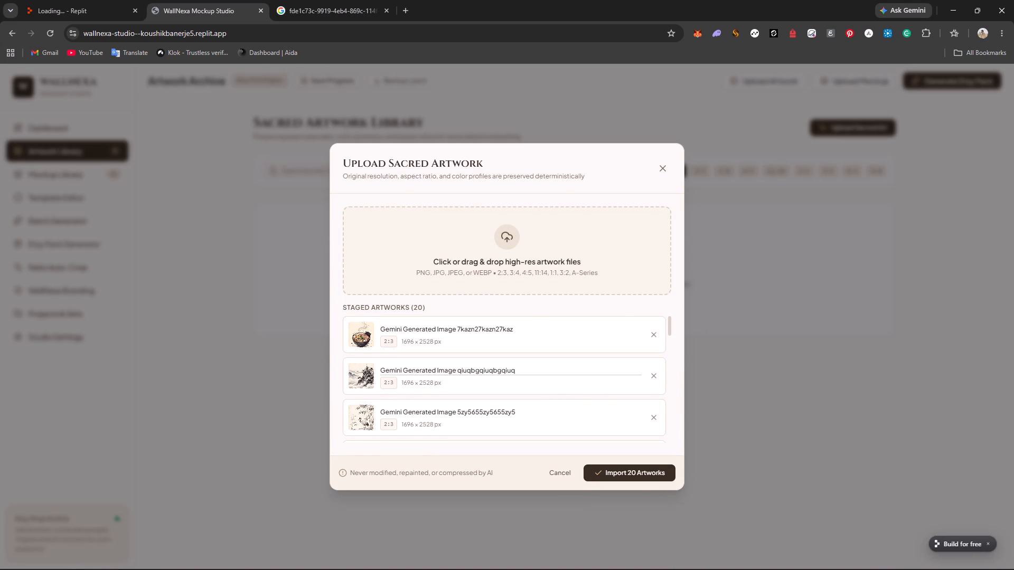
pyautogui.scroll(-7, 552, 360)
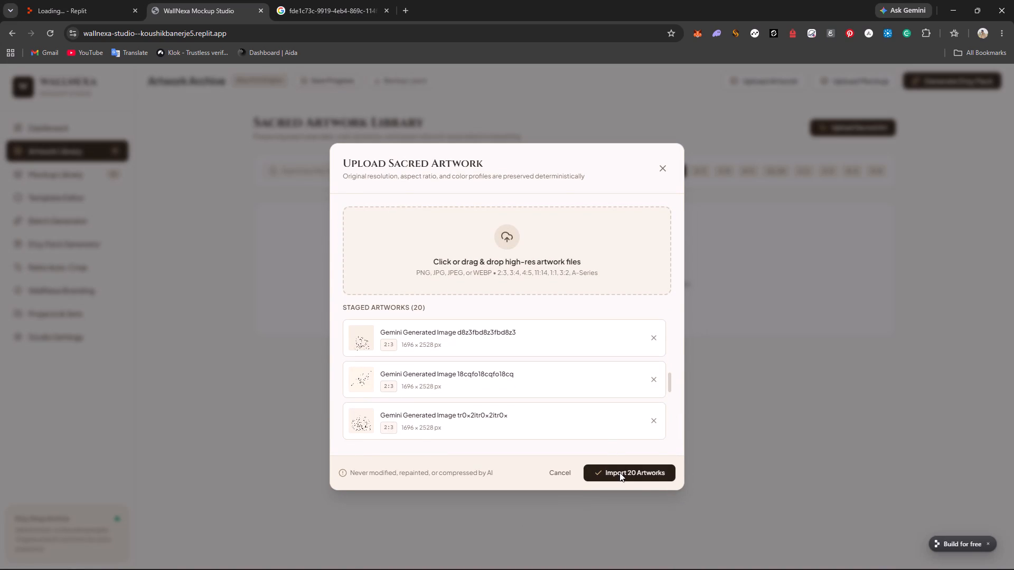
pyautogui.click(619, 472)
# Show the hidden system tray icons.
pyautogui.click(896, 569)
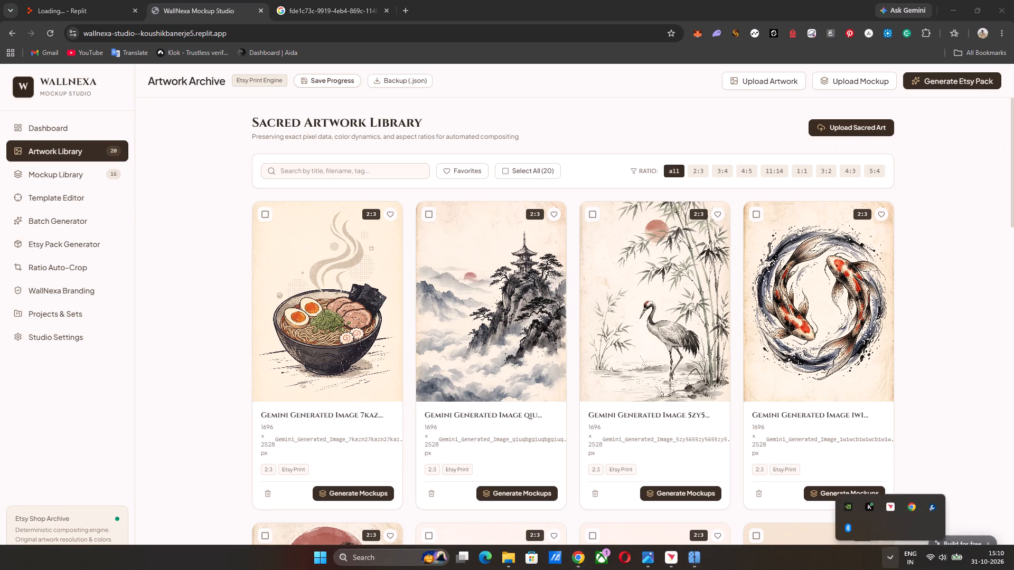
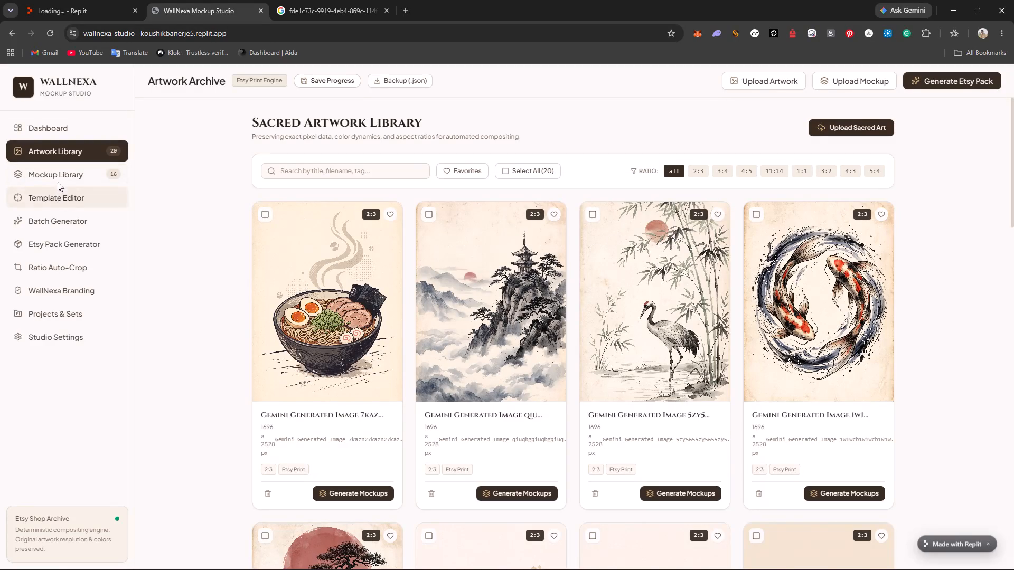
# Review the calibrated mockup templates P01 through P16 one by one in the Template Editor, checking how the artwork fits each frame.
pyautogui.click(58, 179)
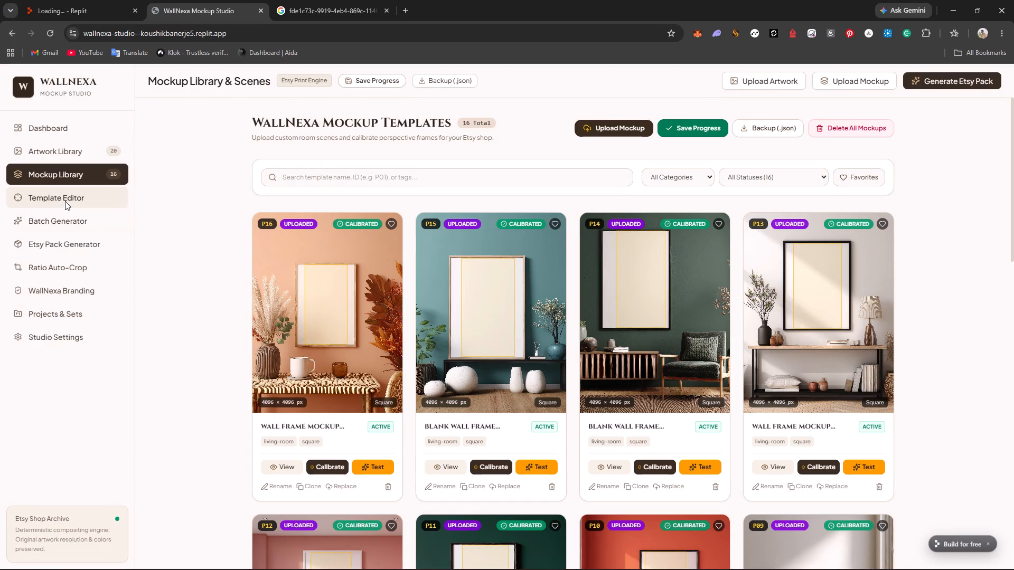
pyautogui.click(64, 203)
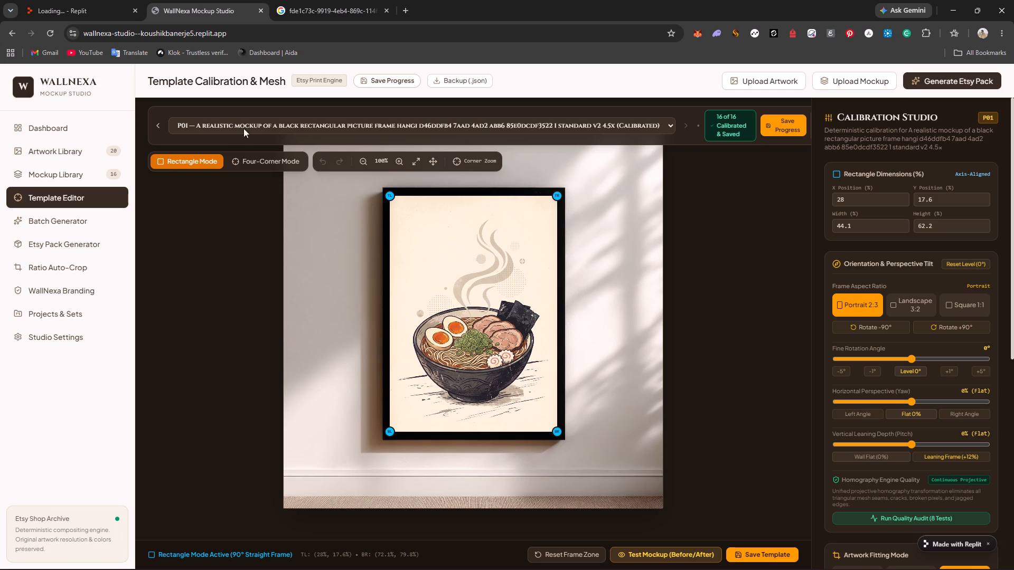
pyautogui.click(156, 122)
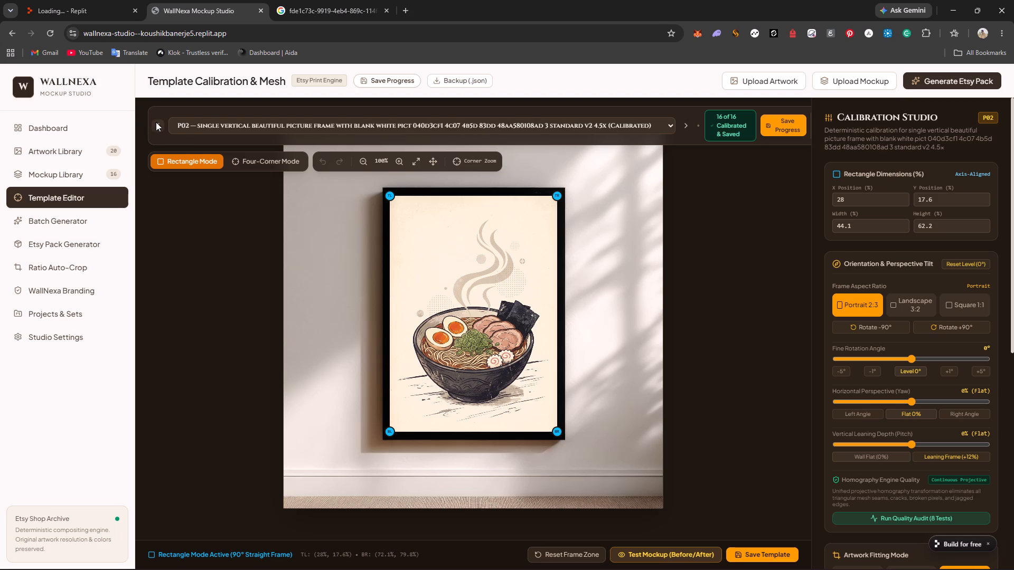
pyautogui.click(156, 122)
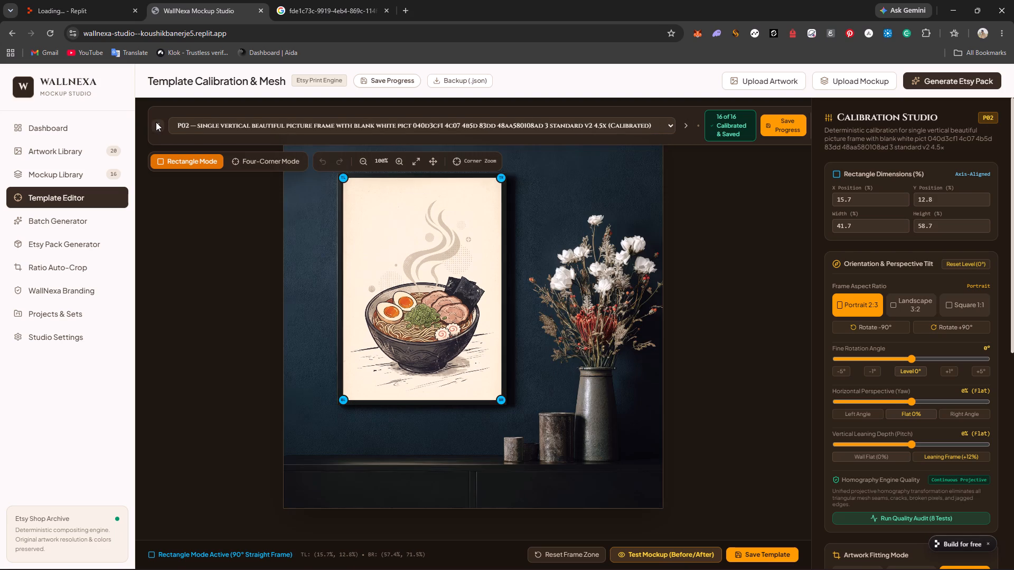
pyautogui.click(156, 122)
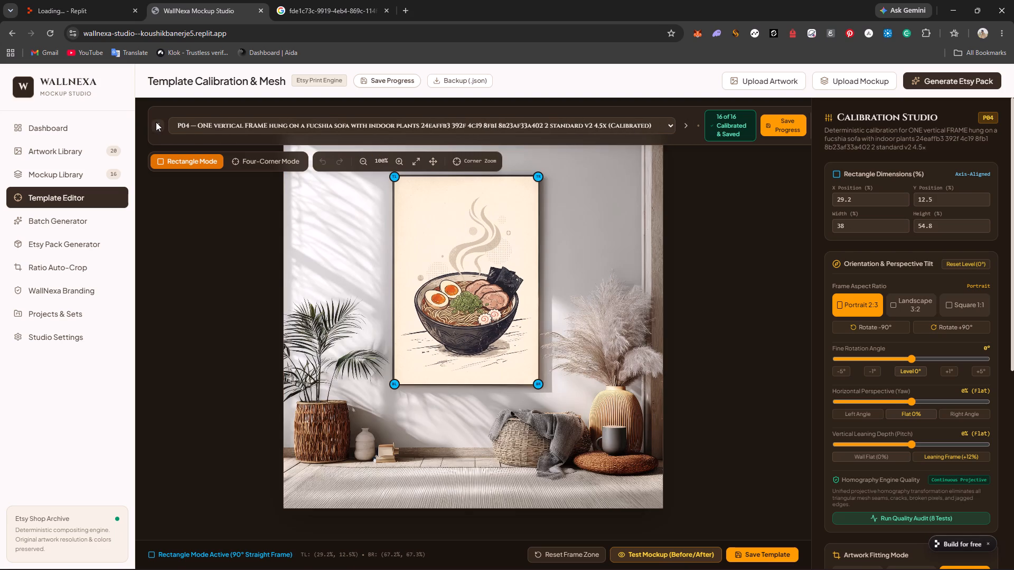
pyautogui.click(156, 122)
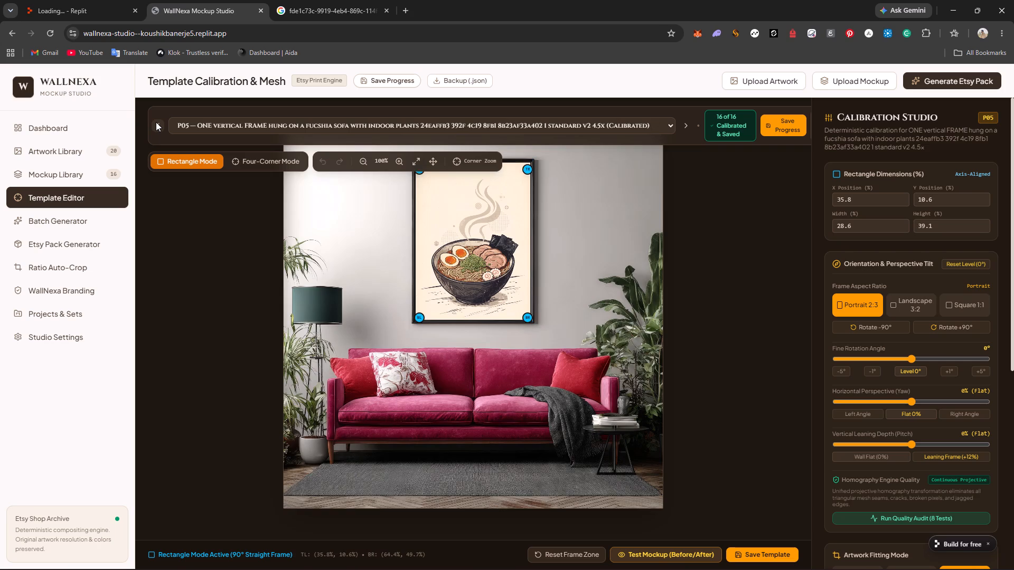
pyautogui.click(156, 122)
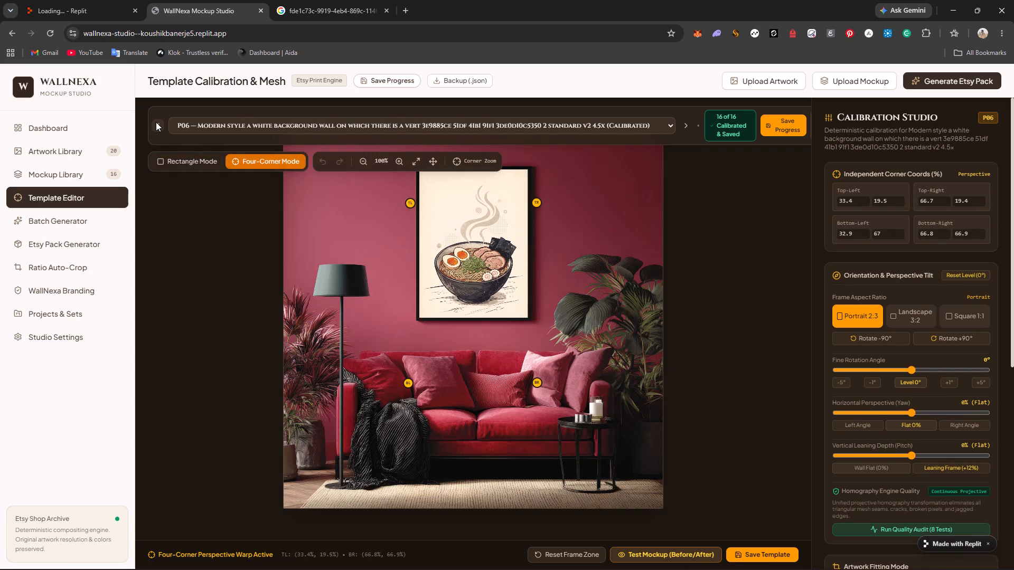
pyautogui.click(156, 122)
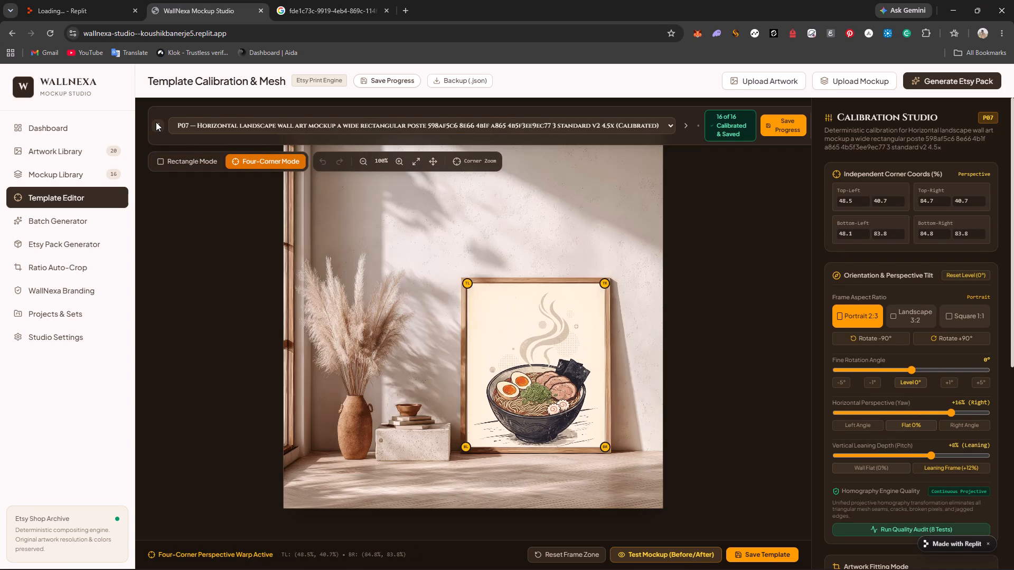
pyautogui.click(156, 122)
pyautogui.click(156, 122)
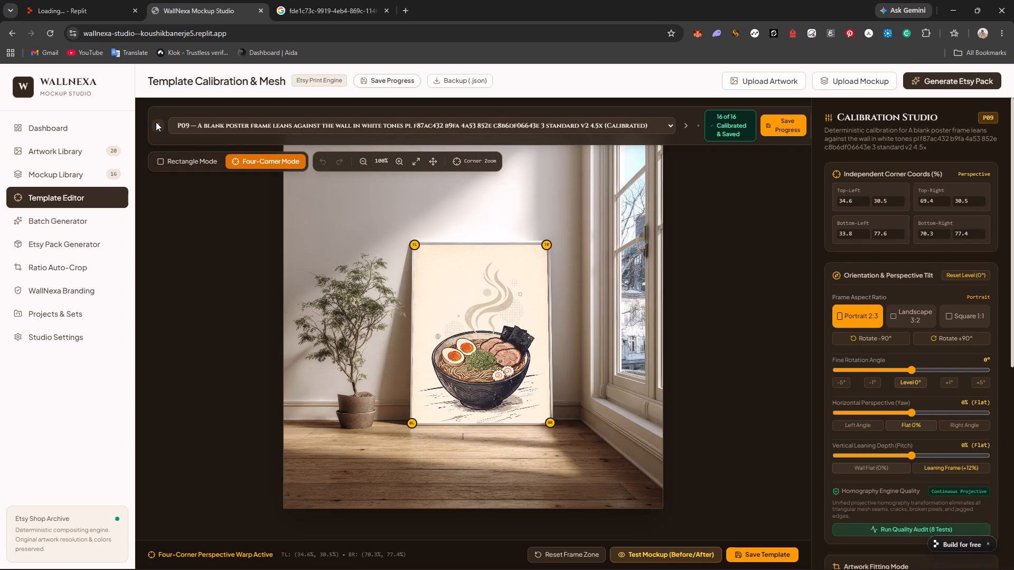
pyautogui.click(156, 122)
pyautogui.click(156, 122)
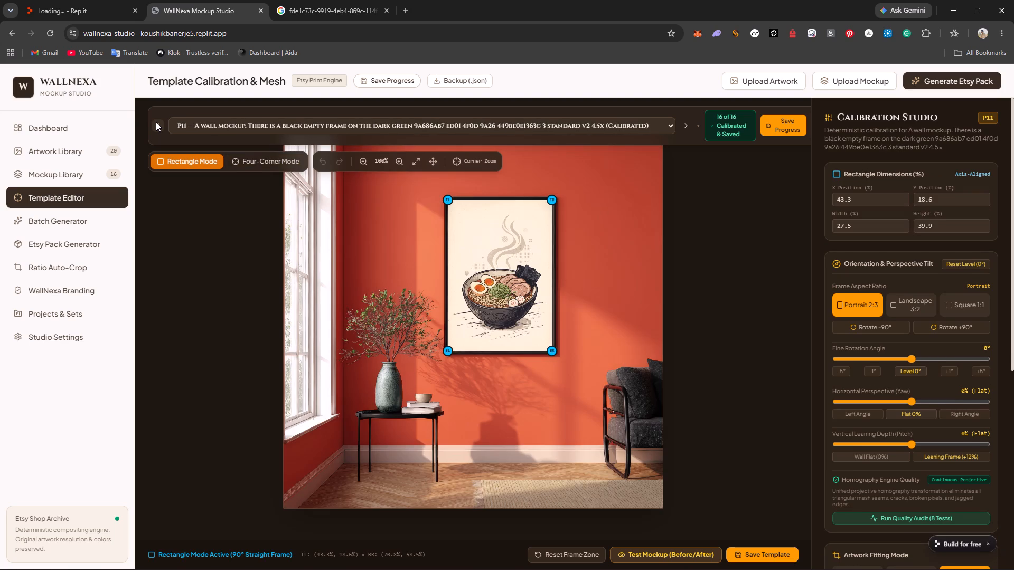
pyautogui.click(156, 122)
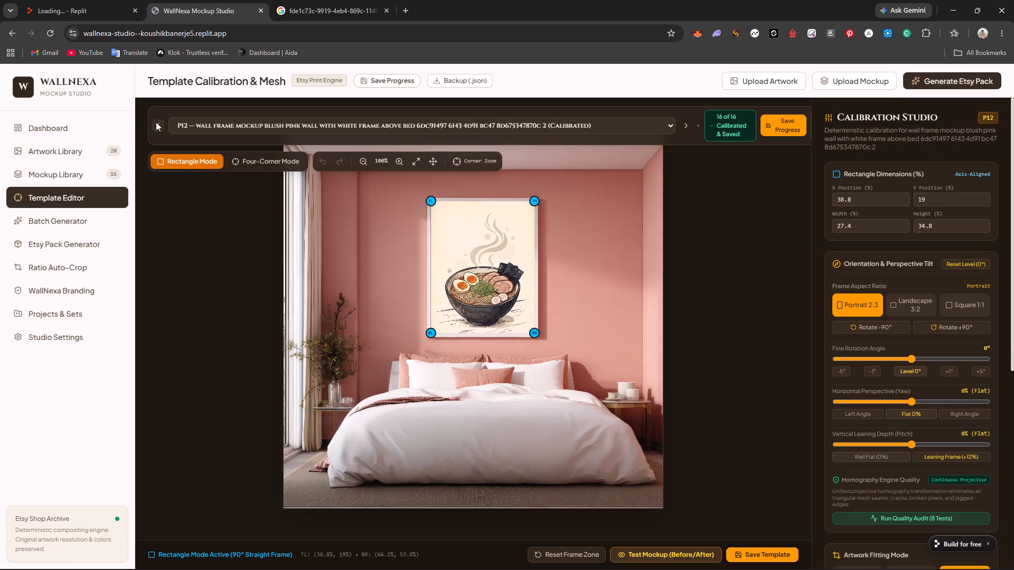
pyautogui.click(156, 122)
pyautogui.click(156, 122)
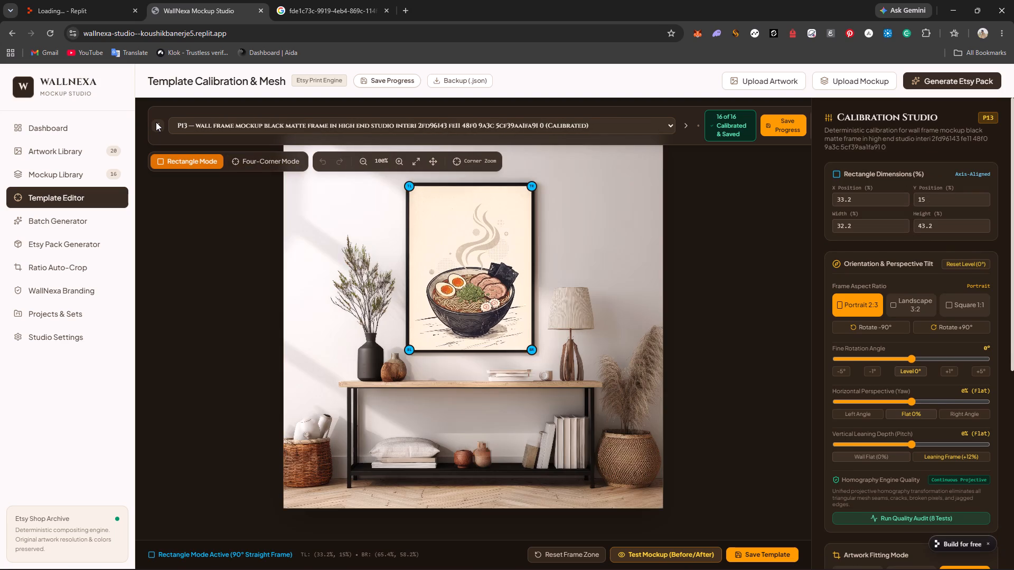
pyautogui.click(156, 122)
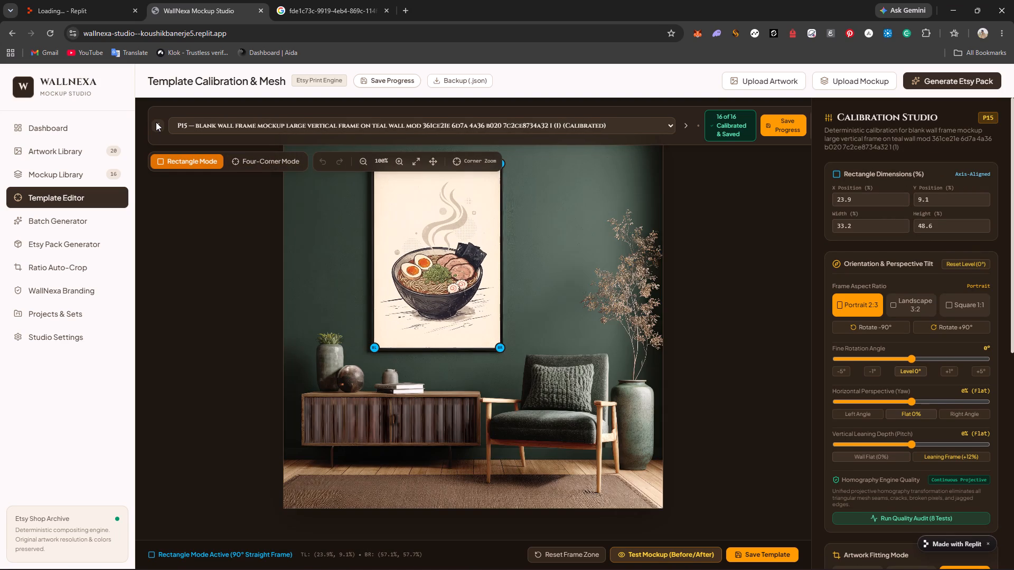
pyautogui.click(156, 122)
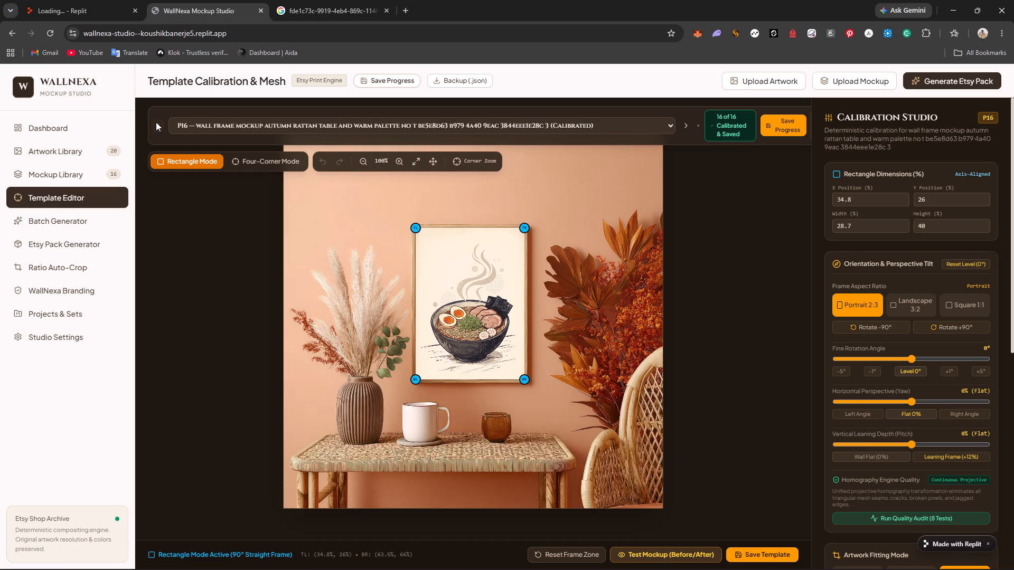
pyautogui.click(156, 122)
pyautogui.click(687, 122)
pyautogui.click(687, 122)
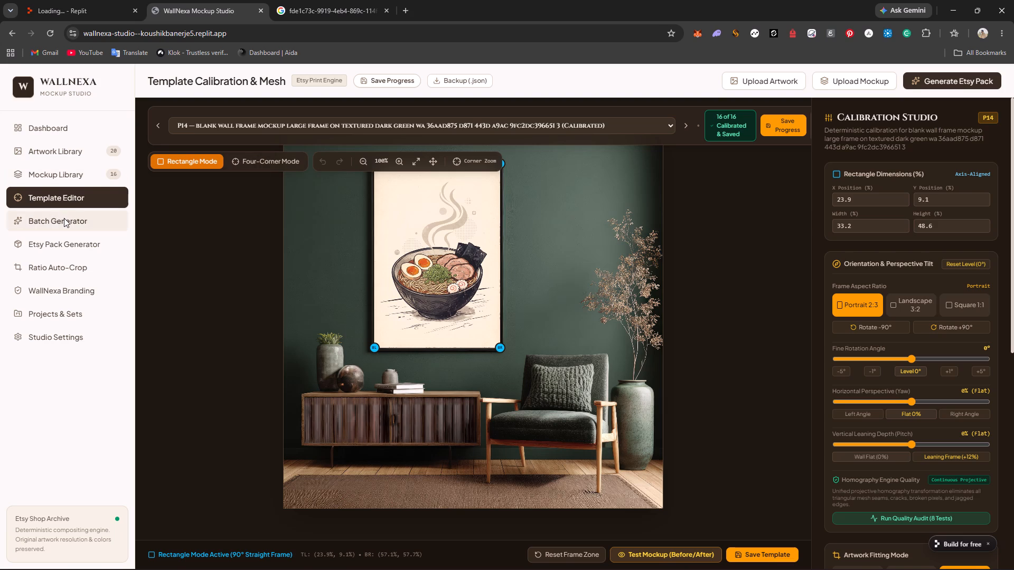
# Look through all the mockup templates in the Mockup Library, down to P01.
pyautogui.click(72, 179)
pyautogui.scroll(-5, 655, 332)
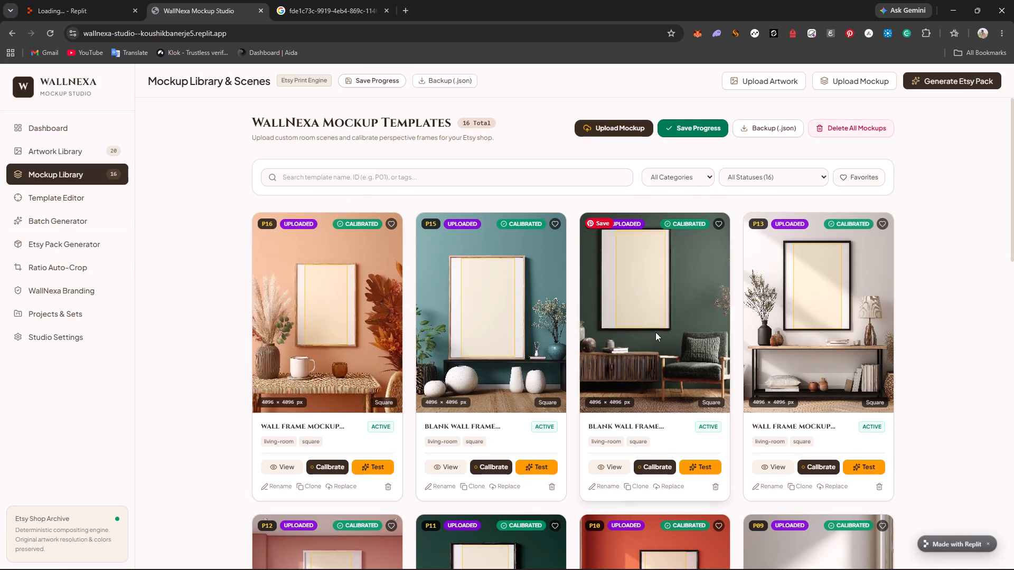
pyautogui.scroll(-7, 799, 377)
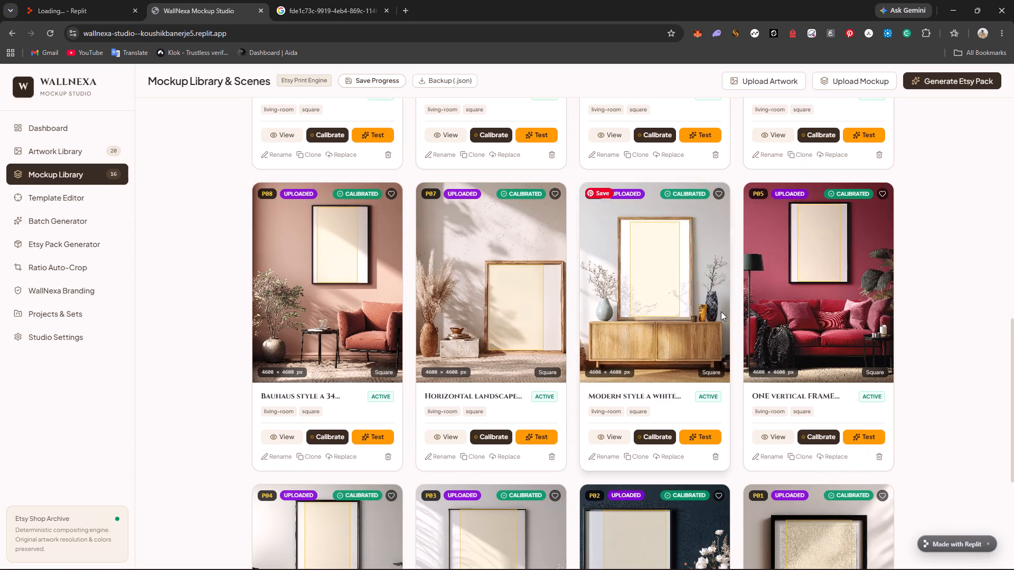
pyautogui.scroll(-13, 941, 369)
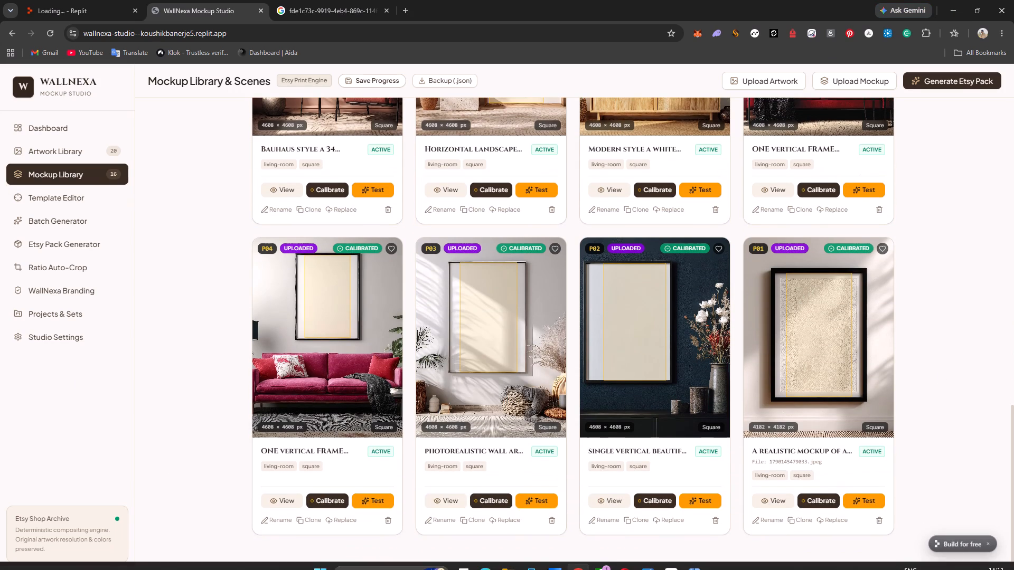
# Switch to the upscale File Explorer window, go up to Personal (D:), and tile the window side by side with the WallNexa page.
pyautogui.click(504, 553)
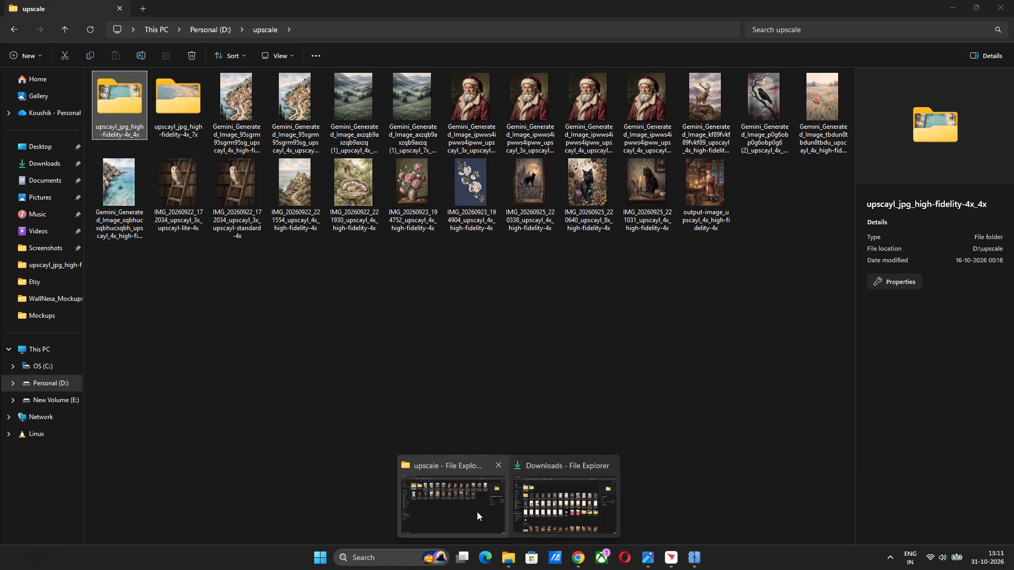
pyautogui.click(477, 511)
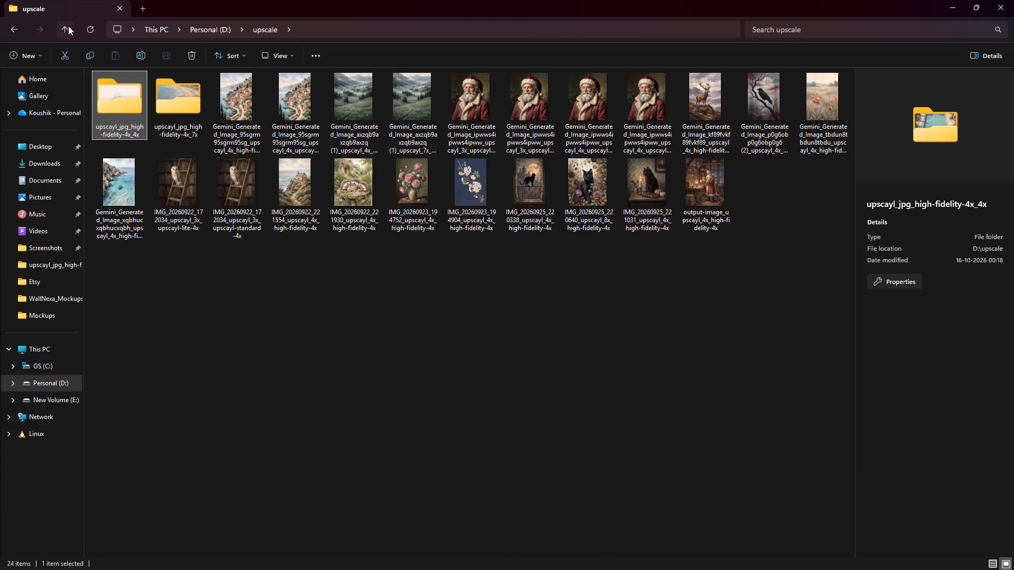
pyautogui.click(68, 26)
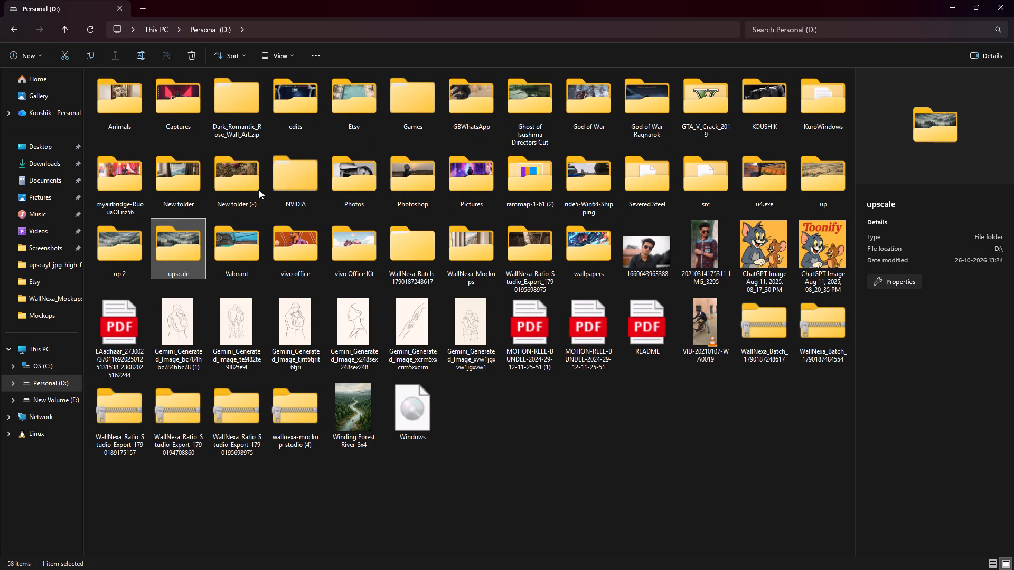
pyautogui.click(983, 2)
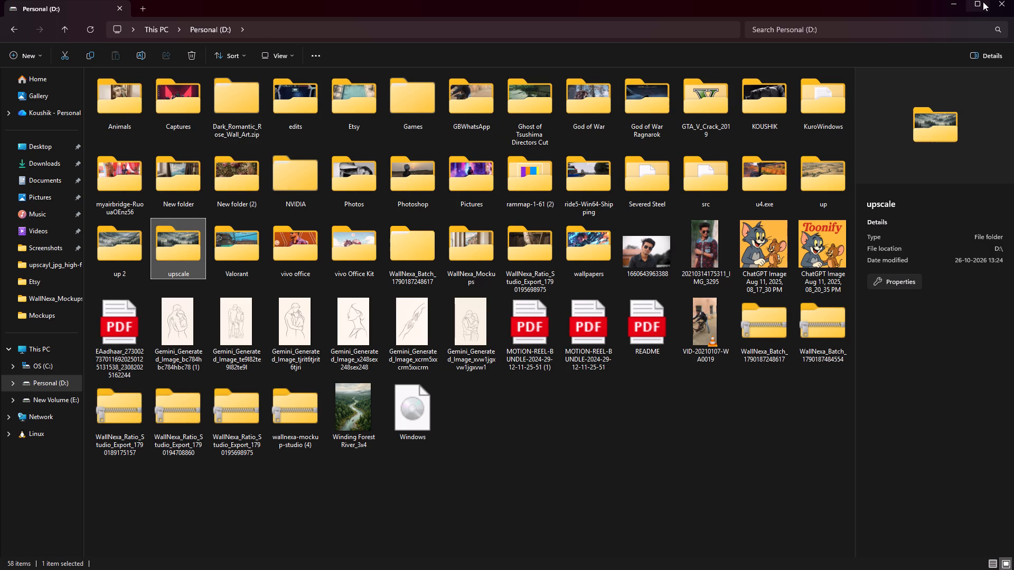
pyautogui.click(977, 2)
pyautogui.moveTo(886, 4); pyautogui.dragTo(666, 149)
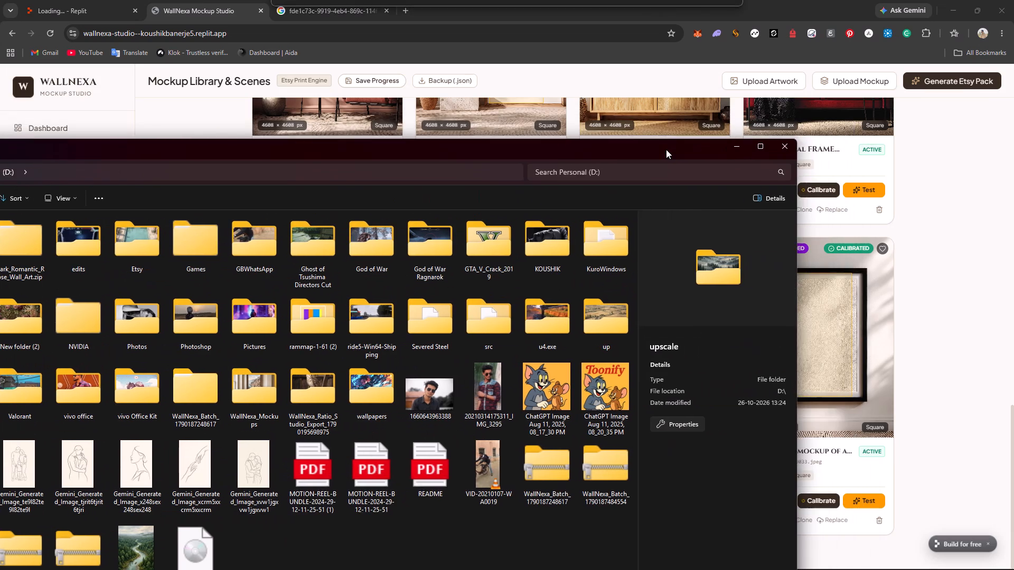
pyautogui.moveTo(666, 149); pyautogui.dragTo(280, 41)
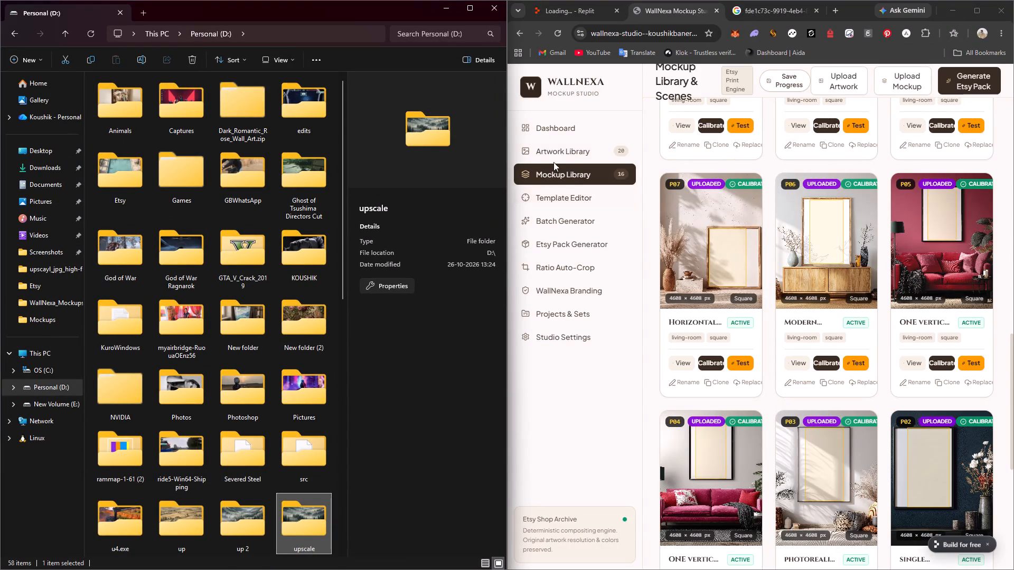
# Open the Mockups folder inside Downloads in File Explorer, beside the Mockup Library.
pyautogui.scroll(9, 818, 167)
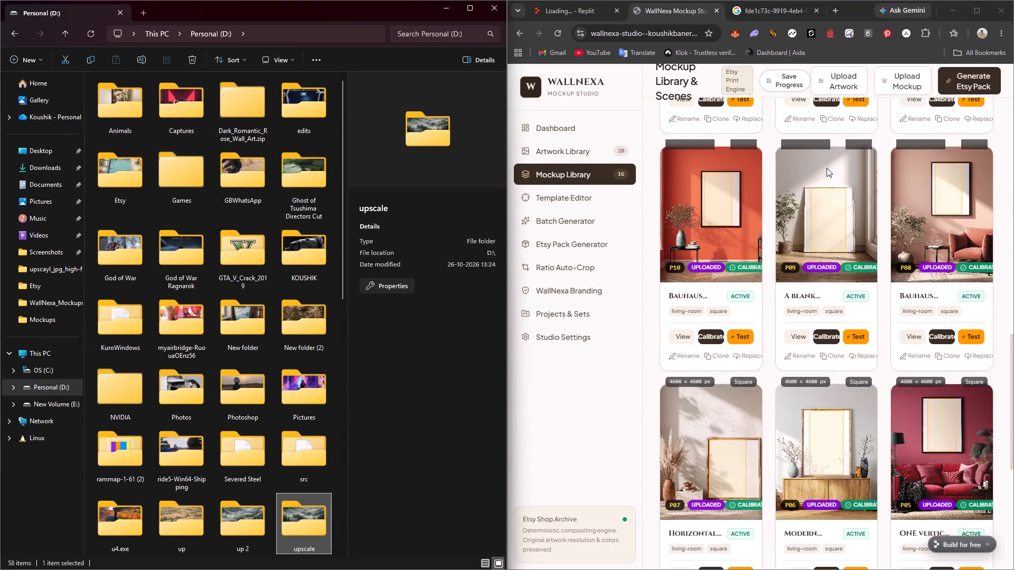
pyautogui.scroll(16, 827, 168)
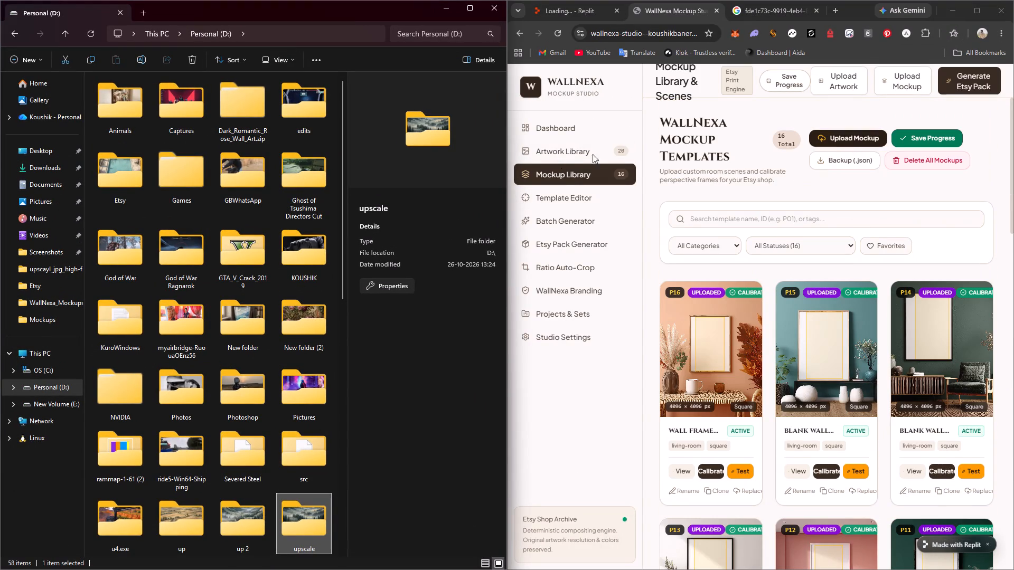
pyautogui.scroll(9, 130, 123)
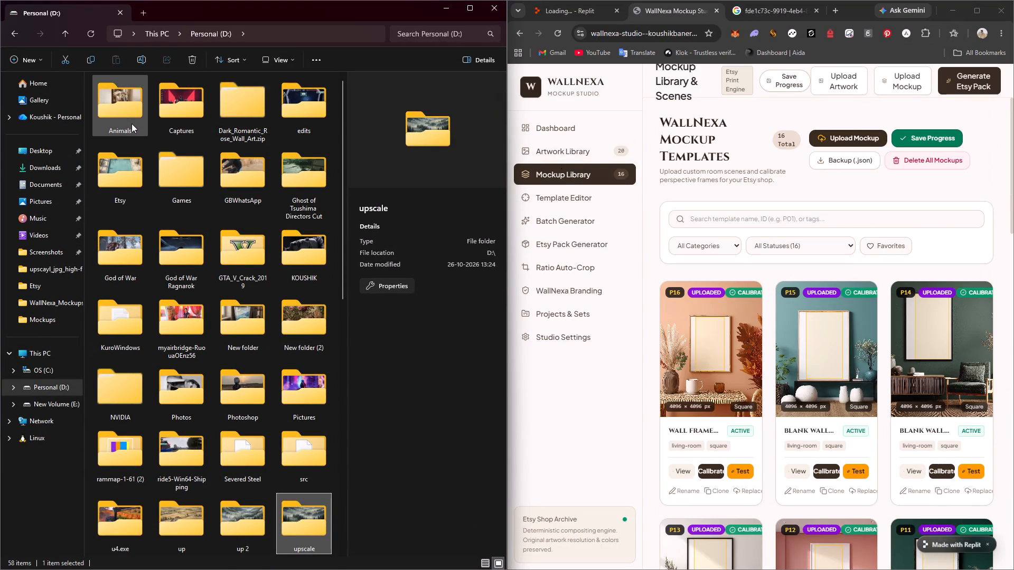
pyautogui.click(28, 172)
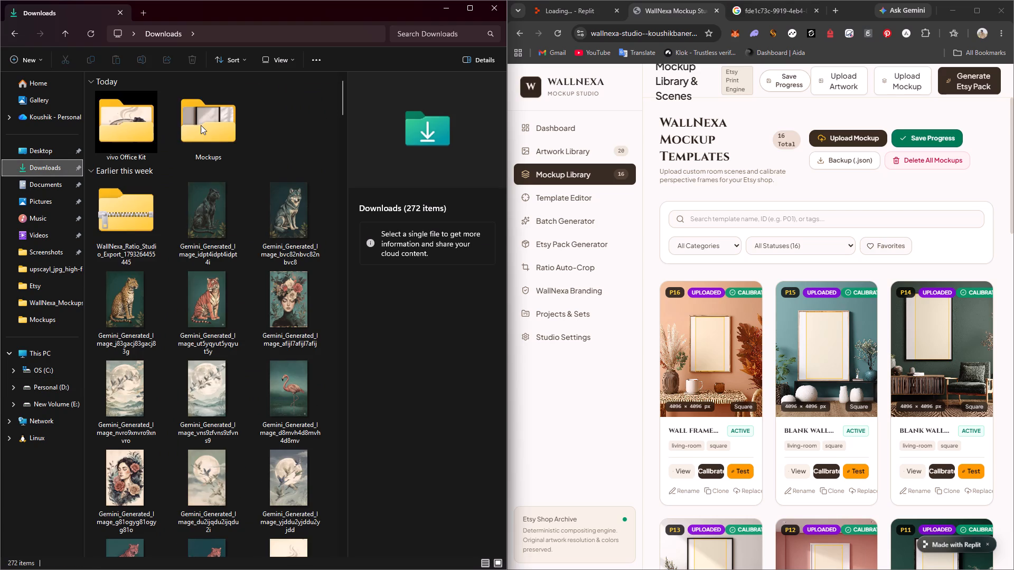
pyautogui.doubleClick(201, 125)
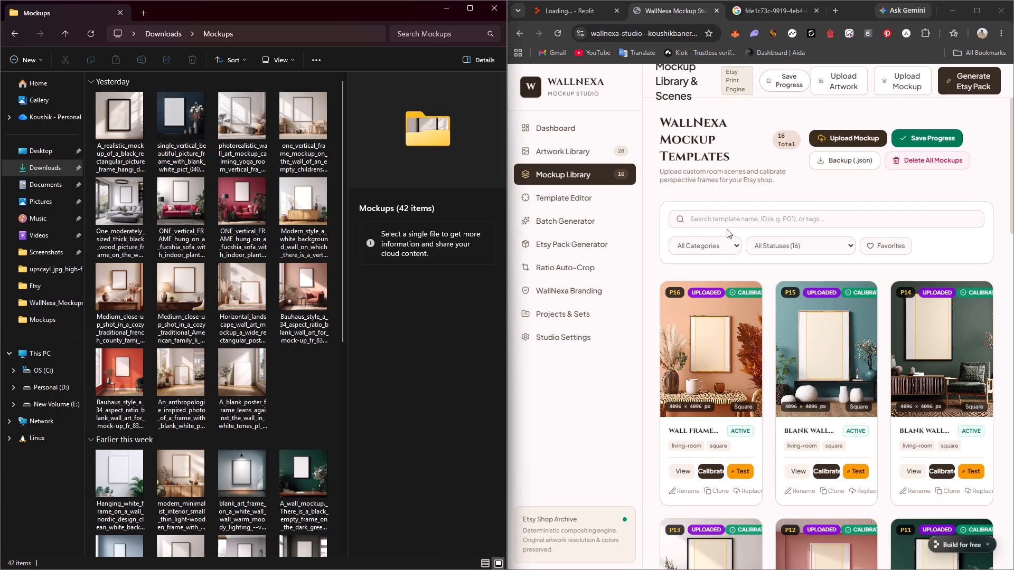
# Compare the templates in the Mockup Library with the images in the Downloads Mockups folder to find mockups not yet uploaded.
pyautogui.scroll(-20, 849, 242)
pyautogui.scroll(-6, 849, 242)
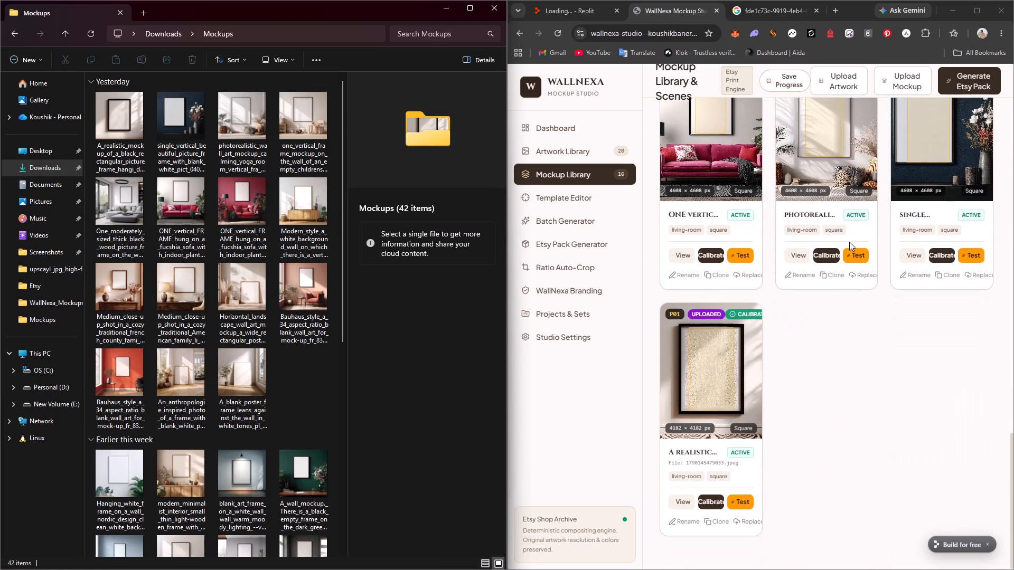
pyautogui.scroll(3, 821, 308)
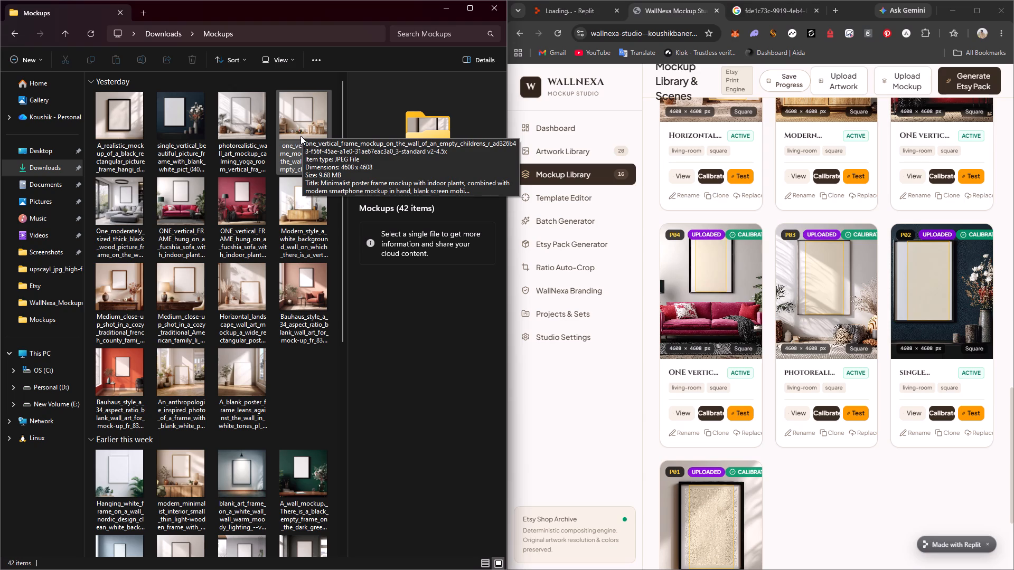
pyautogui.scroll(4, 832, 271)
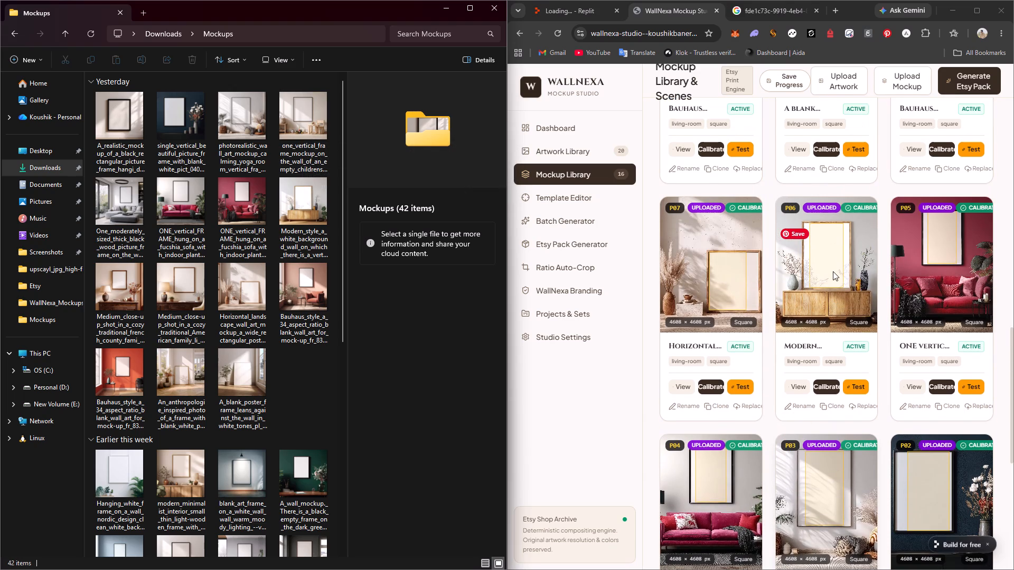
pyautogui.scroll(8, 833, 271)
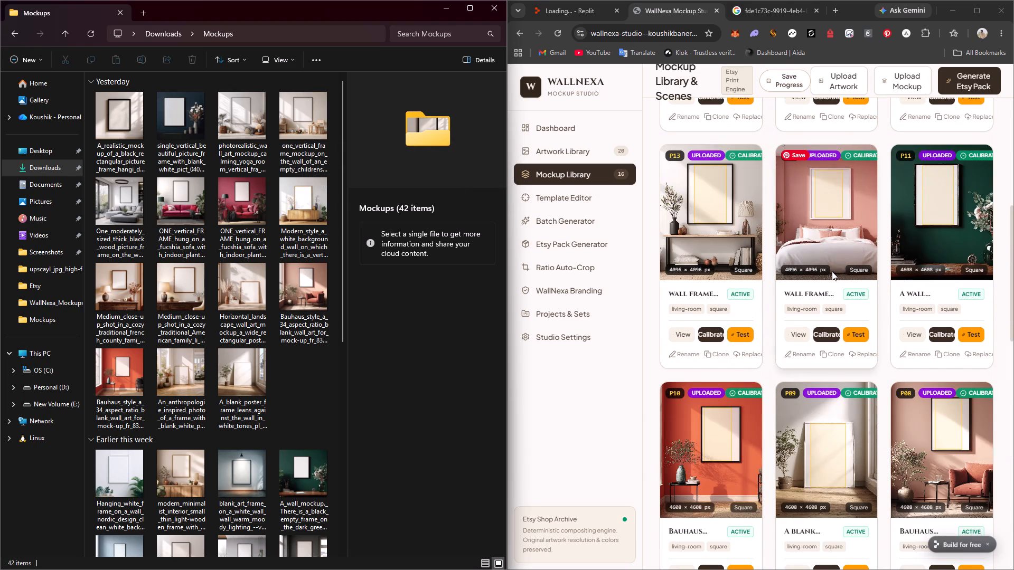
pyautogui.scroll(4, 829, 270)
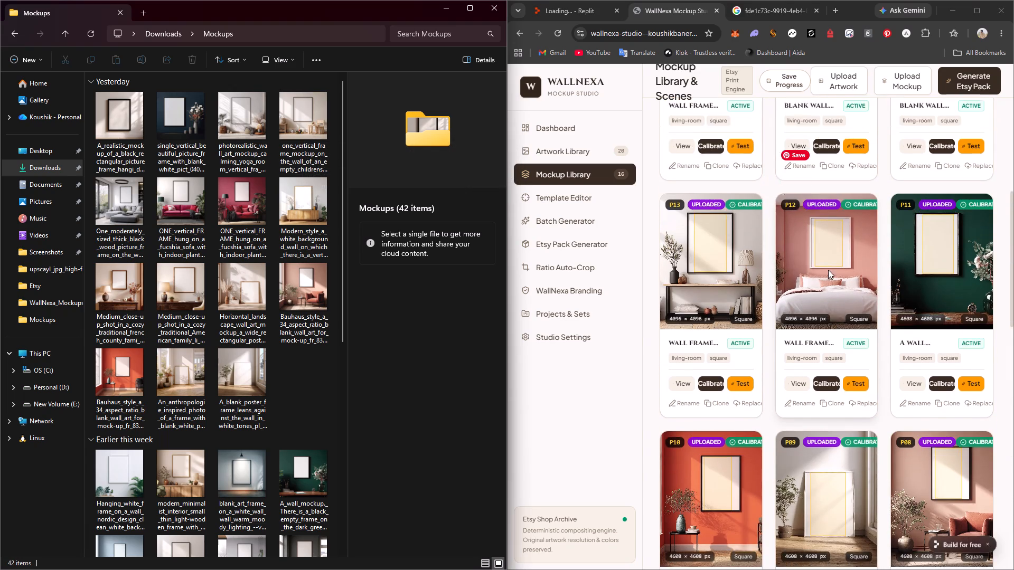
pyautogui.scroll(3, 828, 270)
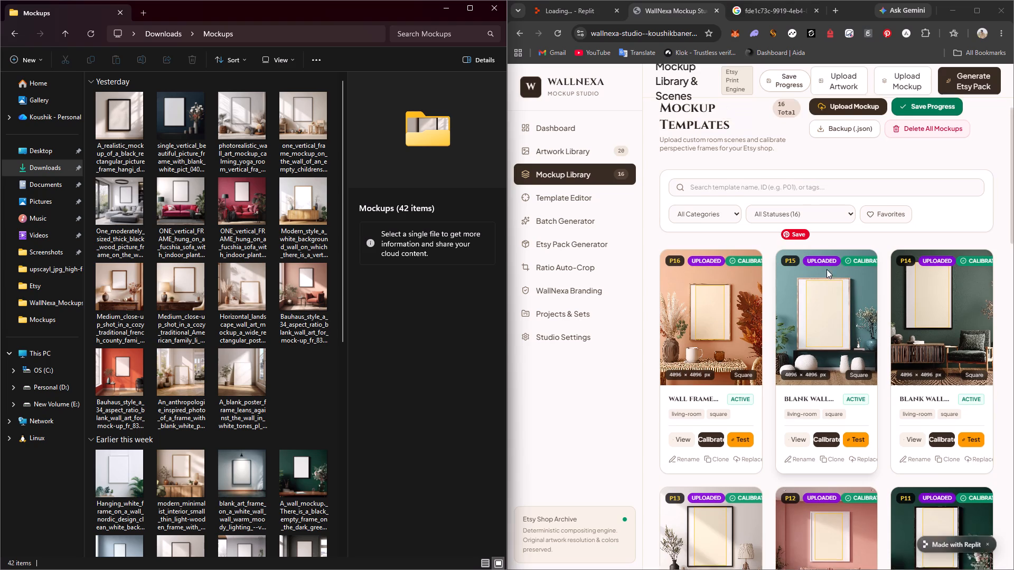
pyautogui.scroll(-1, 827, 269)
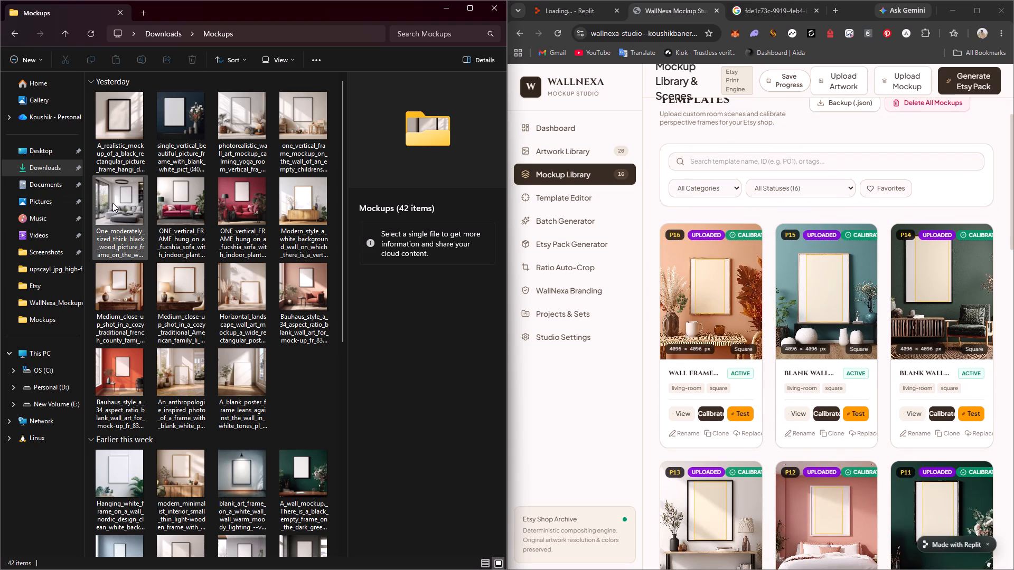
# Select the One_moderately_sized_thick_black_wood_picture_frame image in the Mockups folder and open WallNexa's form for uploading a mockup background.
pyautogui.click(112, 203)
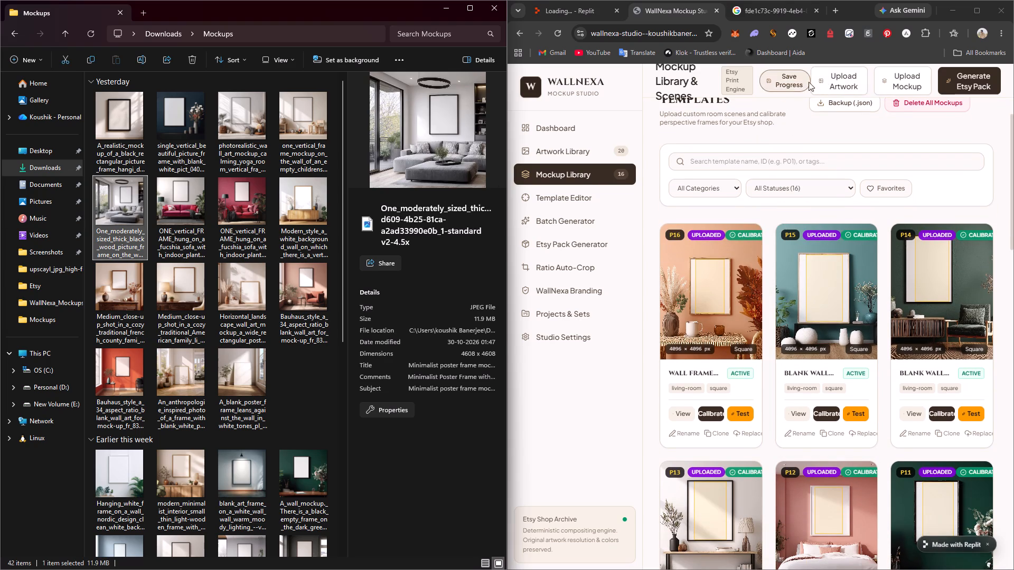
pyautogui.click(902, 80)
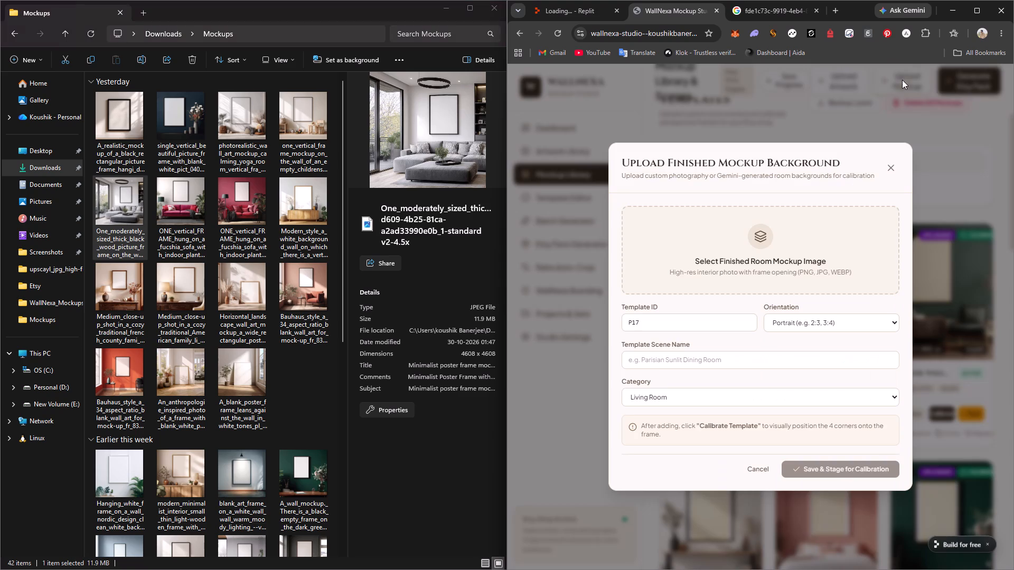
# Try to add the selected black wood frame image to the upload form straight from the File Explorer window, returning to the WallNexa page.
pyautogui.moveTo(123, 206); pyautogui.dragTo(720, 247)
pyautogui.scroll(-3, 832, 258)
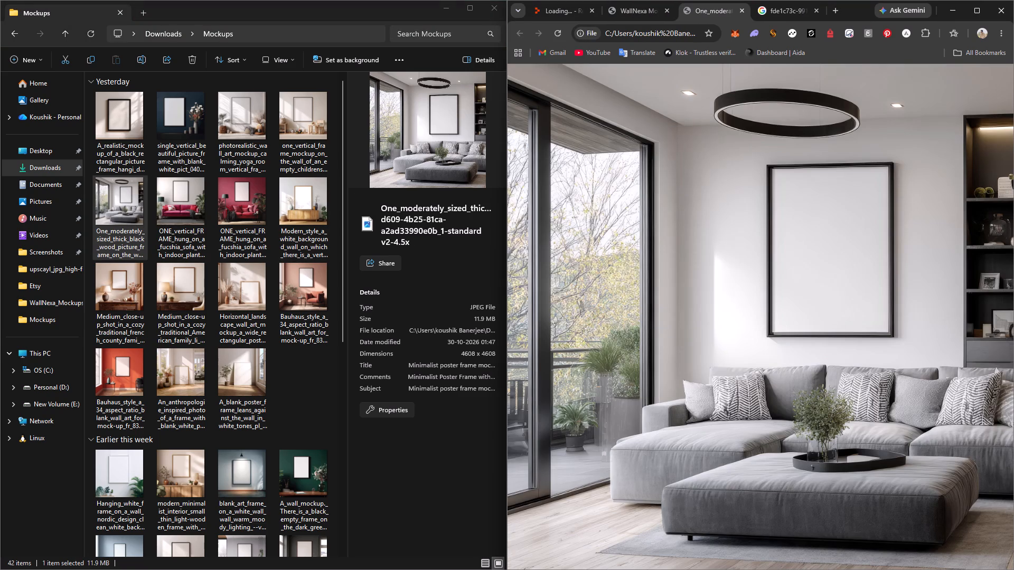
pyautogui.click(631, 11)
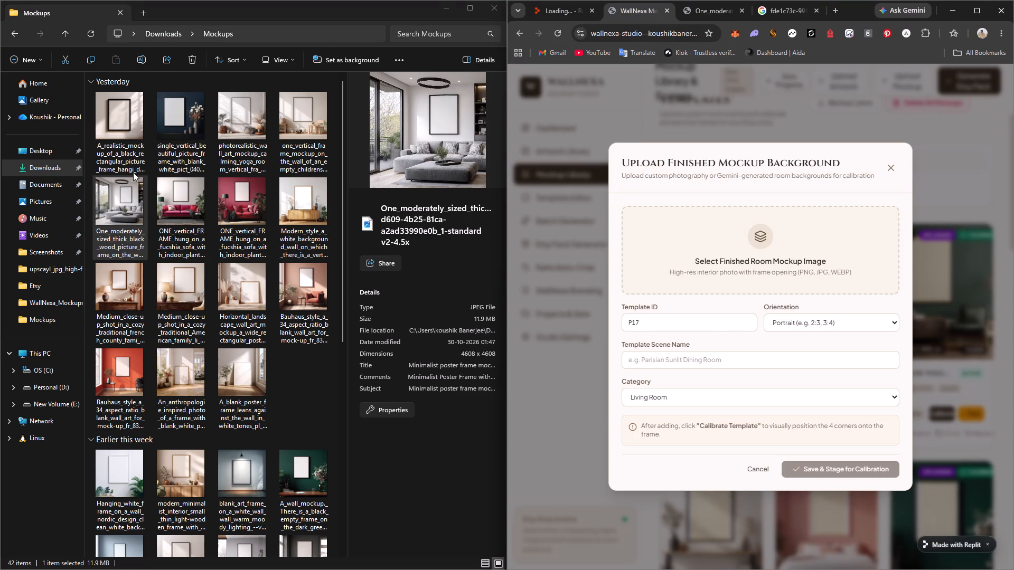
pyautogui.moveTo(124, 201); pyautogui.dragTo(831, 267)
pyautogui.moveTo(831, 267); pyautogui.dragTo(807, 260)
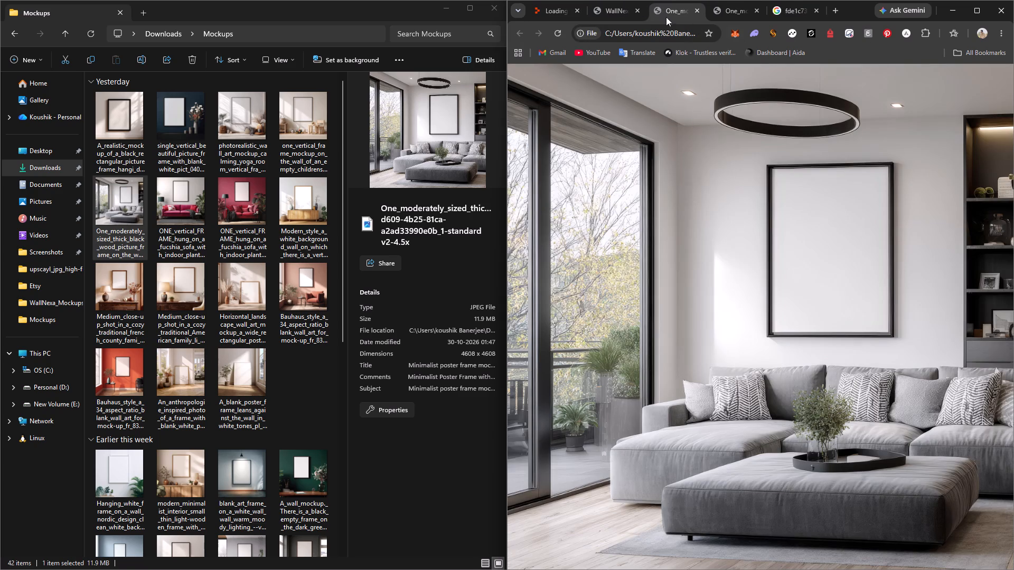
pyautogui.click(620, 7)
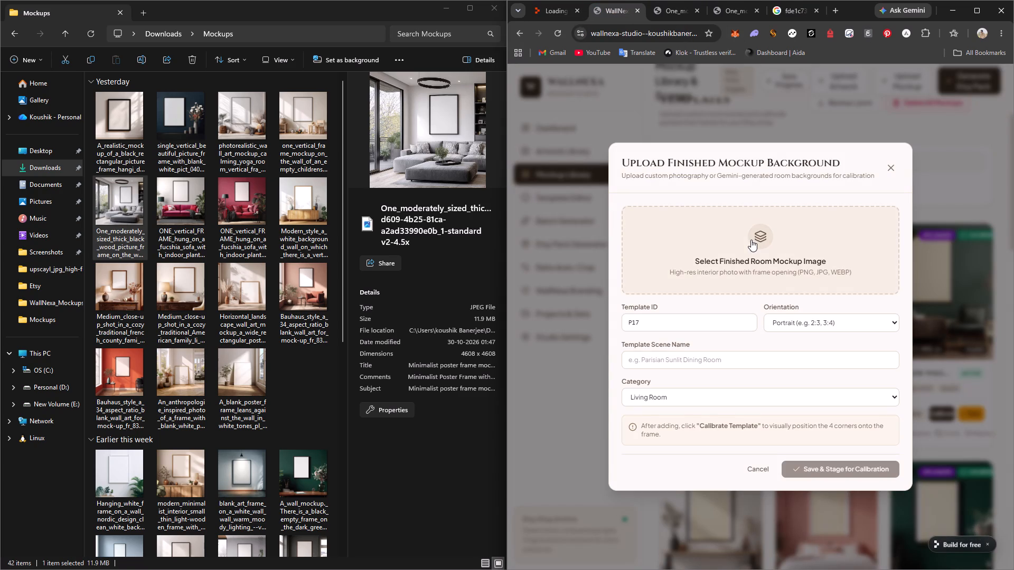
# Load the One_moderately_sized_thick_black_wood_picture_frame image from Downloads > Mockups into the upload form, then save and stage it for calibration.
pyautogui.click(751, 240)
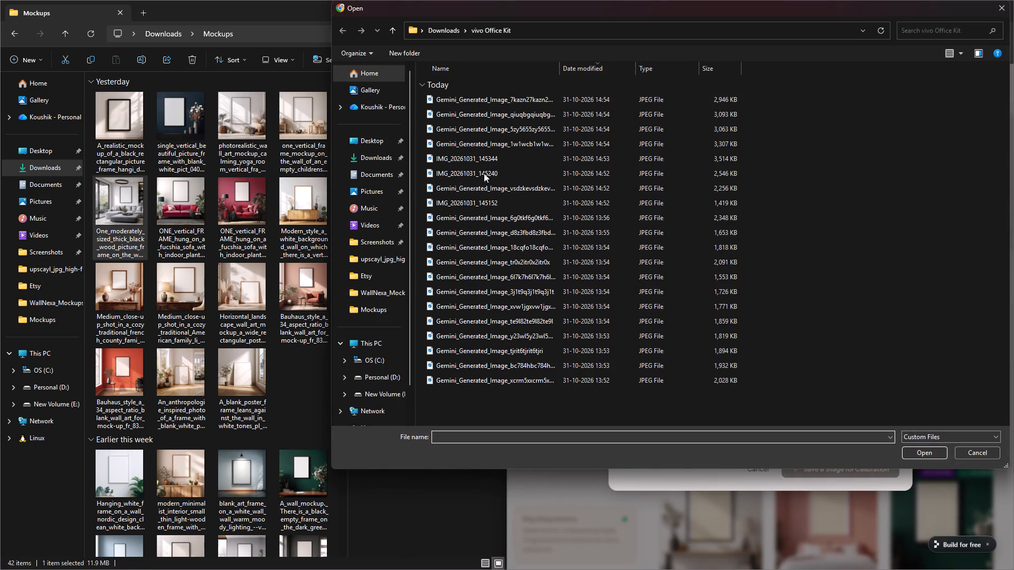
pyautogui.click(392, 32)
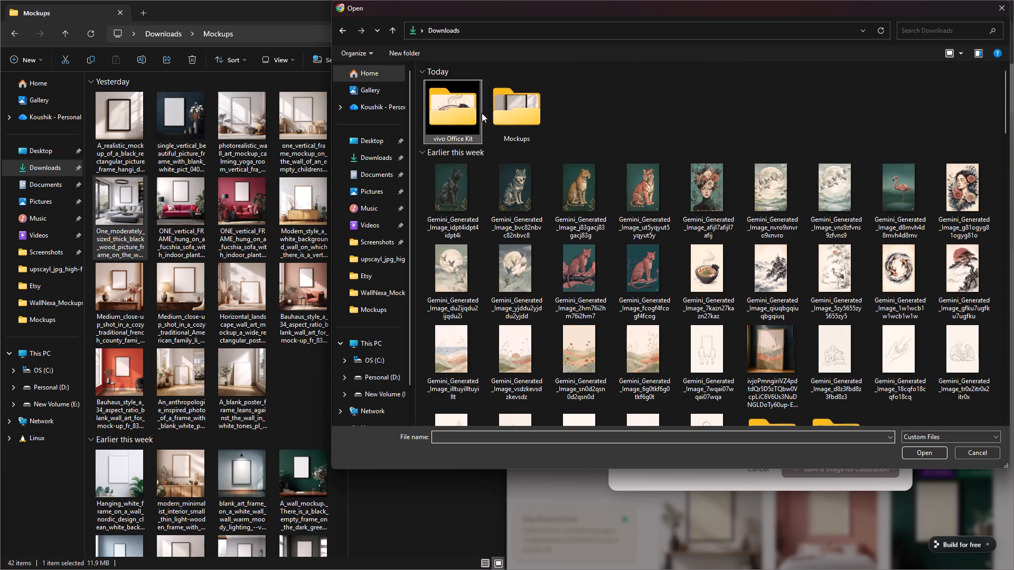
pyautogui.doubleClick(524, 115)
pyautogui.click(503, 298)
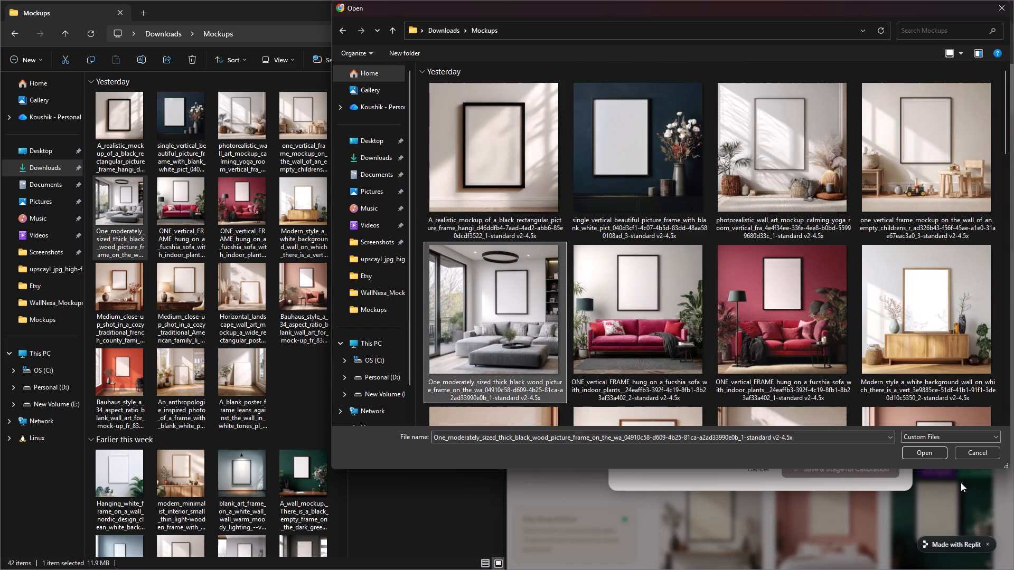
pyautogui.click(932, 454)
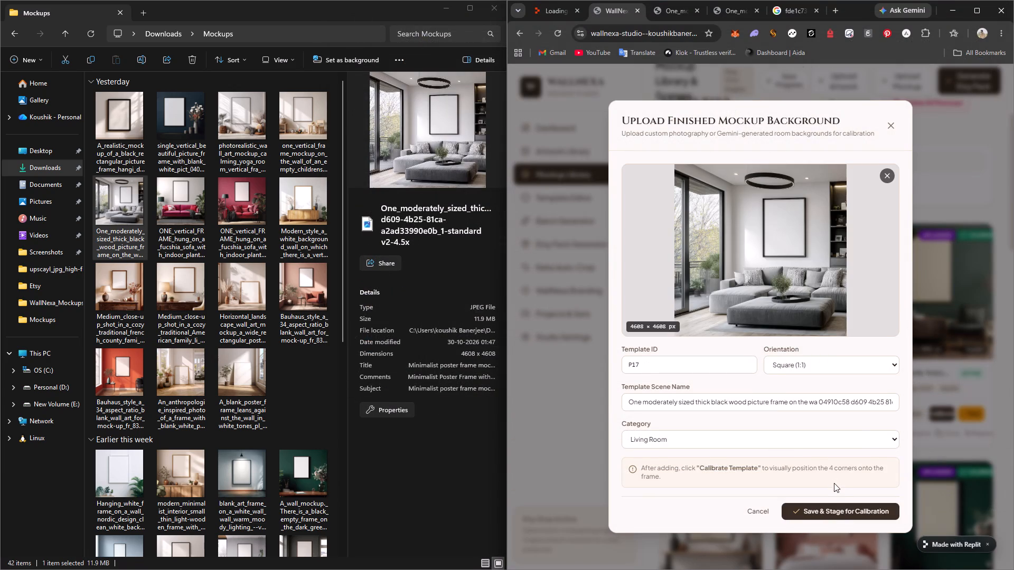
pyautogui.click(832, 515)
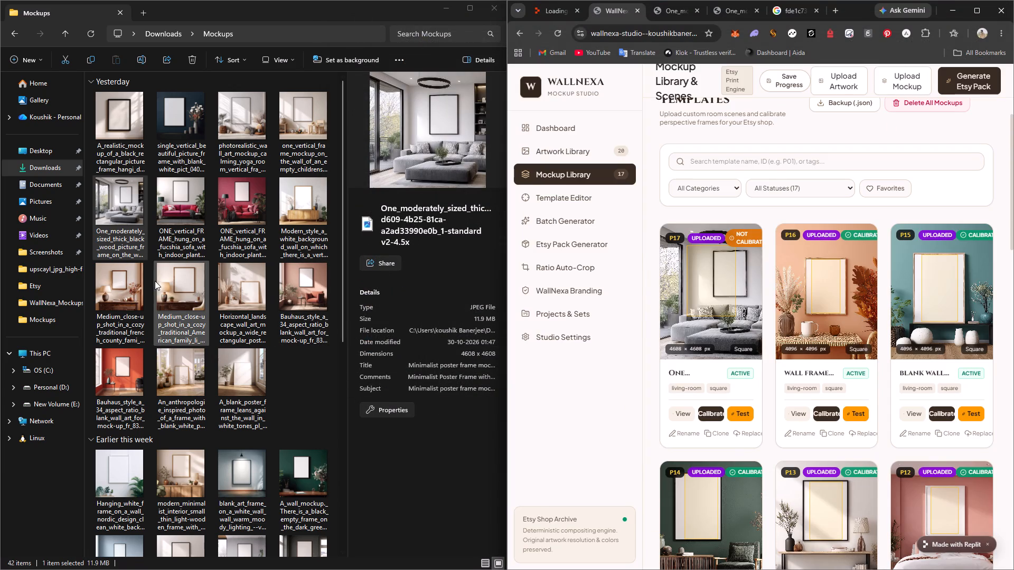
# Check the Mockup Library templates down to the oldest ones and back up against the images in the Mockups folder for missing mockups.
pyautogui.scroll(-1, 780, 366)
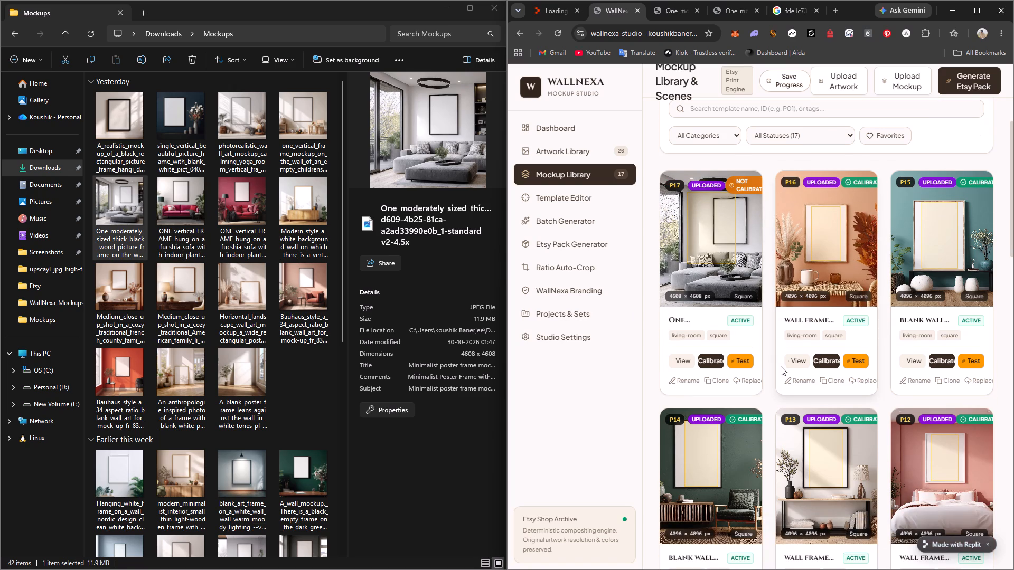
pyautogui.scroll(-6, 798, 372)
pyautogui.scroll(-4, 848, 417)
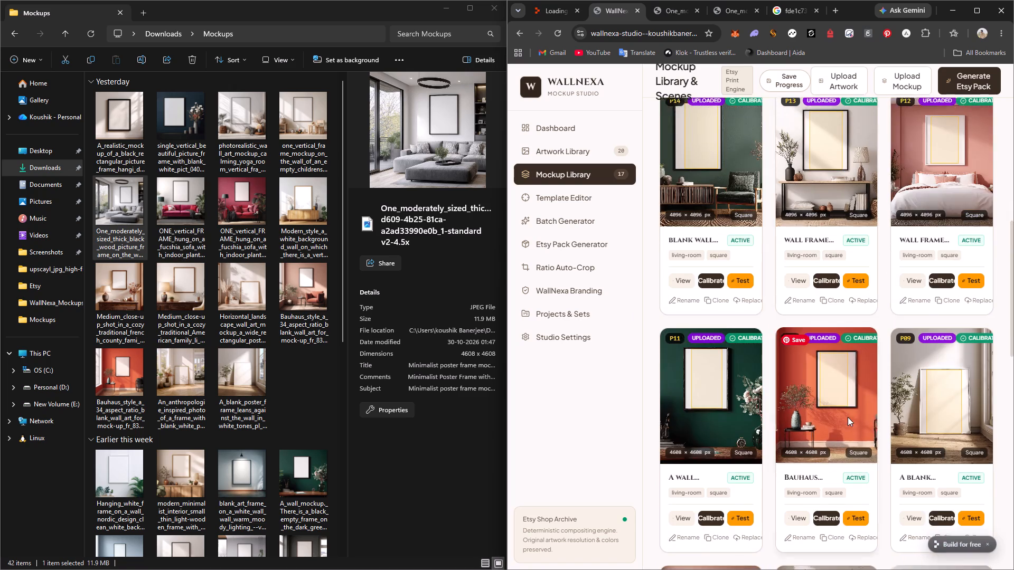
pyautogui.scroll(-6, 849, 408)
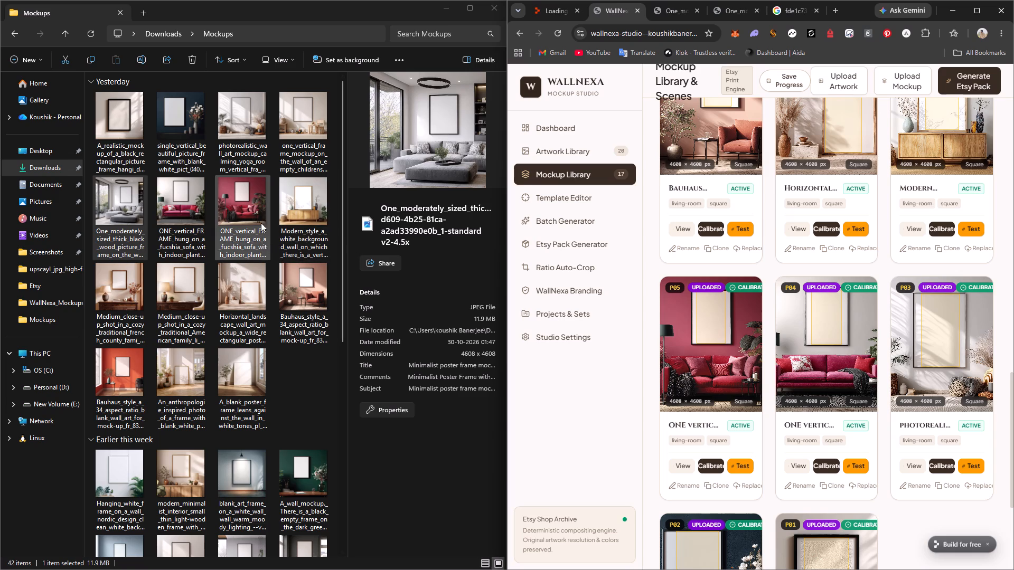
pyautogui.scroll(-2, 956, 440)
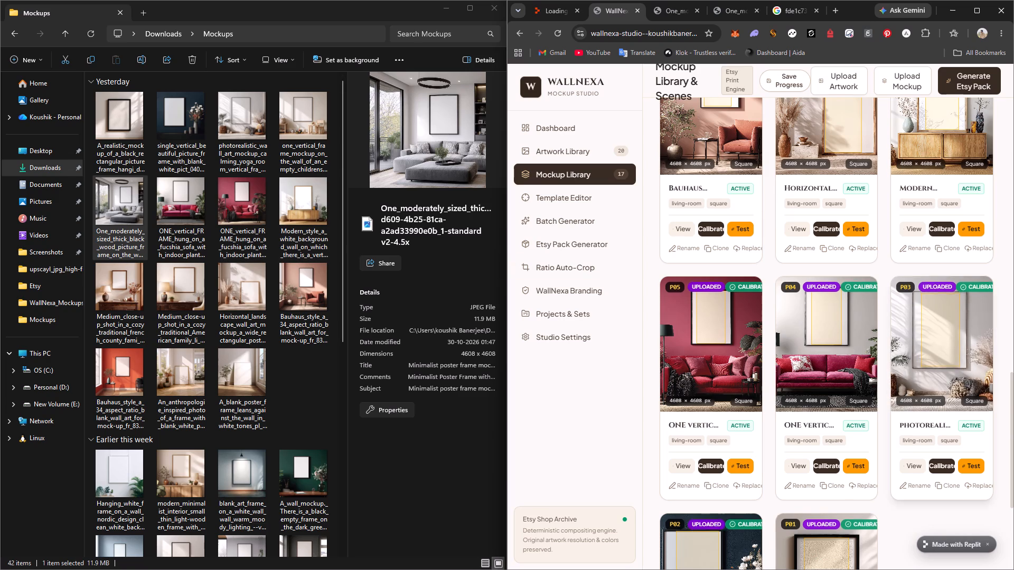
pyautogui.scroll(-3, 956, 440)
pyautogui.scroll(6, 945, 438)
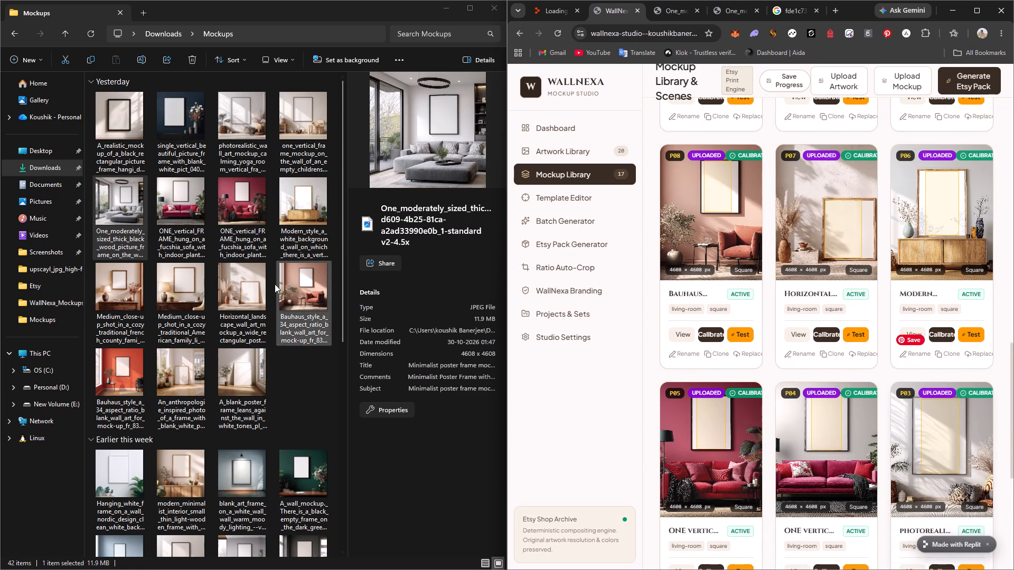
pyautogui.scroll(2, 840, 312)
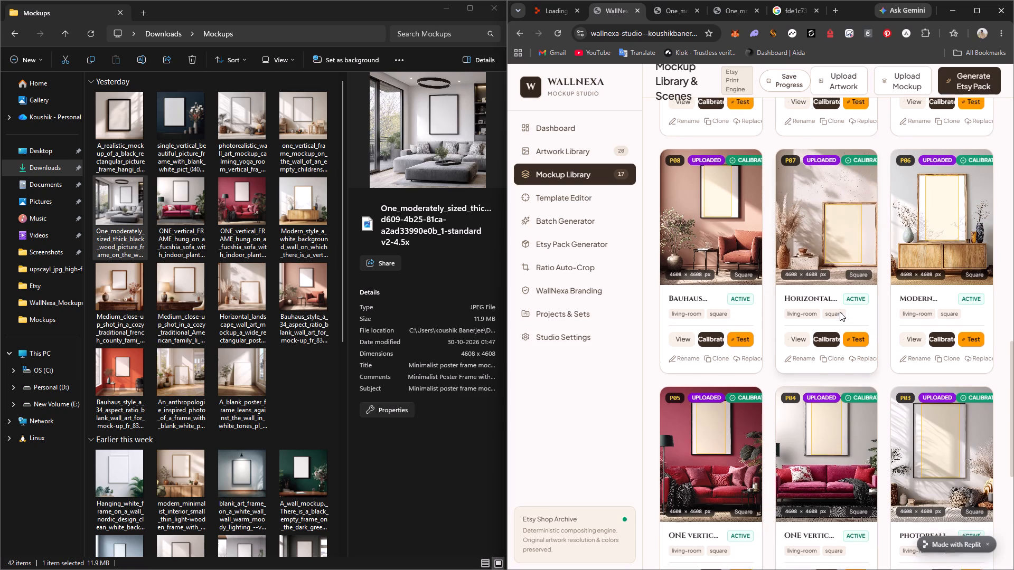
pyautogui.scroll(6, 835, 311)
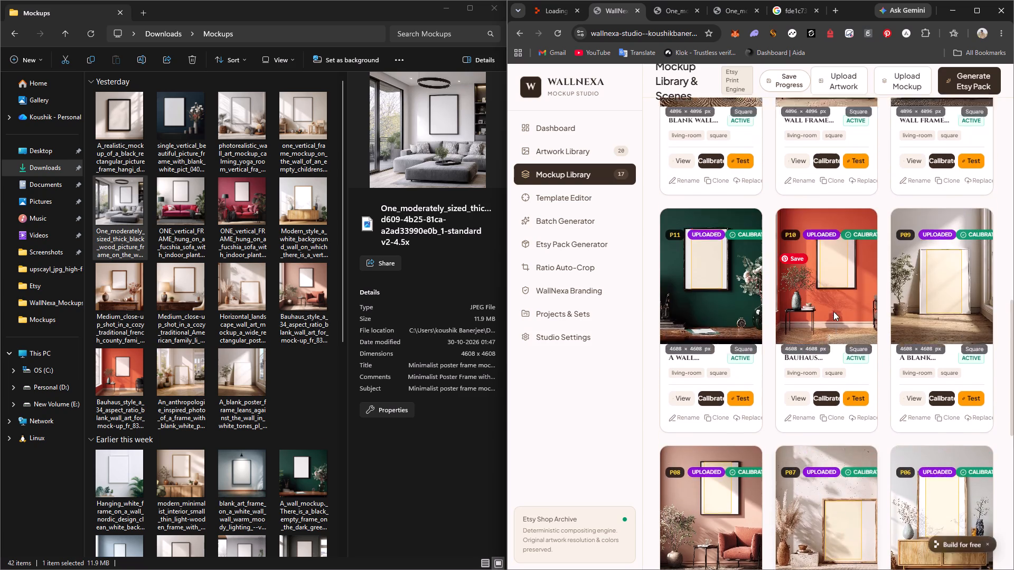
pyautogui.scroll(10, 833, 311)
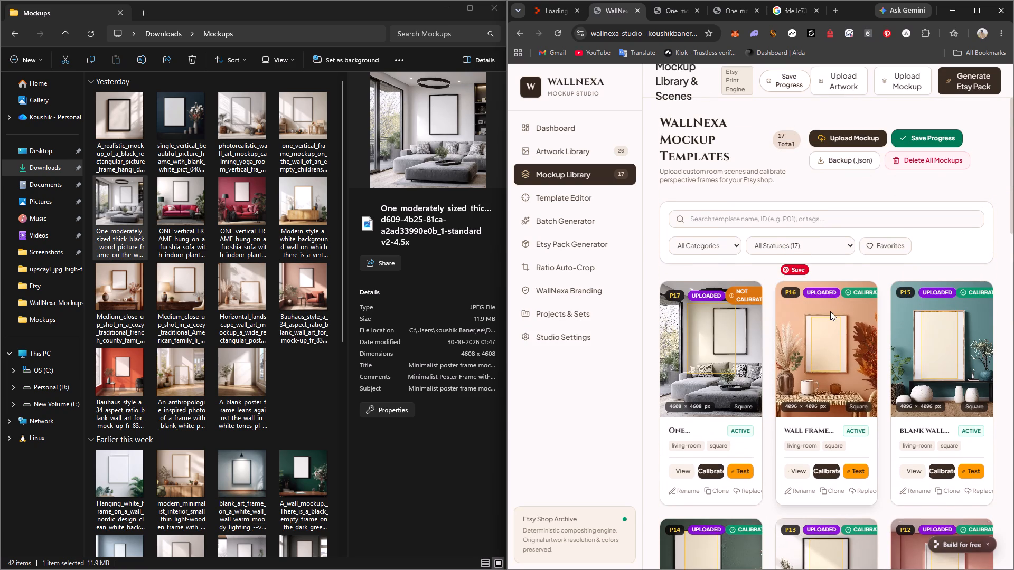
pyautogui.scroll(3, 830, 311)
# Go through the Mockup Library once more down to P01 and back to the newest template, looking for Mockups folder images still missing.
pyautogui.scroll(-13, 830, 311)
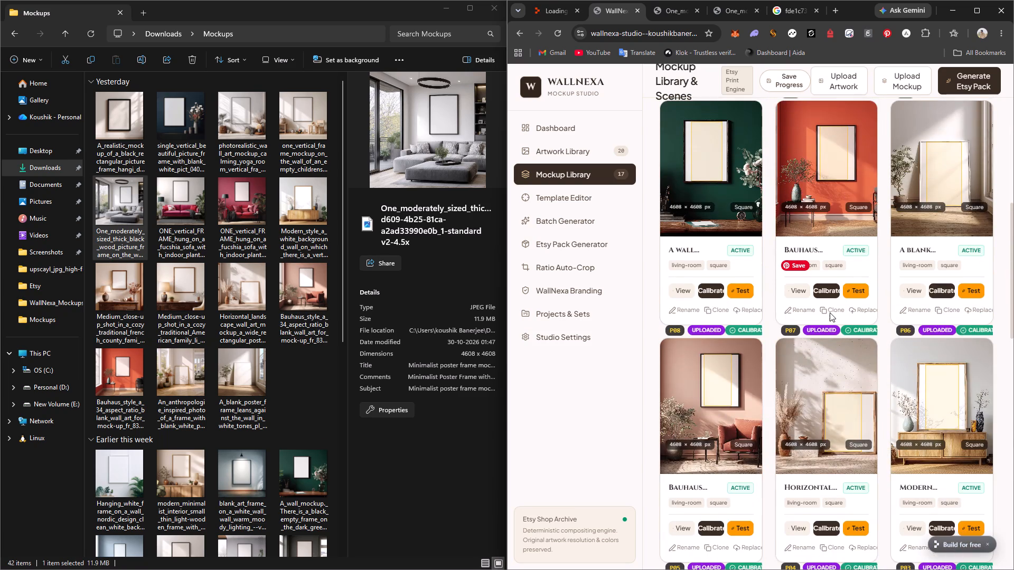
pyautogui.scroll(-10, 830, 312)
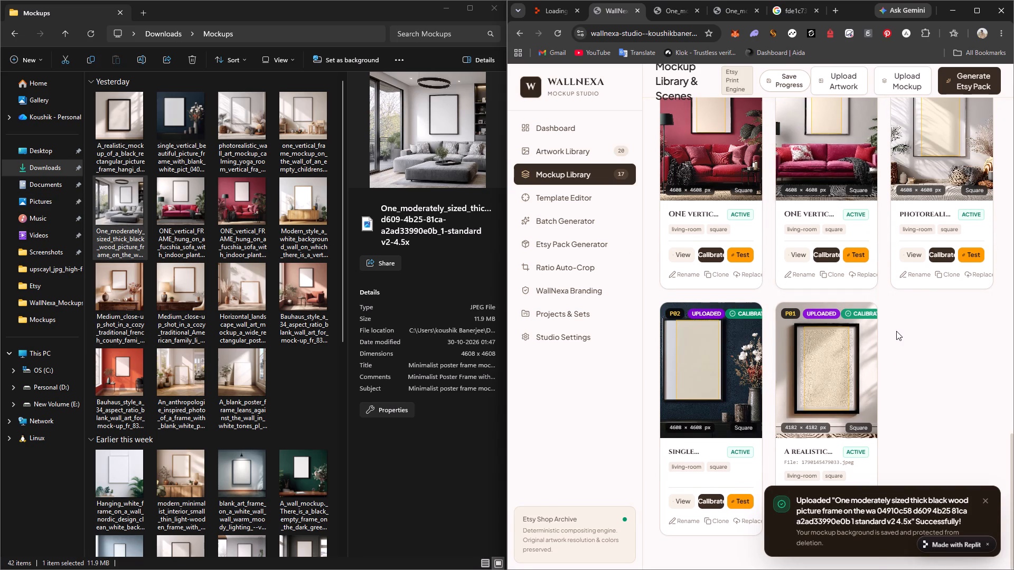
pyautogui.scroll(19, 896, 331)
pyautogui.scroll(9, 896, 326)
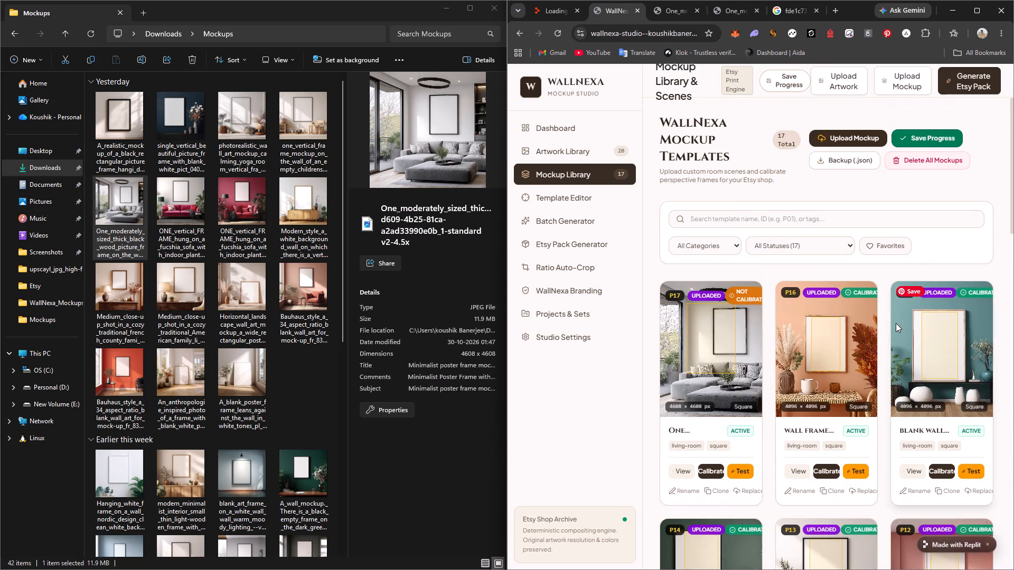
pyautogui.scroll(2, 896, 323)
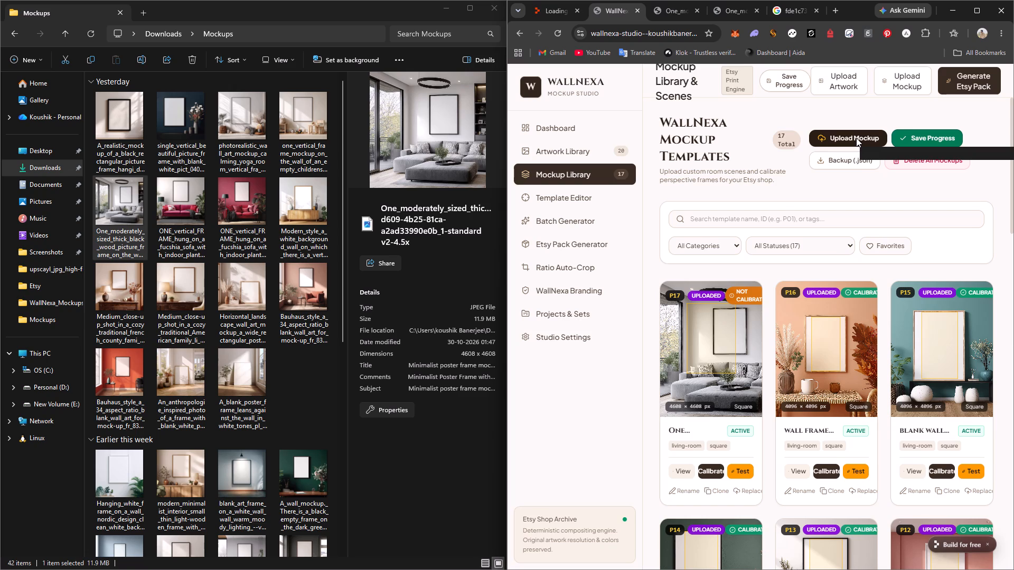
# Preview the Medium_close-up_shot_in_a_cozy_traditional_french_county image from the Mockups folder, load it into a new mockup upload, and stage it for calibration.
pyautogui.click(856, 138)
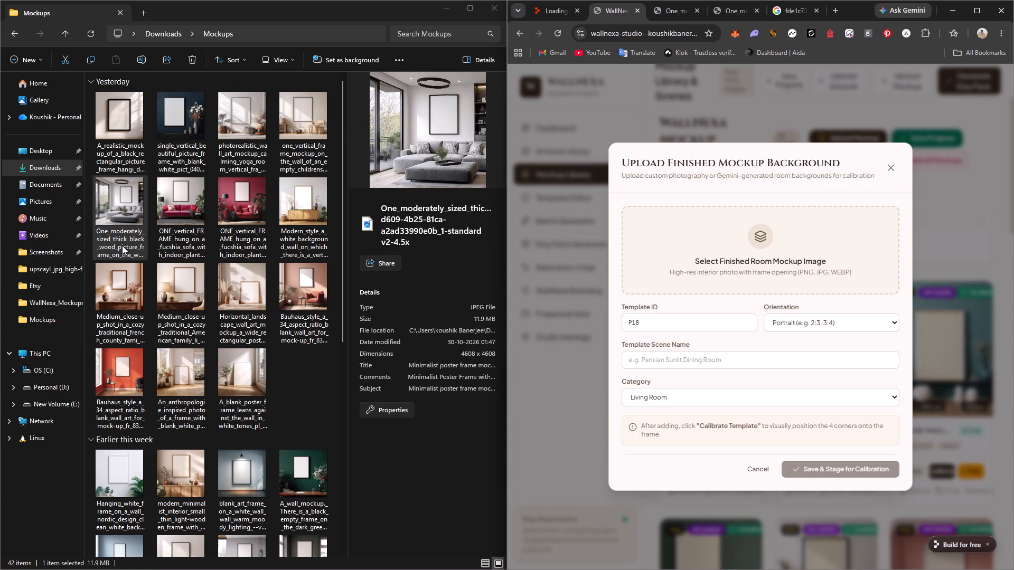
pyautogui.doubleClick(112, 290)
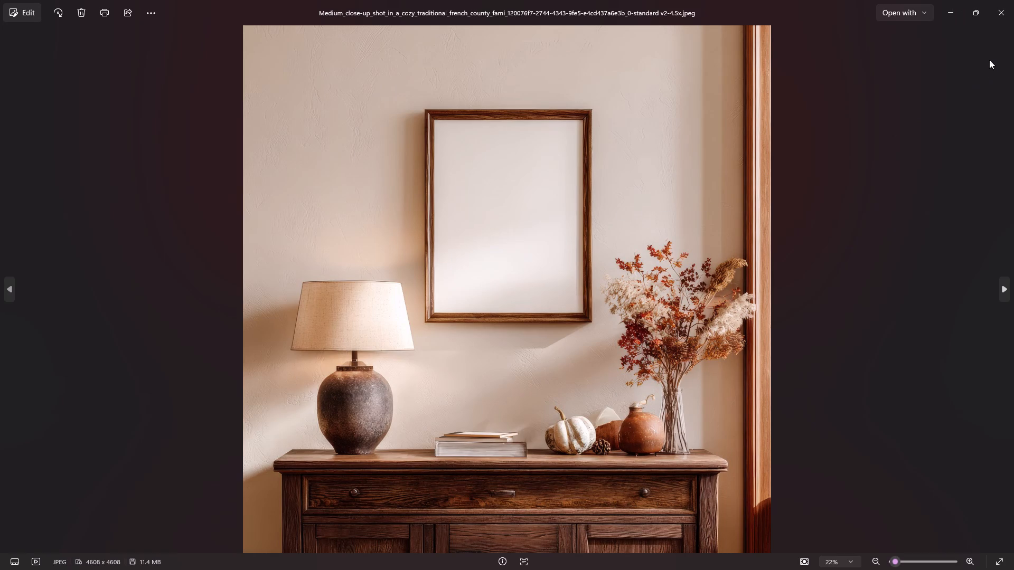
pyautogui.click(1000, 17)
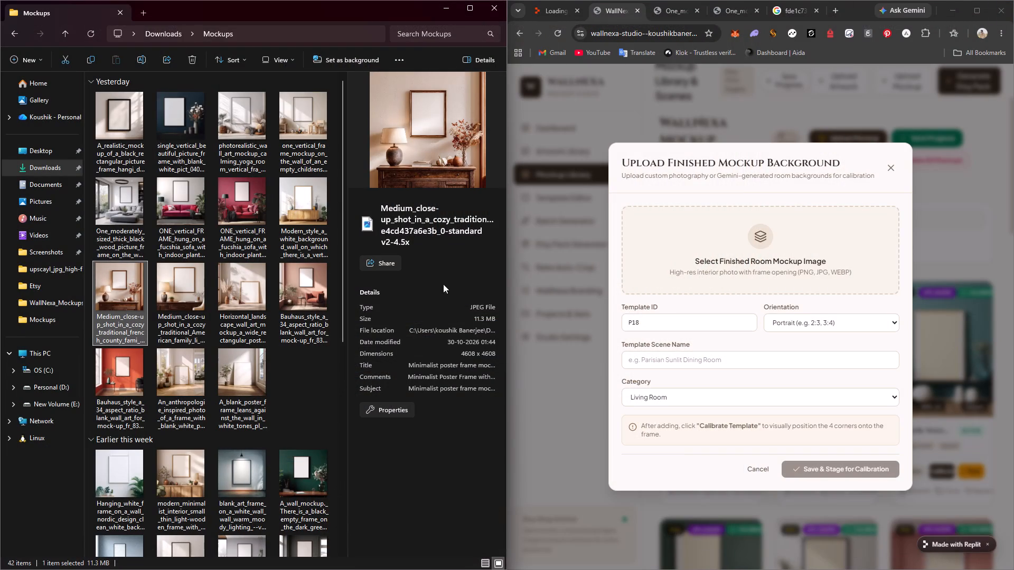
pyautogui.click(740, 252)
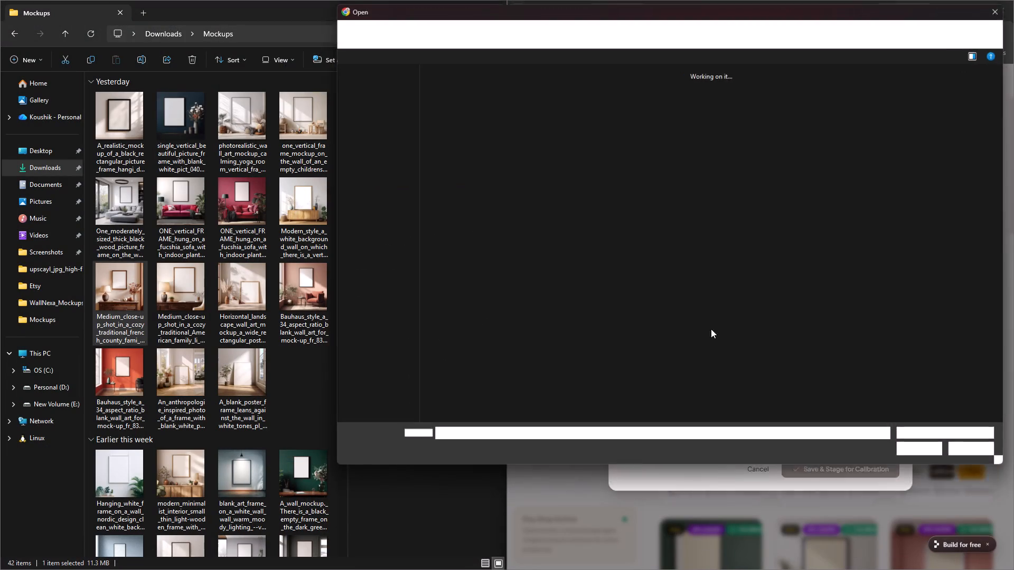
pyautogui.scroll(-1, 553, 300)
pyautogui.click(517, 321)
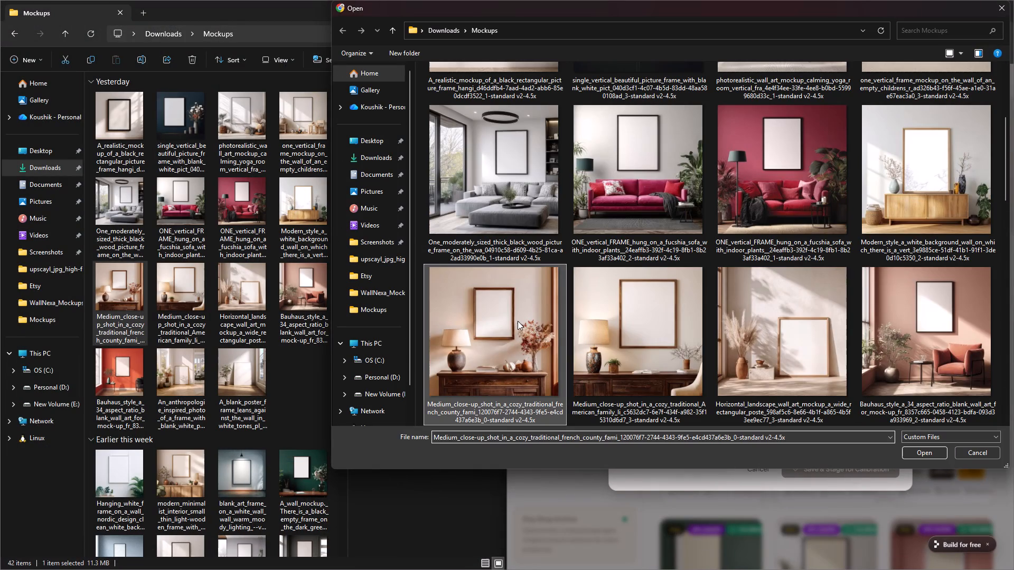
pyautogui.click(911, 450)
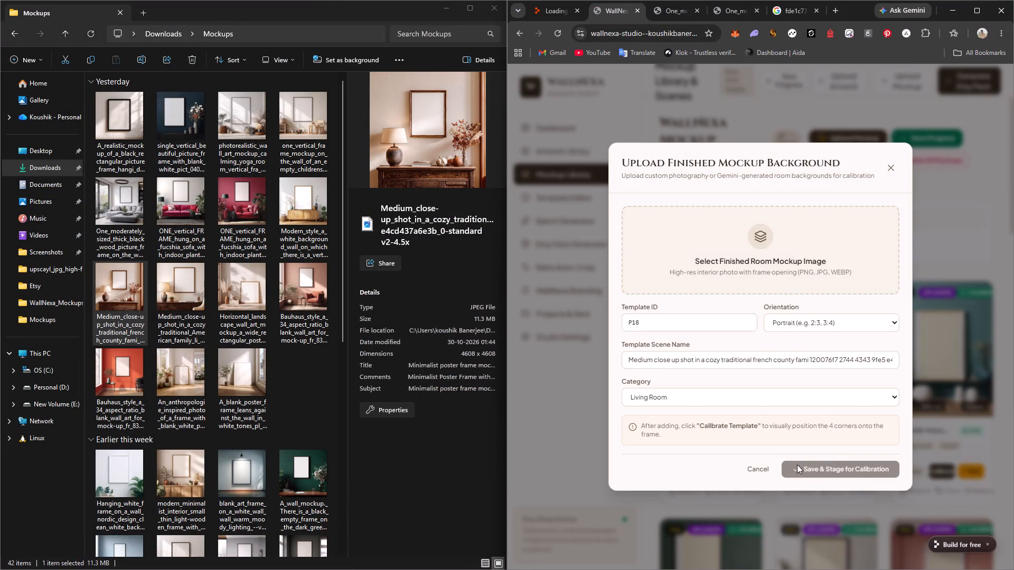
pyautogui.click(838, 514)
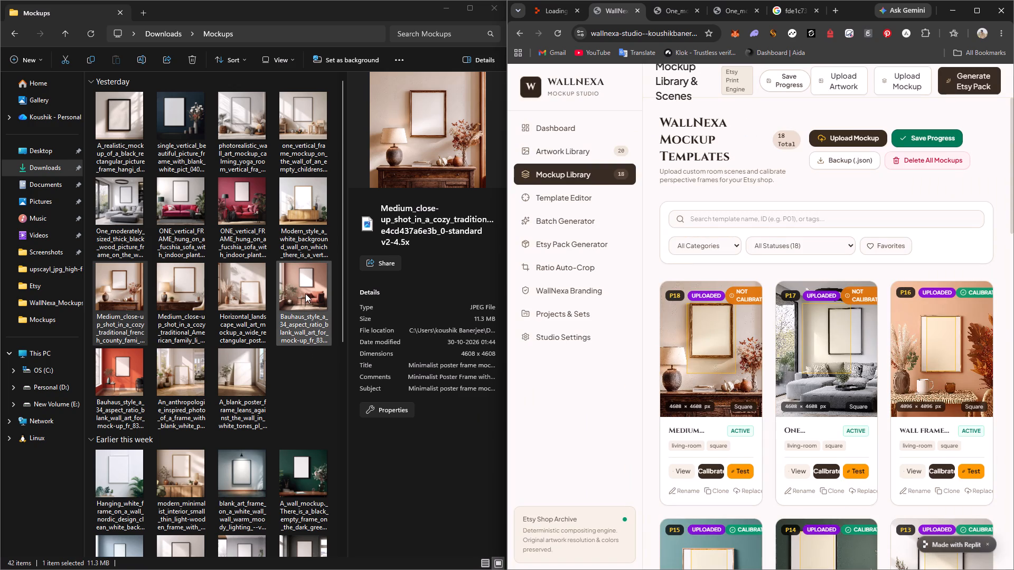
# Review the Mockup Library templates down to P01 and partway back up, comparing them with the Mockups folder for images still missing.
pyautogui.scroll(-7, 840, 320)
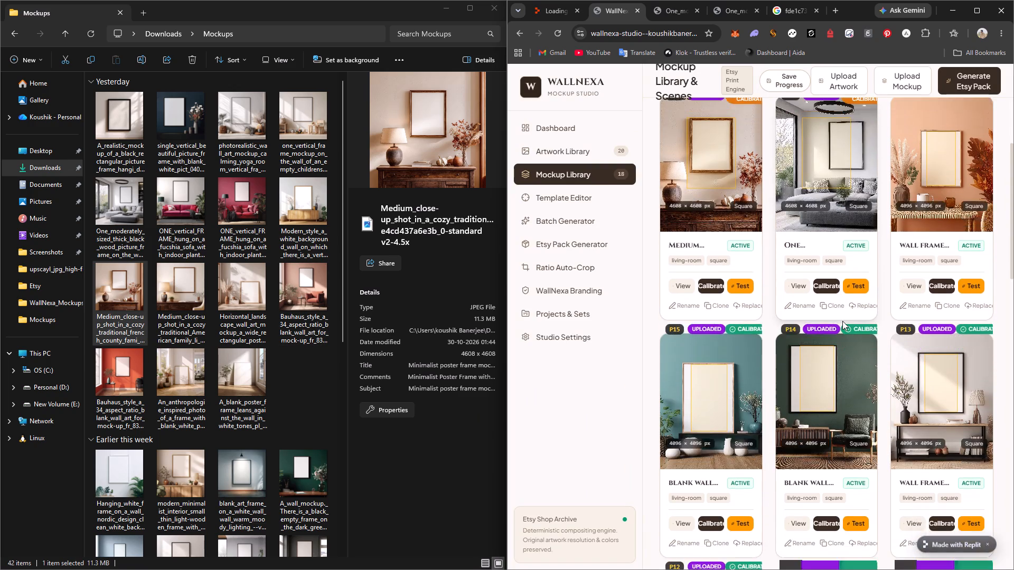
pyautogui.scroll(-1, 842, 321)
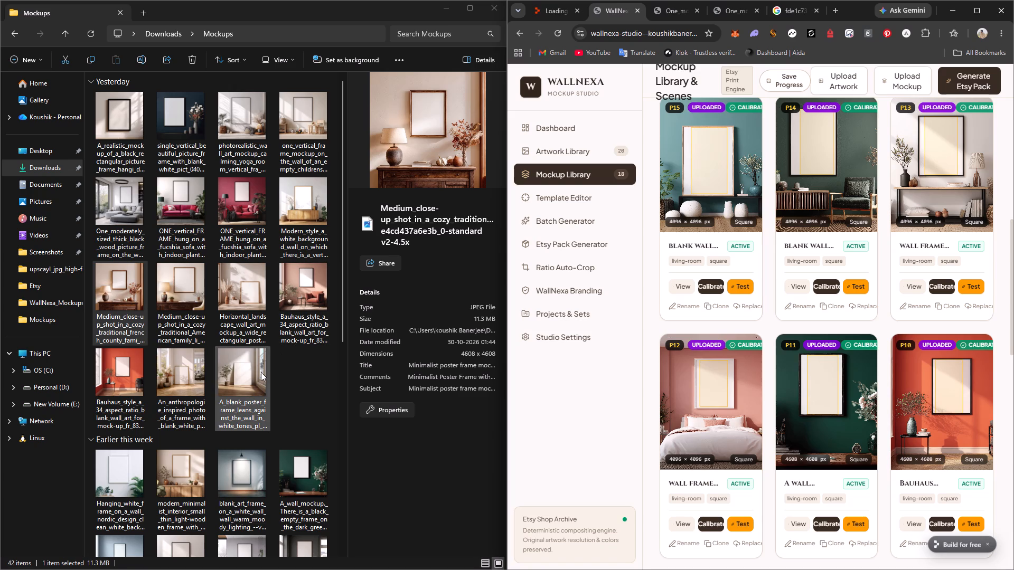
pyautogui.scroll(13, 794, 333)
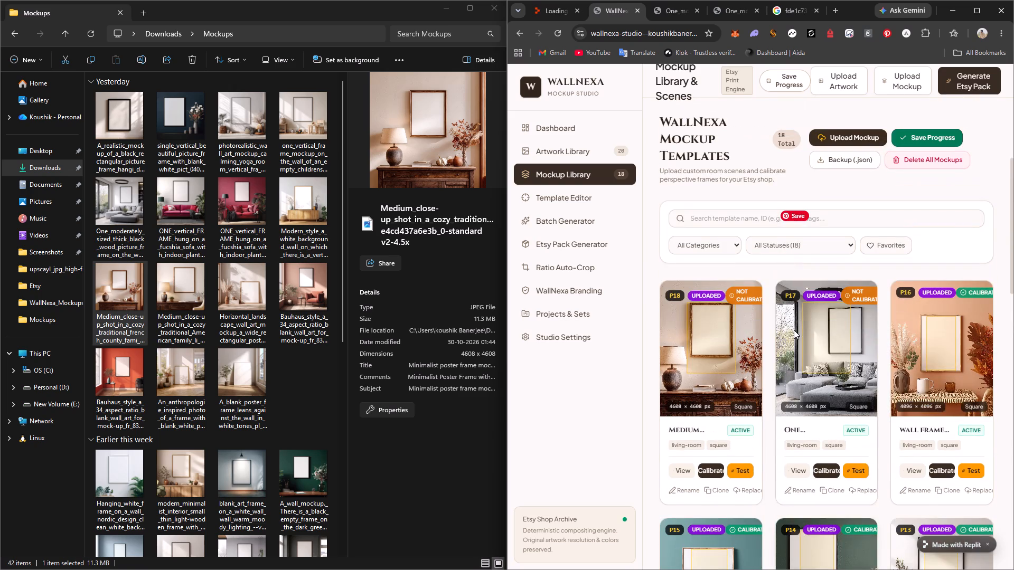
pyautogui.scroll(-19, 794, 329)
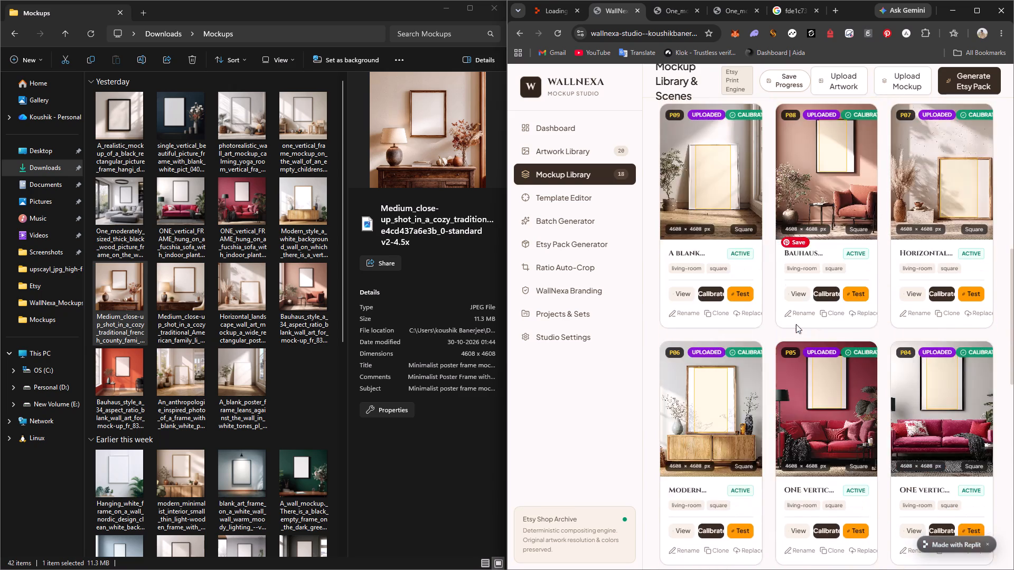
pyautogui.scroll(-11, 796, 324)
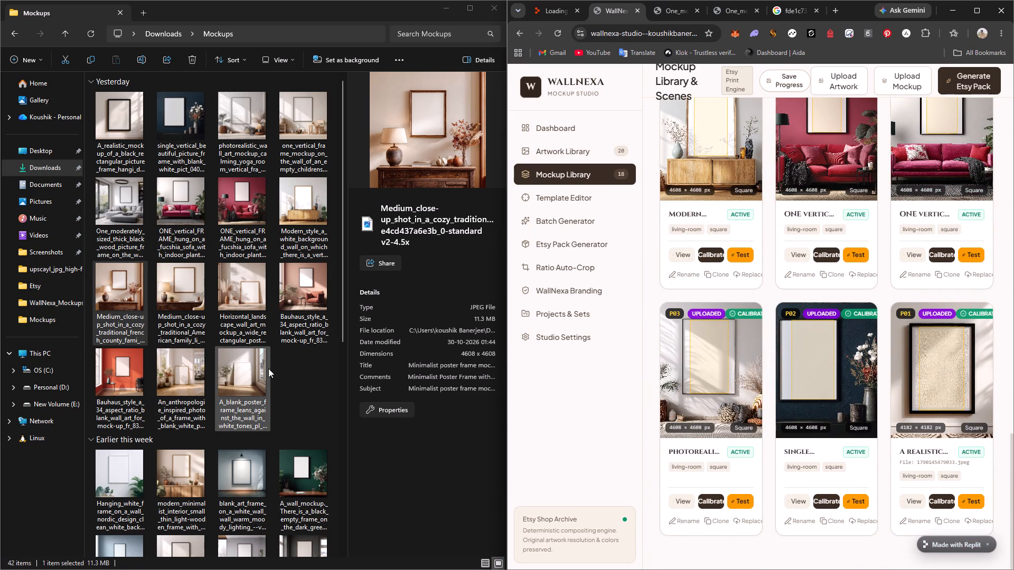
pyautogui.scroll(6, 799, 375)
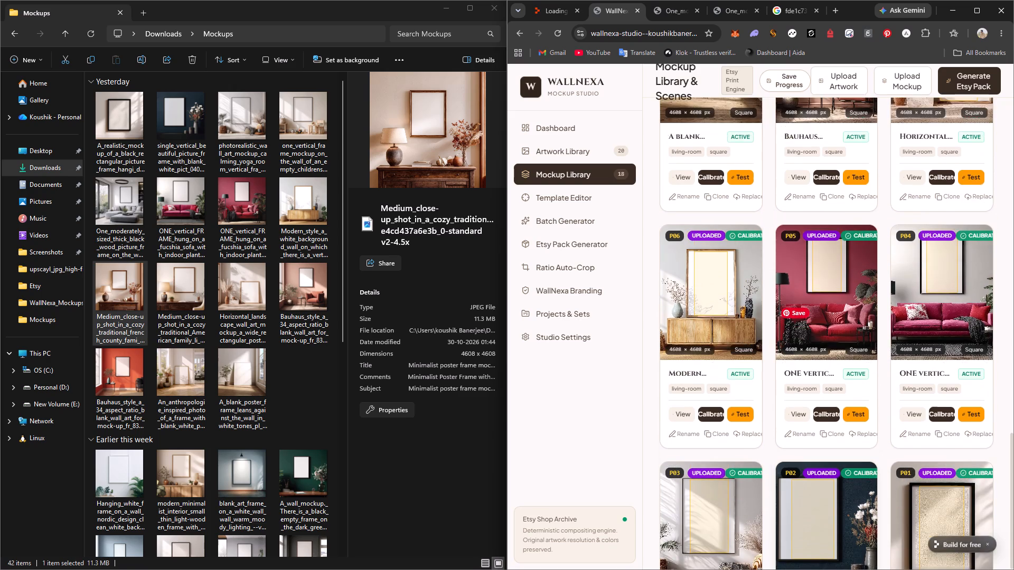
pyautogui.scroll(2, 795, 371)
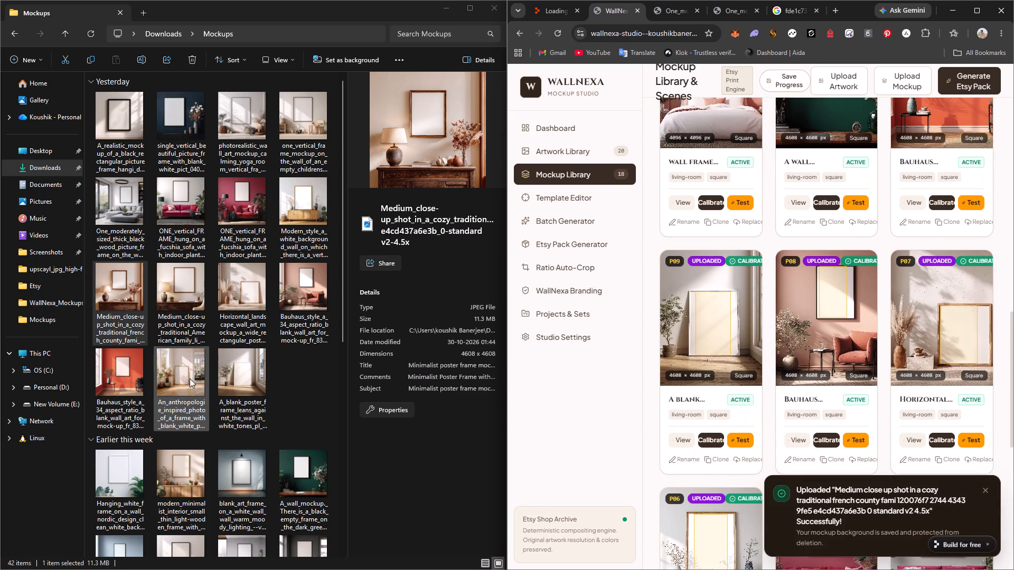
pyautogui.scroll(-2, 196, 379)
pyautogui.scroll(4, 195, 375)
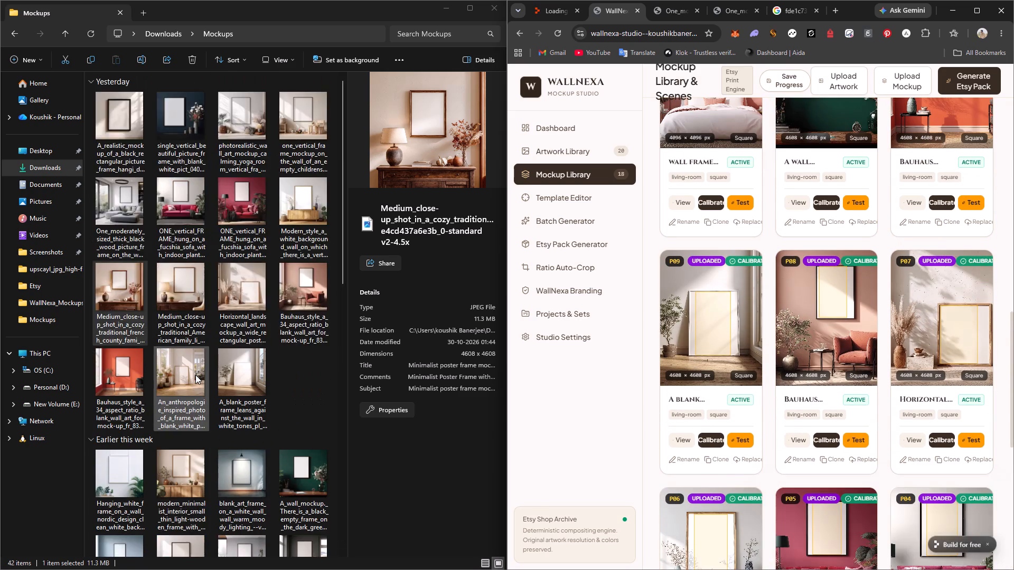
# Upload the blank_wall_frame_mockup_white_frame_on_salmon_pink_wall image from the Mockups folder as a new mockup, saved and staged for calibration.
pyautogui.scroll(-1, 195, 375)
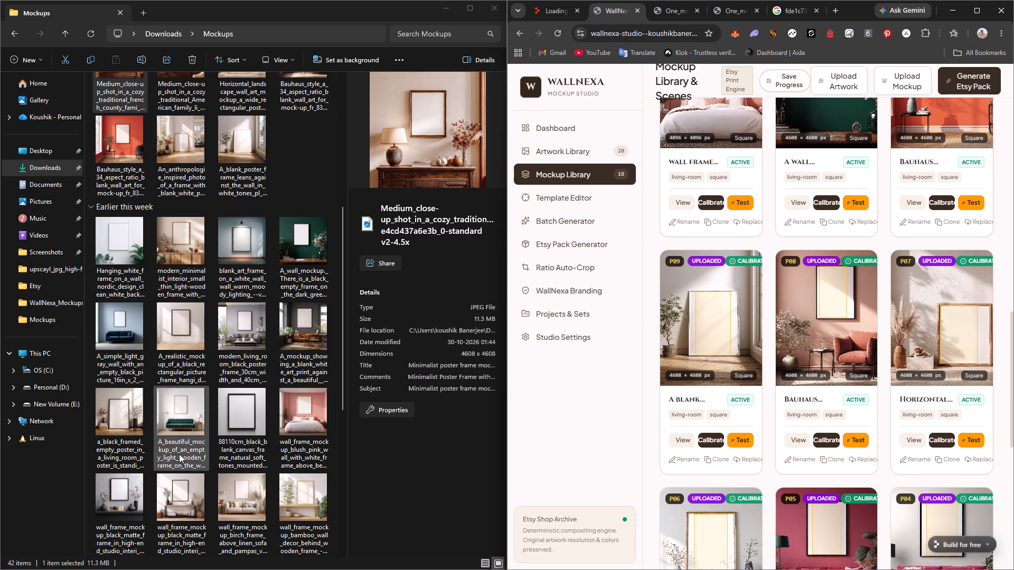
pyautogui.scroll(-1, 179, 457)
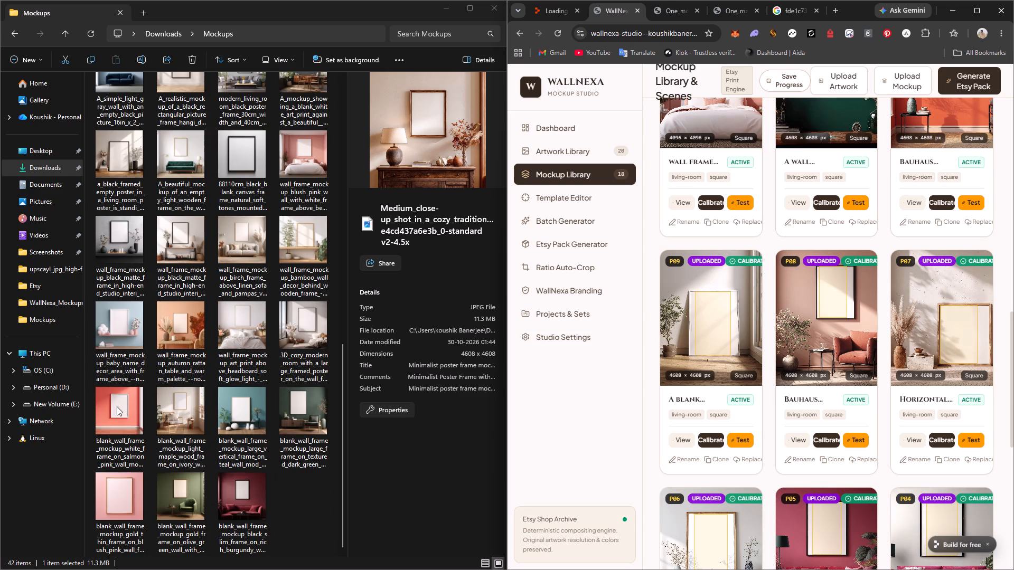
pyautogui.click(117, 406)
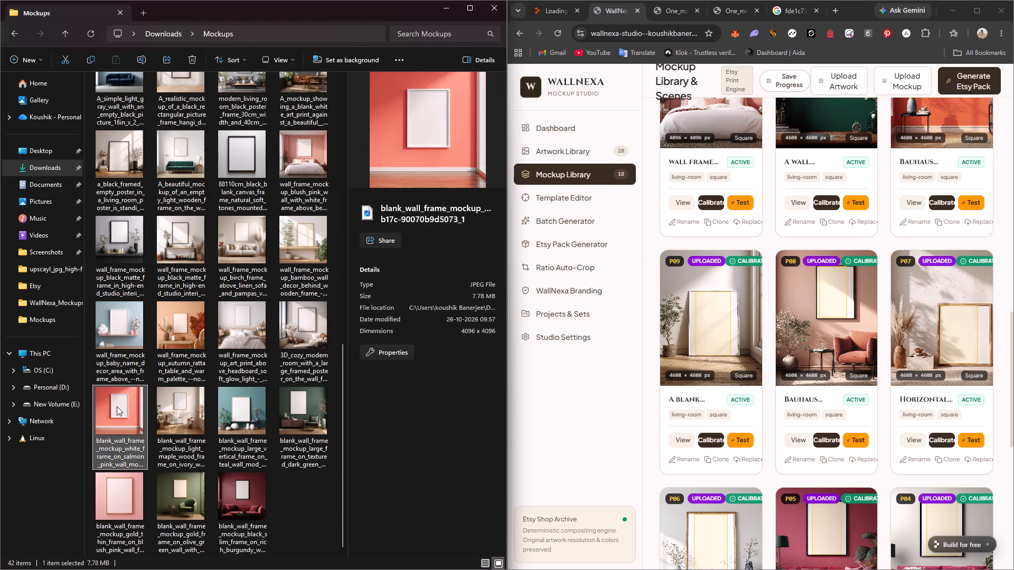
pyautogui.scroll(8, 730, 242)
pyautogui.scroll(4, 867, 182)
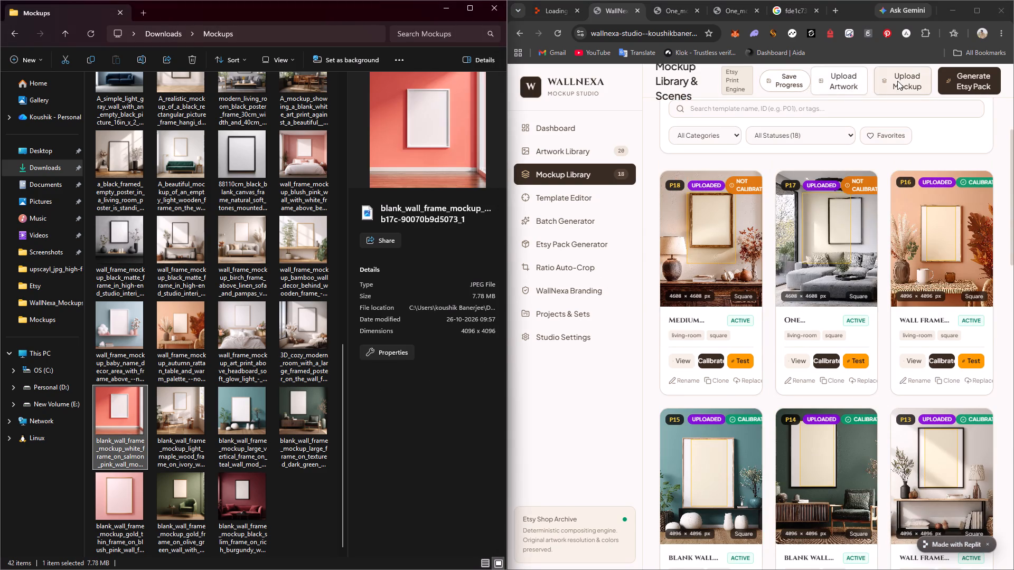
pyautogui.click(897, 81)
pyautogui.click(763, 243)
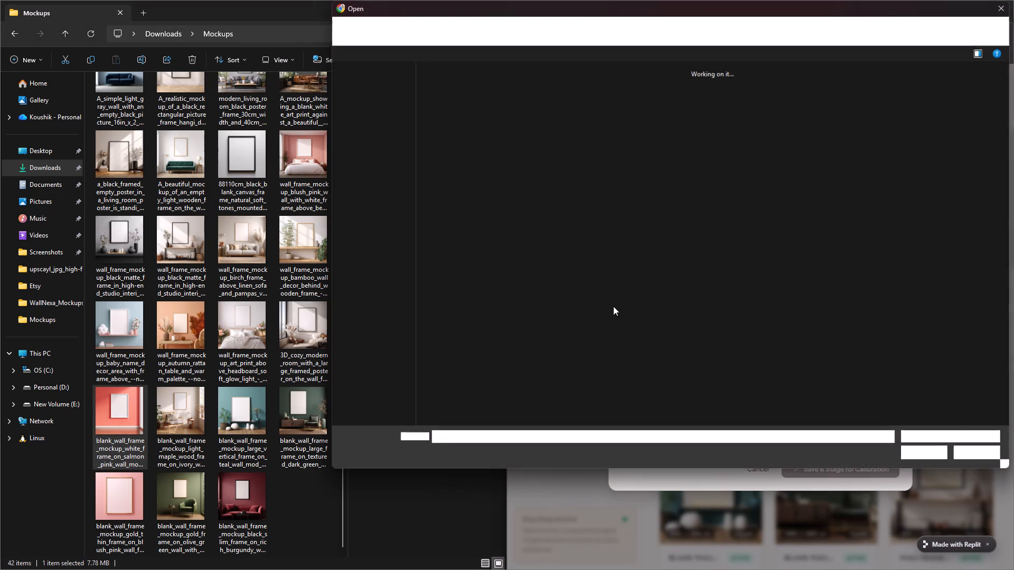
pyautogui.scroll(-8, 733, 272)
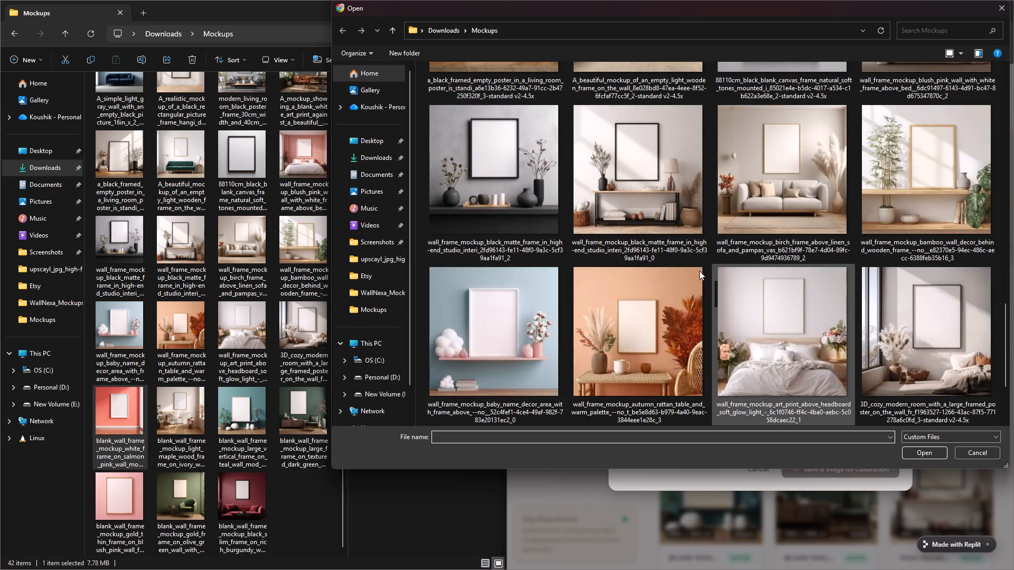
pyautogui.scroll(-2, 661, 269)
pyautogui.click(514, 187)
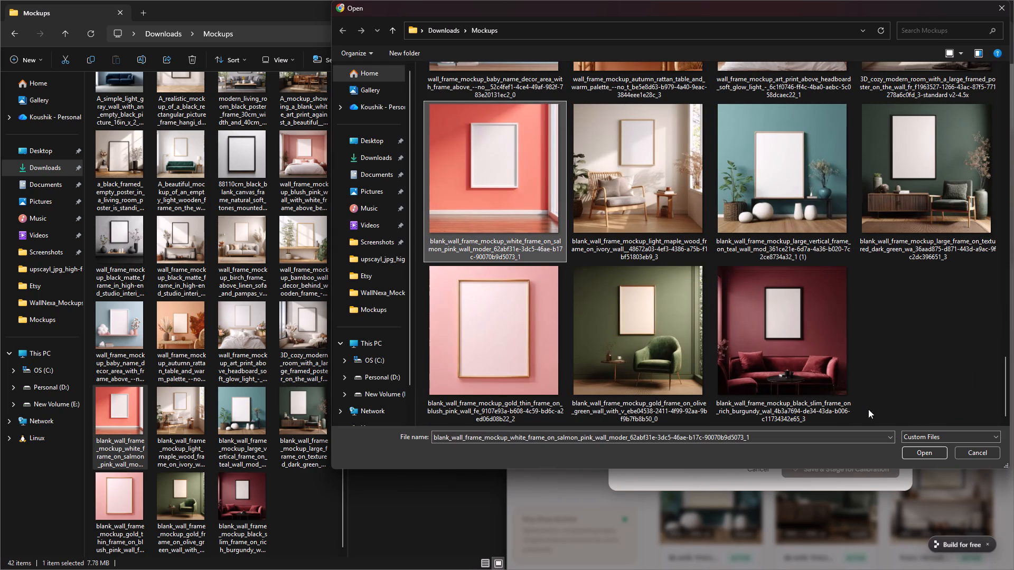
pyautogui.click(909, 450)
pyautogui.click(849, 511)
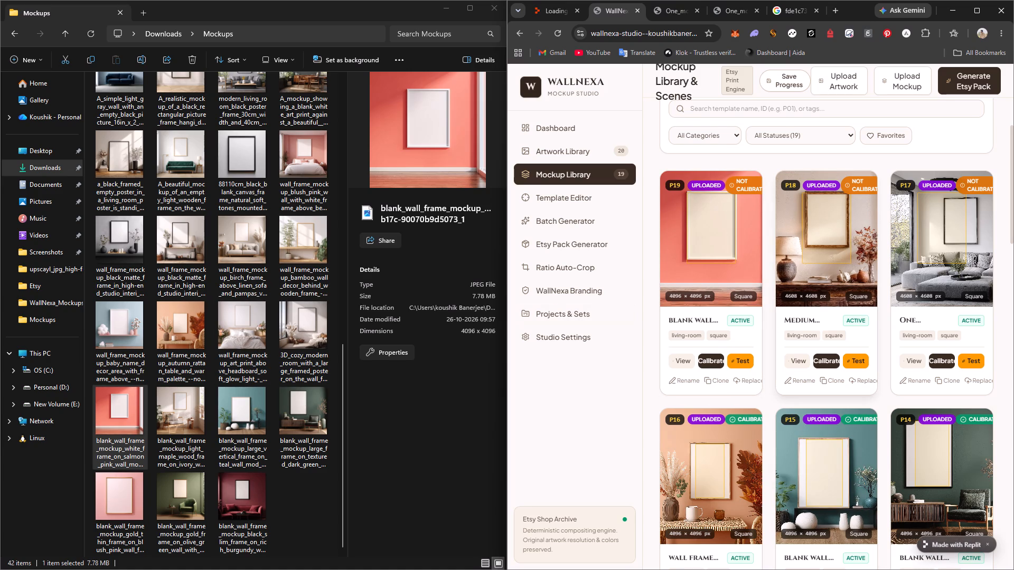
# Check the Mockup Library templates down to P01 against the older images at the end of the Mockups folder.
pyautogui.scroll(-4, 799, 321)
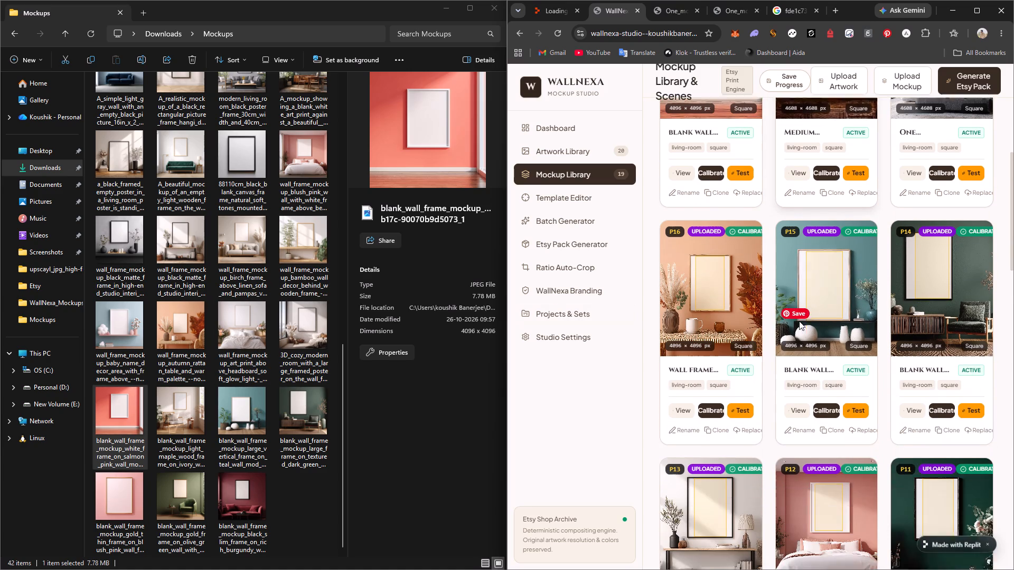
pyautogui.scroll(-3, 799, 321)
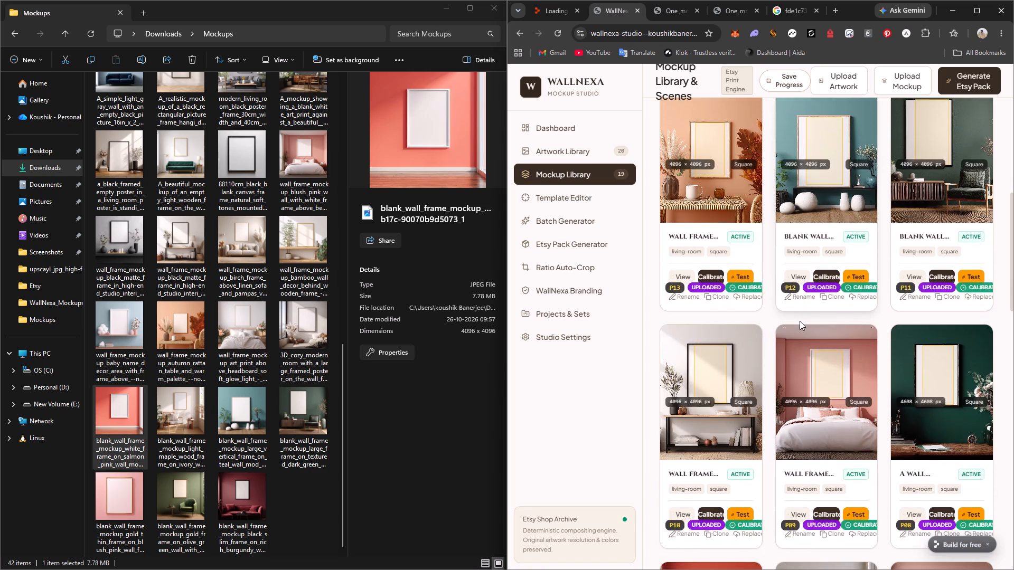
pyautogui.scroll(-3, 800, 321)
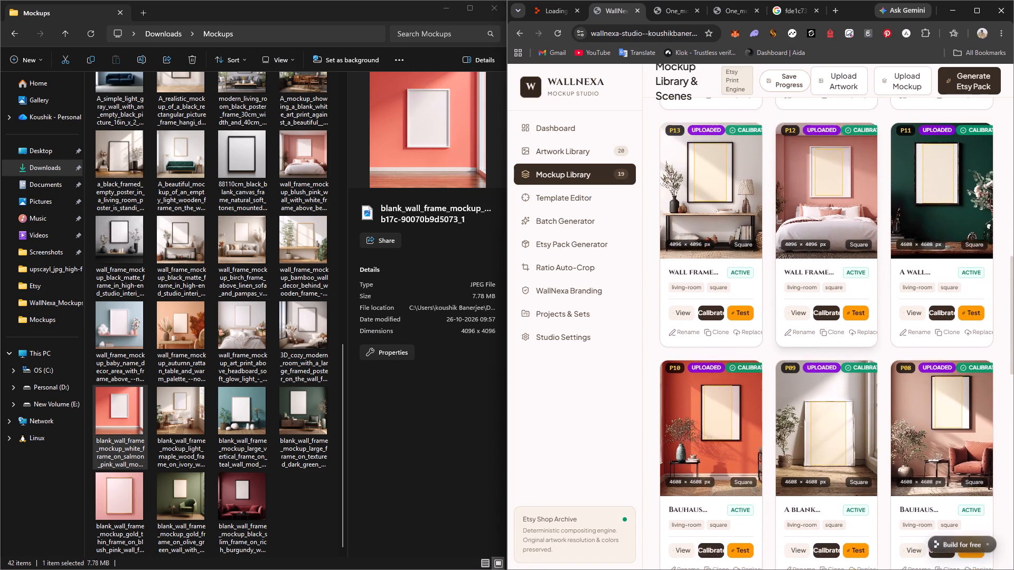
pyautogui.scroll(-5, 800, 319)
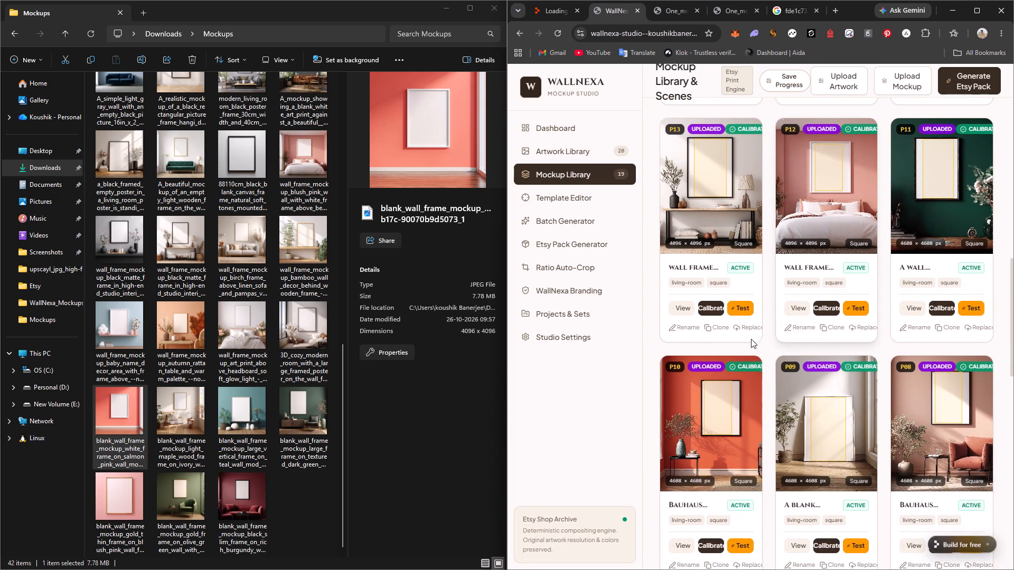
pyautogui.scroll(-2, 816, 421)
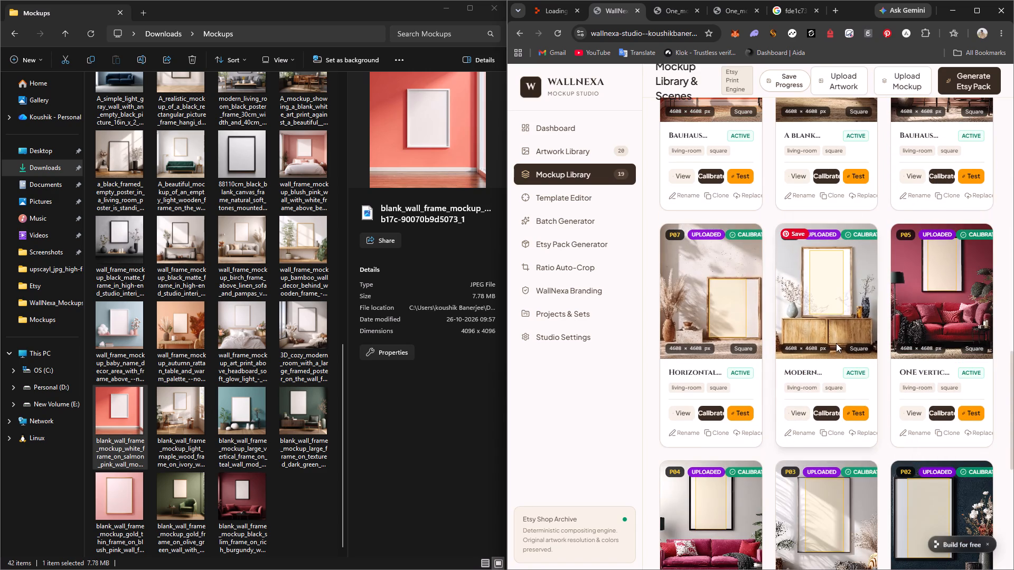
pyautogui.scroll(-3, 870, 335)
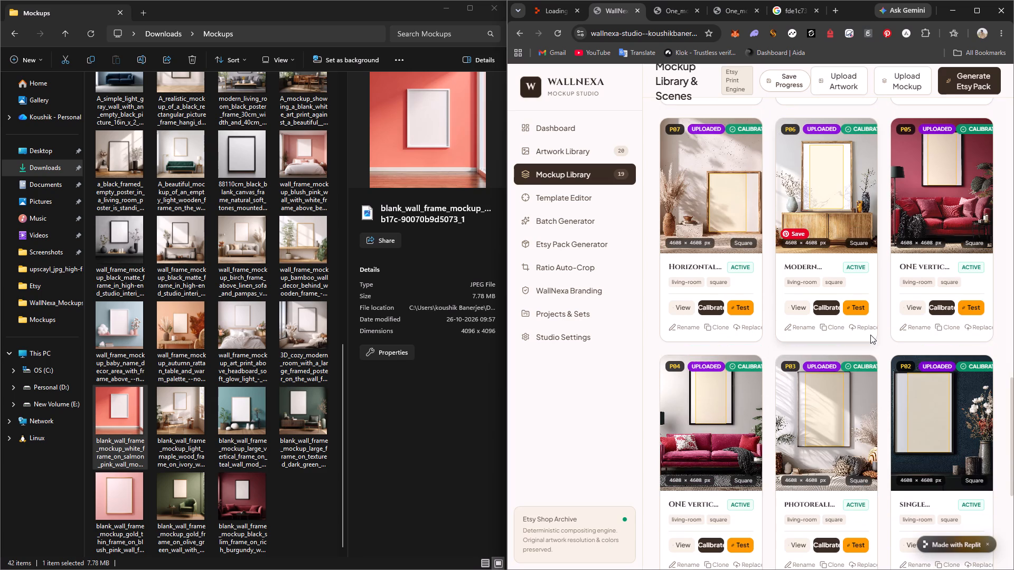
pyautogui.scroll(-6, 871, 334)
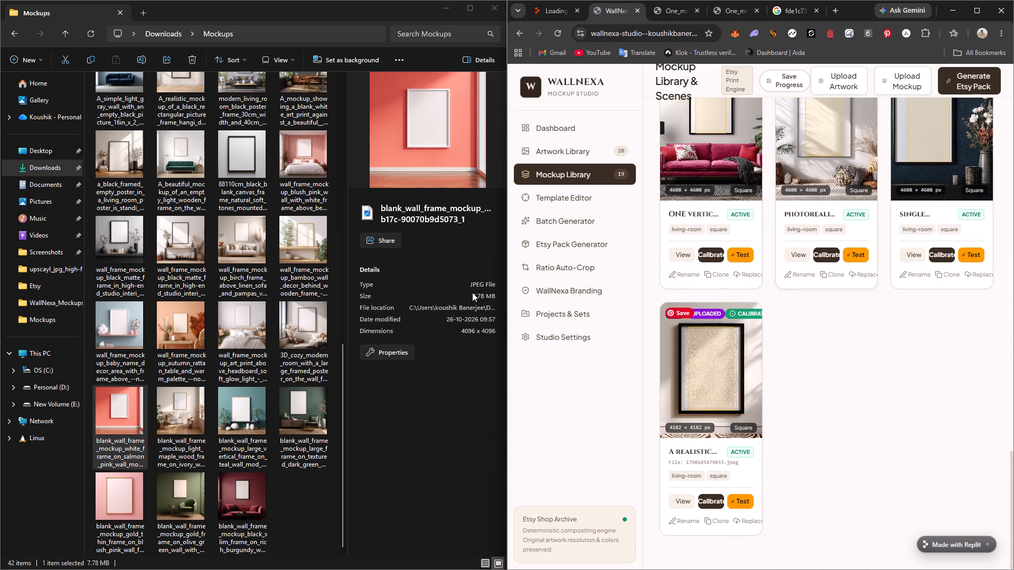
# Preview the 3D_cozy_modern_room image from the Mockups folder and check it against the Mockup Library templates from P01 up to P19.
pyautogui.click(301, 322)
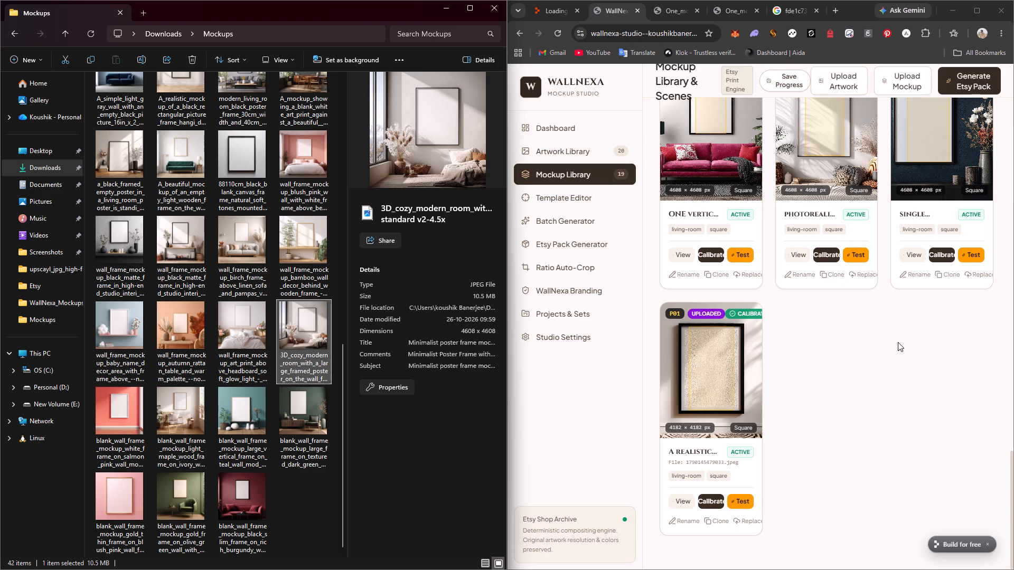
pyautogui.scroll(10, 898, 342)
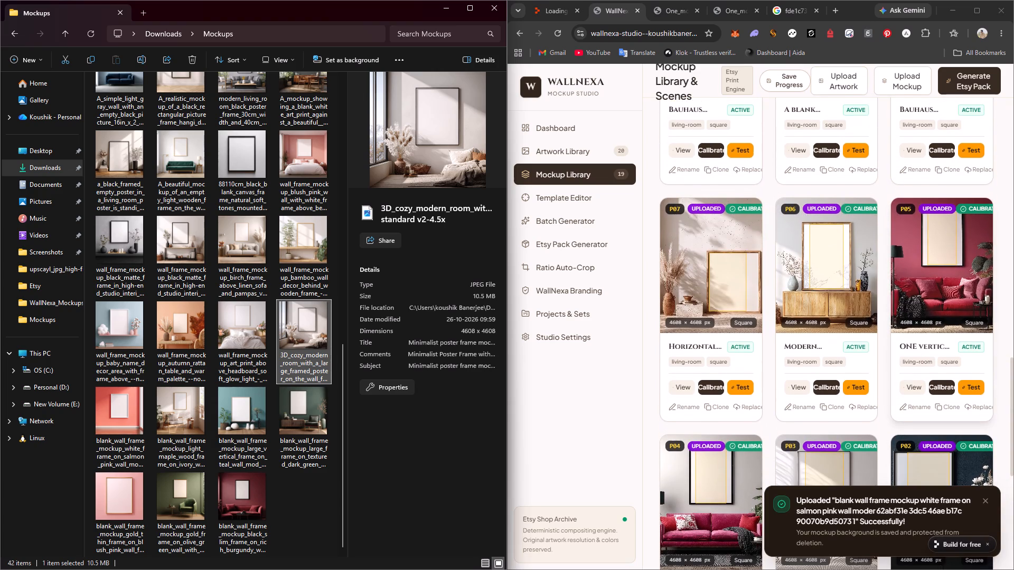
pyautogui.scroll(7, 898, 339)
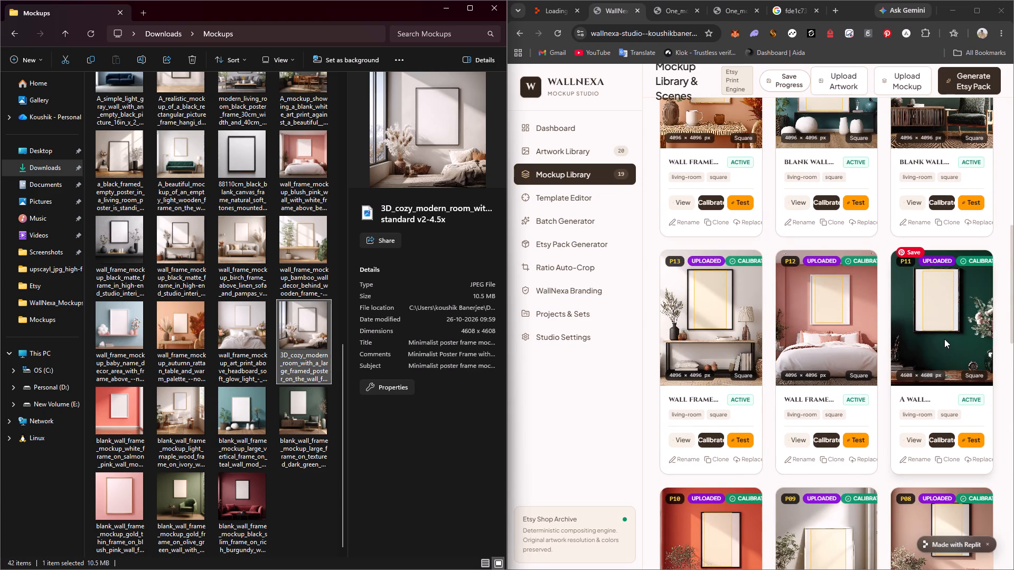
pyautogui.scroll(4, 941, 338)
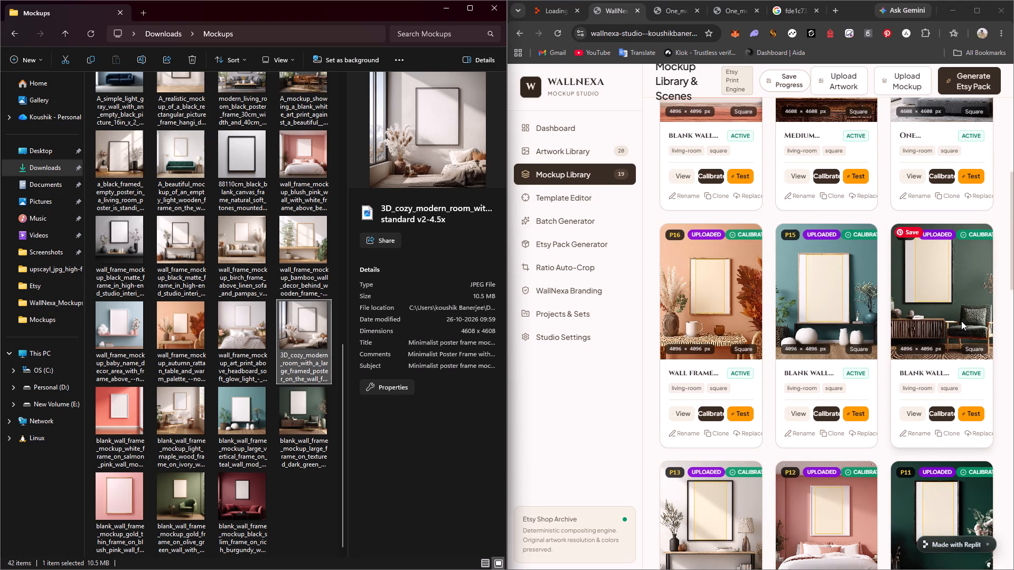
pyautogui.scroll(12, 961, 321)
# Recheck the Mockup Library templates from P19 down to P01 and back up against the remaining images in the Mockups folder.
pyautogui.scroll(-4, 961, 321)
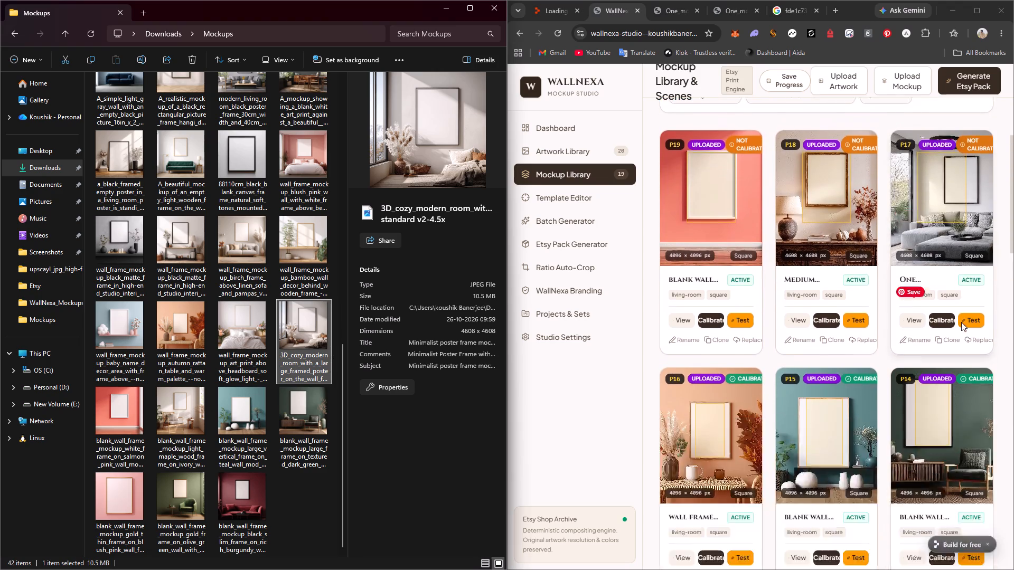
pyautogui.scroll(-20, 961, 322)
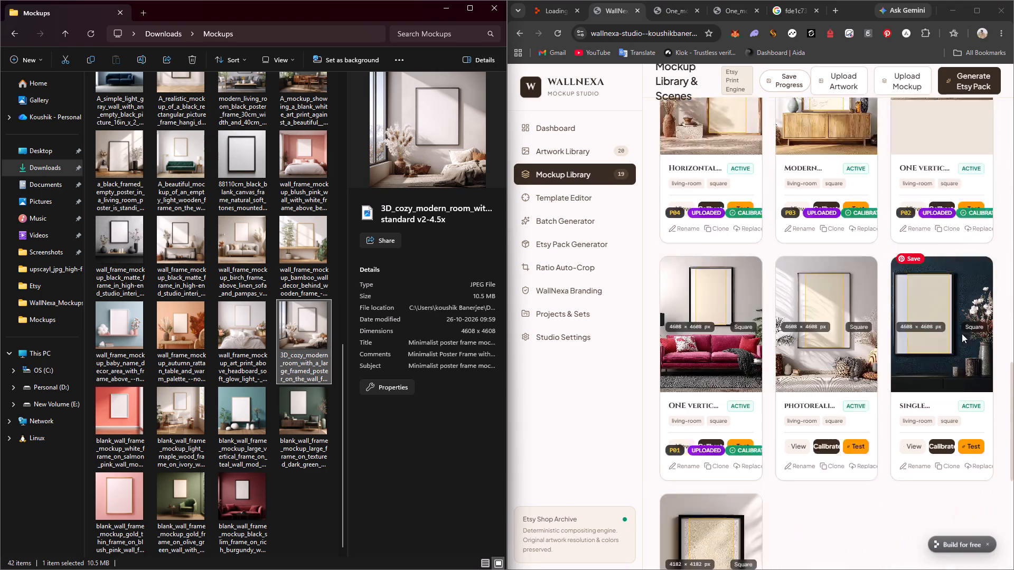
pyautogui.scroll(-5, 962, 334)
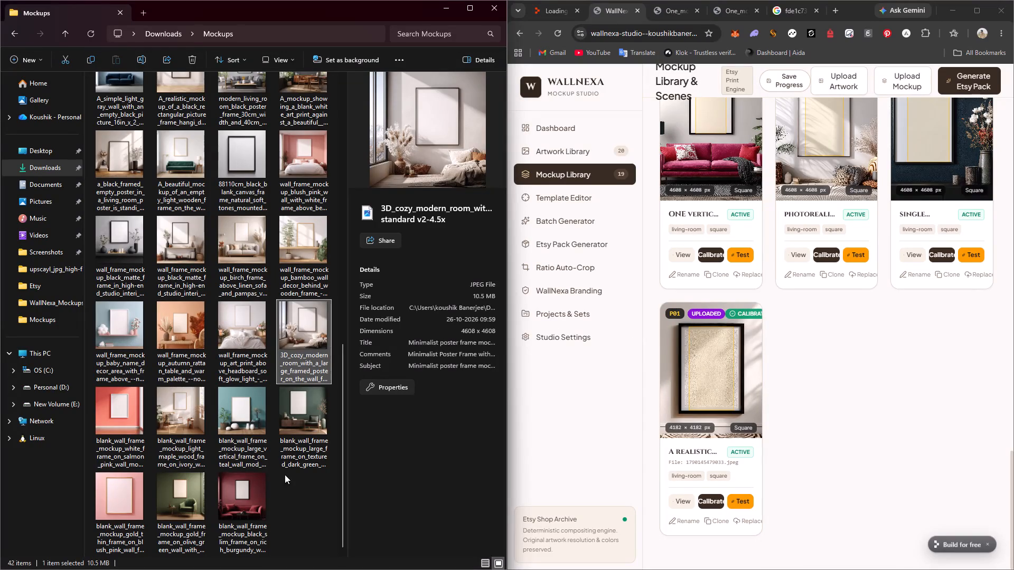
pyautogui.scroll(14, 947, 331)
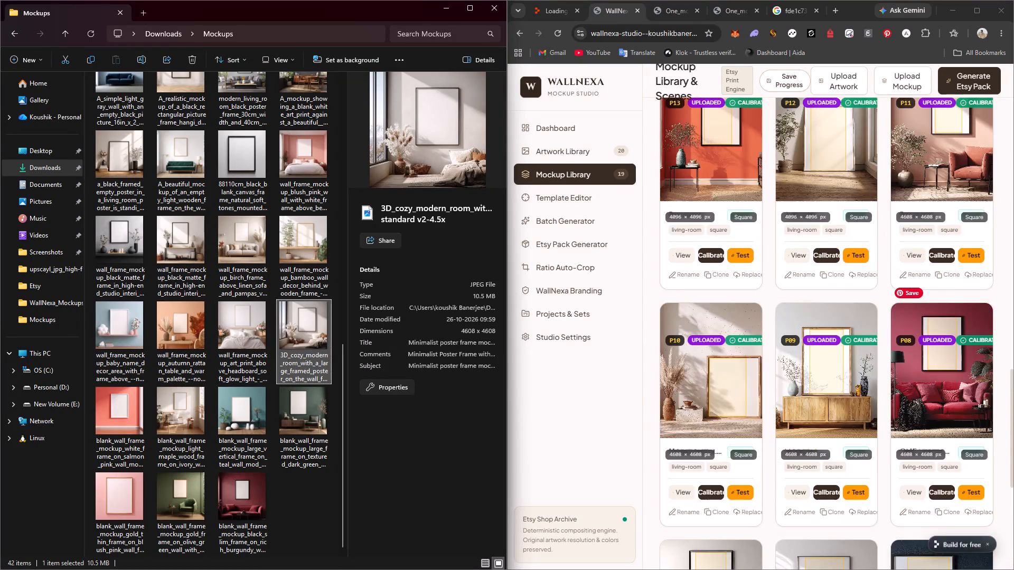
pyautogui.scroll(-3, 930, 327)
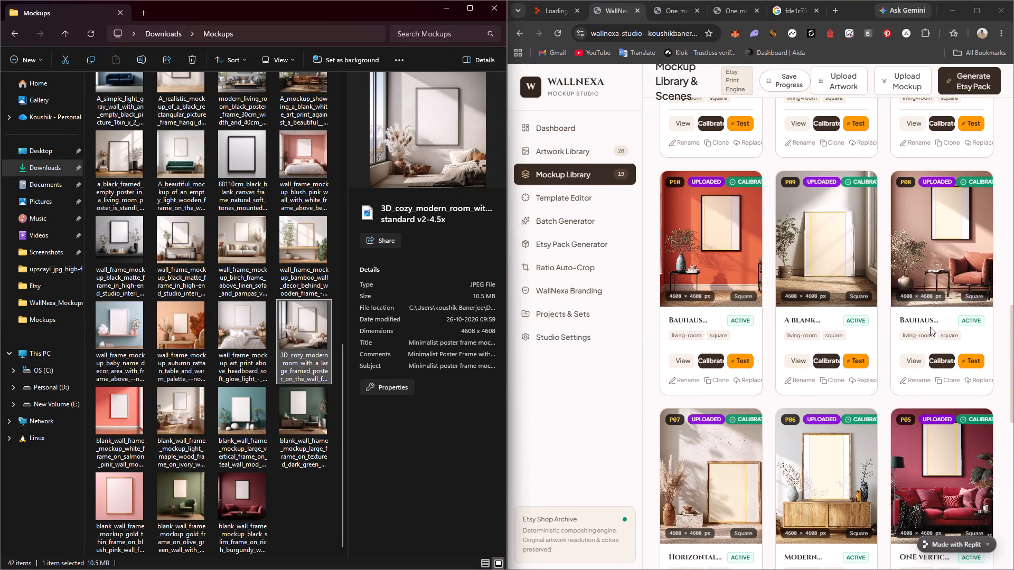
pyautogui.scroll(11, 922, 326)
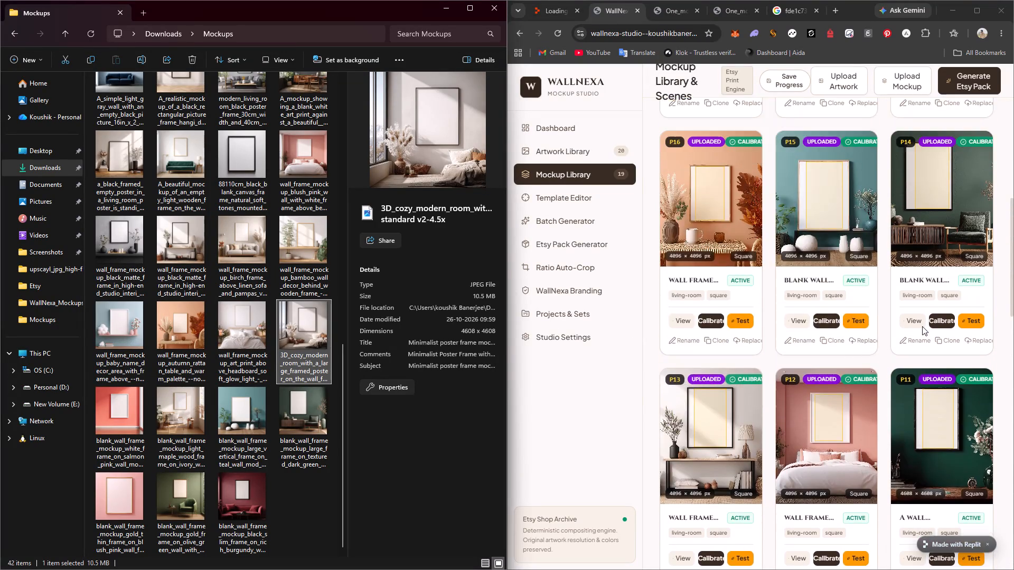
pyautogui.scroll(9, 922, 326)
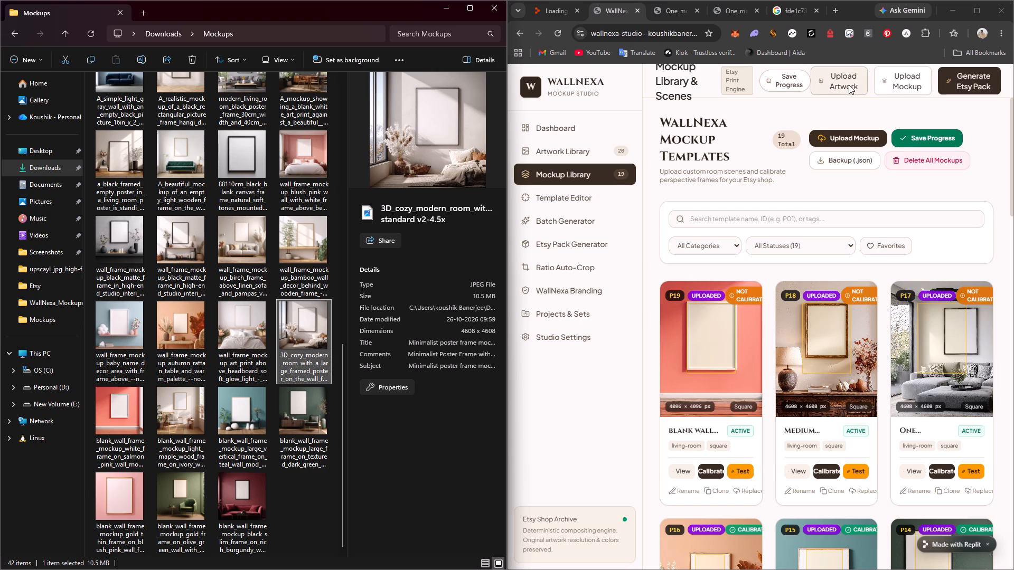
# Upload the blank_wall_frame_mockup_gold_frame_on_olive_green_wall image from the Mockups folder as a new mockup, saved and staged for calibration.
pyautogui.click(894, 81)
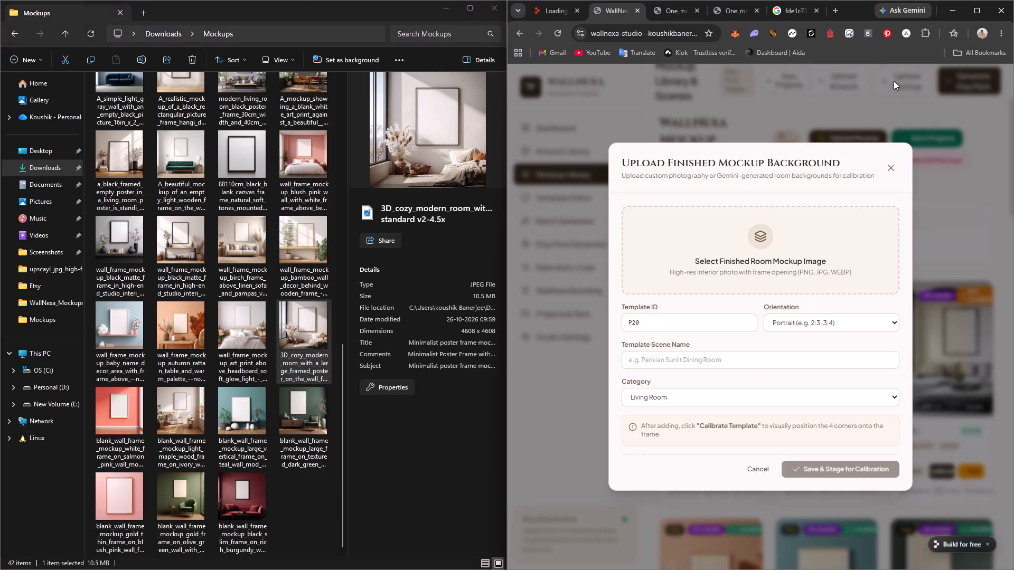
pyautogui.click(743, 243)
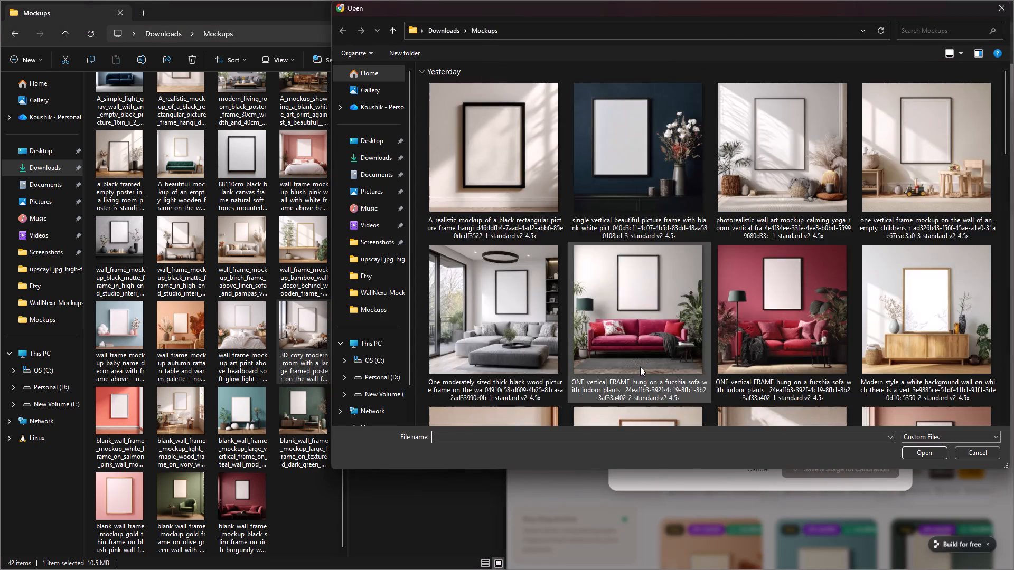
pyautogui.scroll(-20, 724, 336)
pyautogui.click(608, 359)
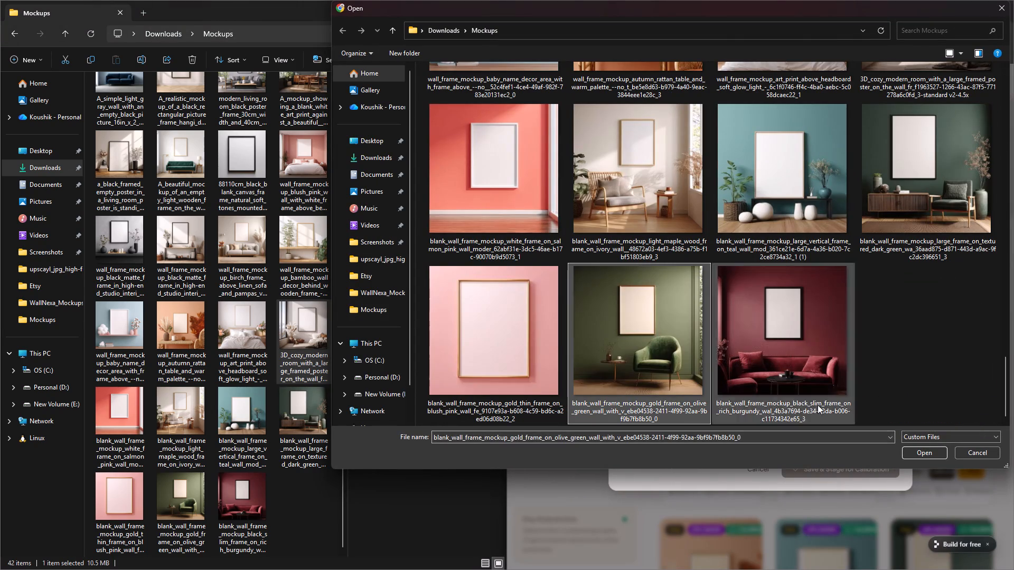
pyautogui.click(910, 455)
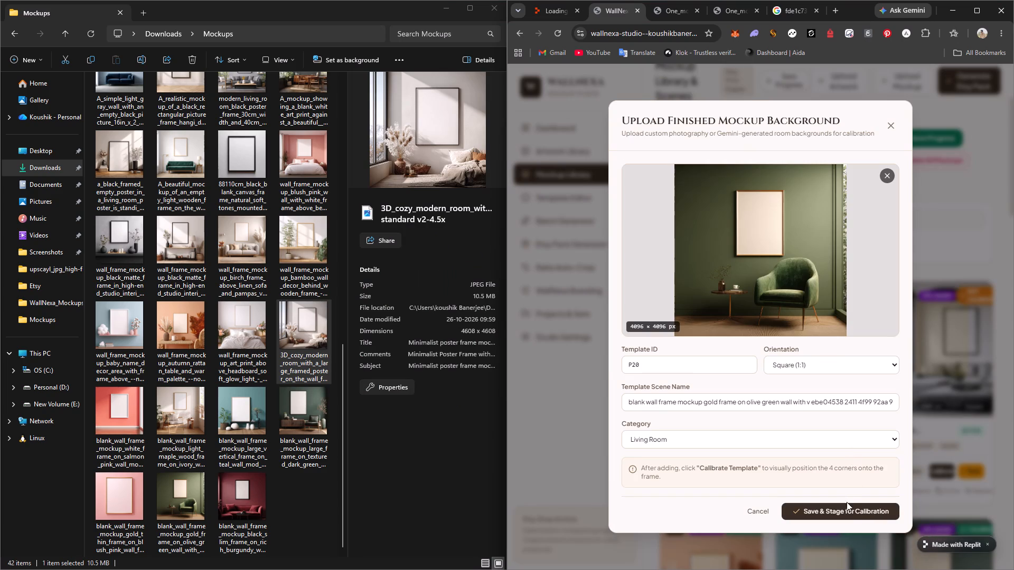
pyautogui.click(848, 508)
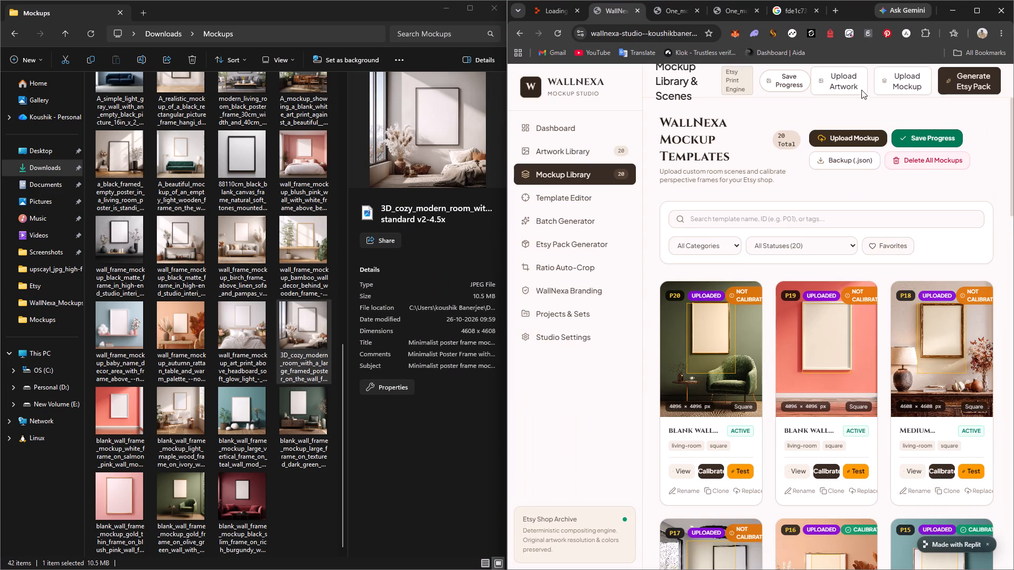
# Upload the blank_wall_frame_mockup_black_slim_frame_on_rich_burgundy image from the Mockups folder as a new mockup, saved and staged for calibration.
pyautogui.click(901, 78)
pyautogui.click(794, 251)
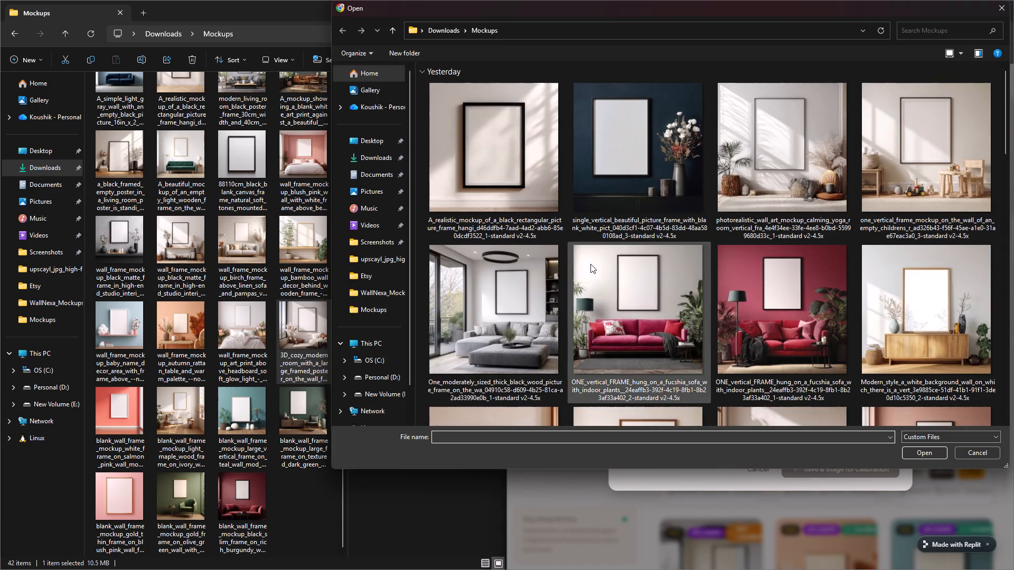
pyautogui.scroll(-10, 884, 259)
pyautogui.scroll(-9, 820, 269)
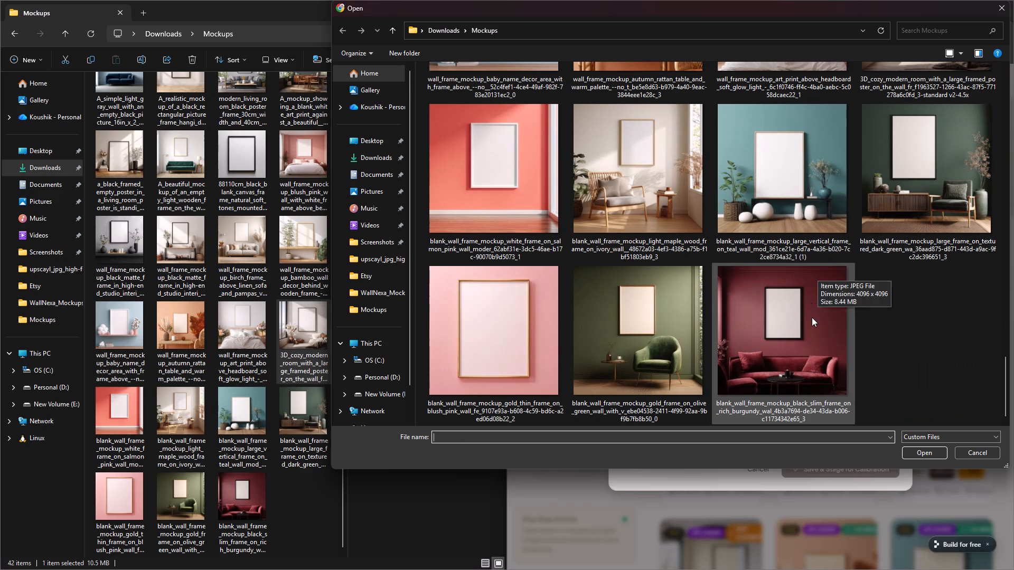
pyautogui.click(812, 324)
pyautogui.click(931, 449)
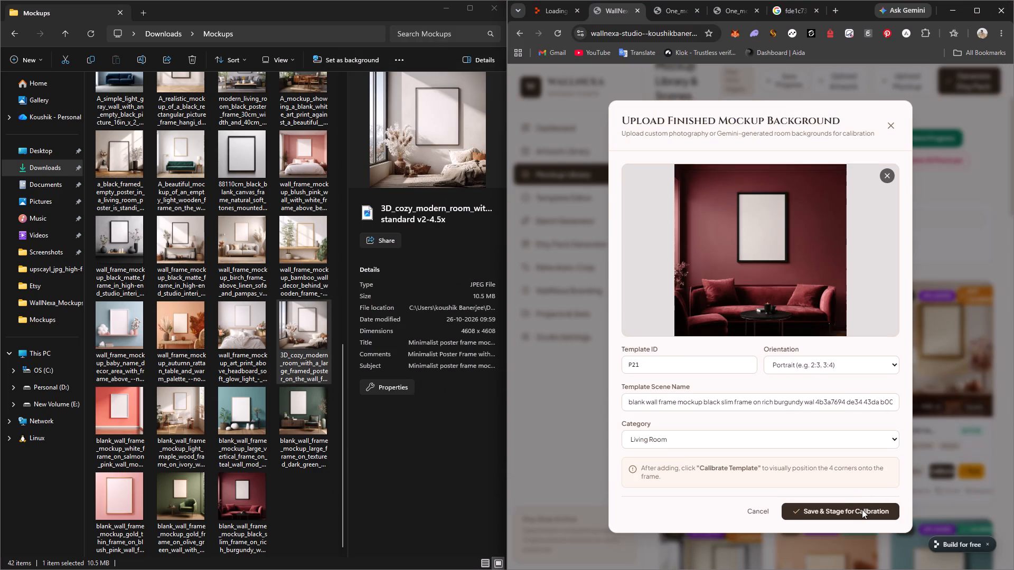
pyautogui.click(862, 509)
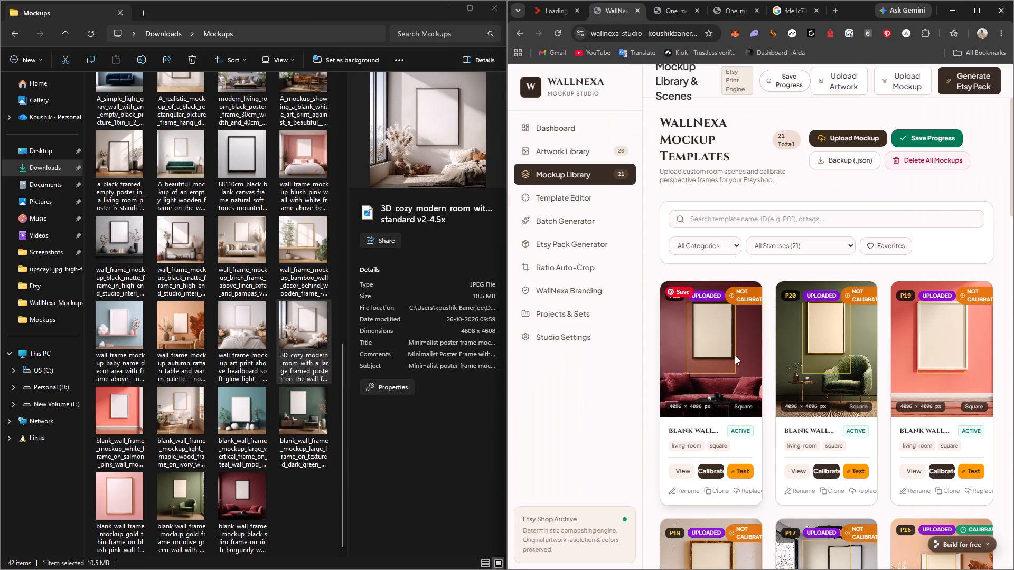
# Browse the Mockups folder and examine the frame in the A_realistic_mockup_of_a_black_rectangular_picture_frame image from earlier this week at full size.
pyautogui.scroll(1, 191, 204)
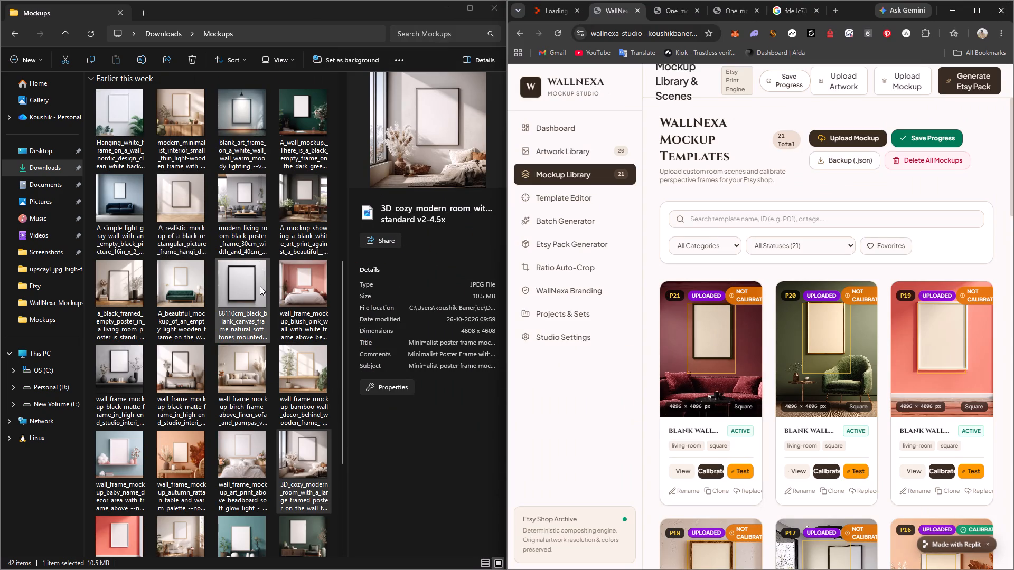
pyautogui.scroll(5, 189, 235)
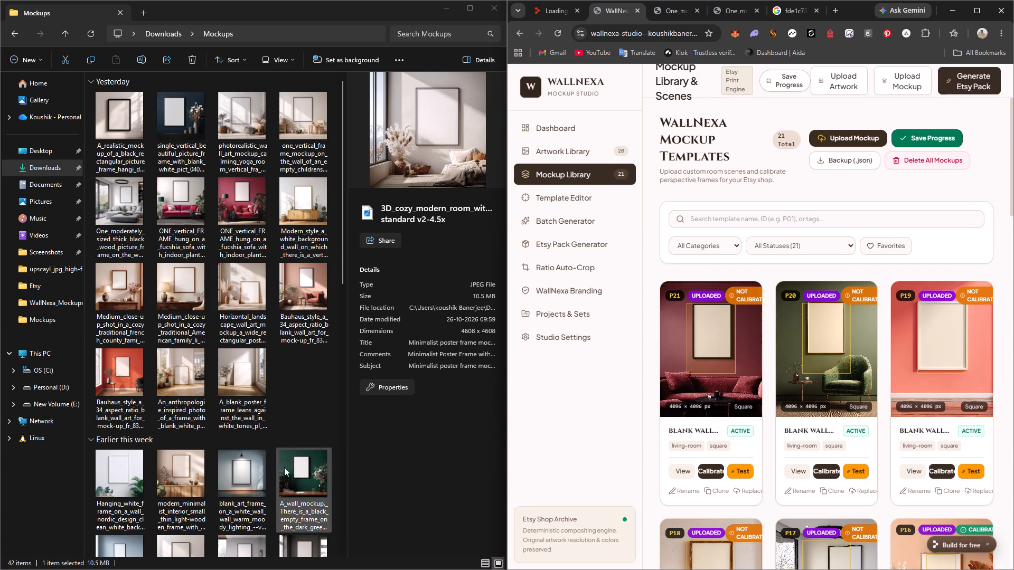
pyautogui.scroll(-1, 159, 438)
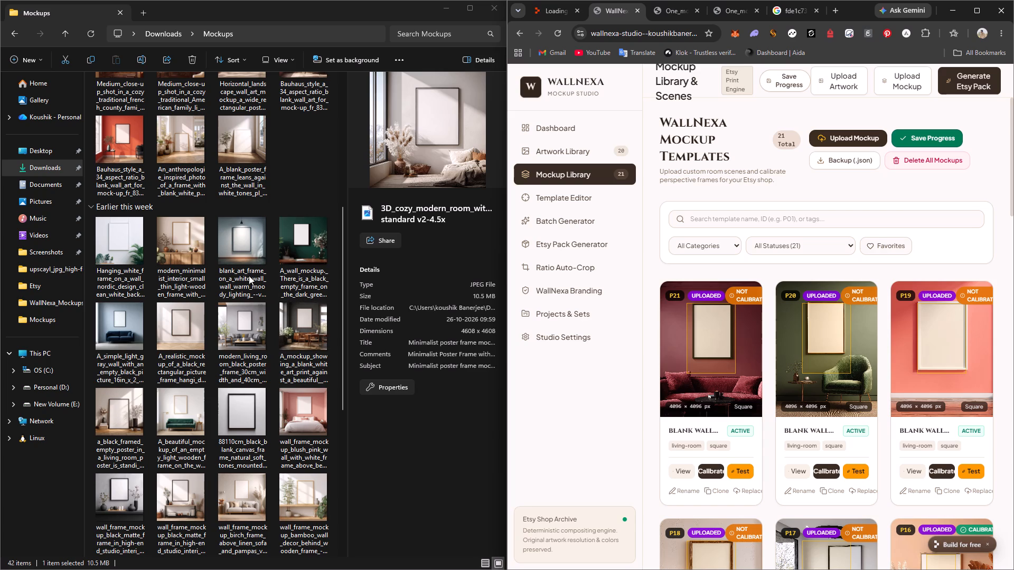
pyautogui.doubleClick(169, 330)
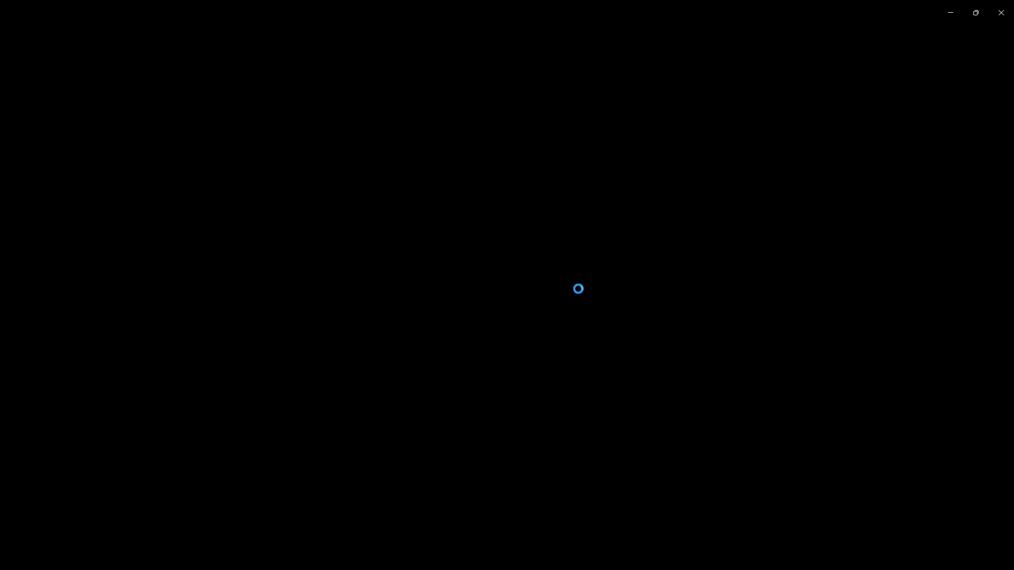
pyautogui.scroll(7, 543, 242)
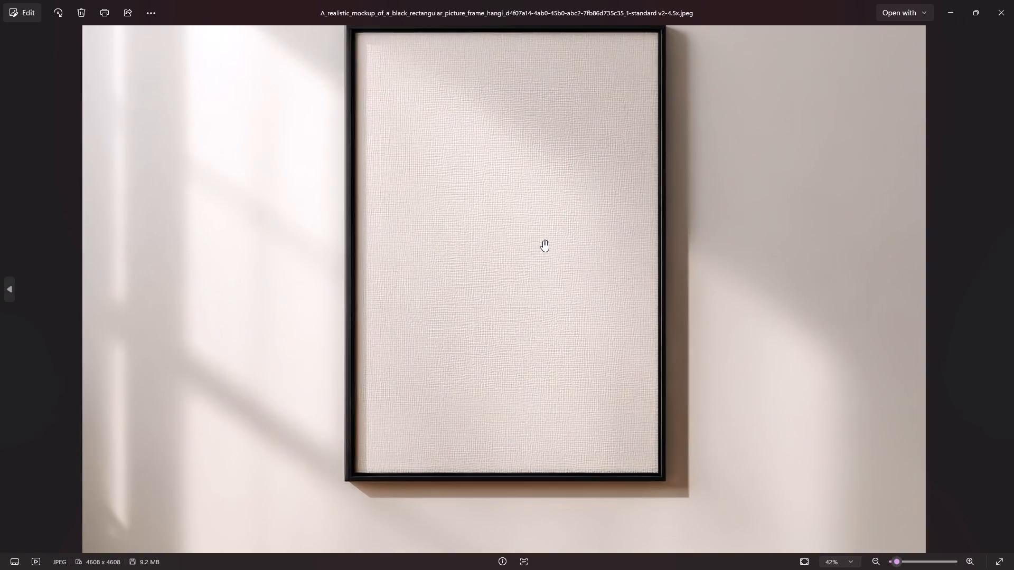
pyautogui.moveTo(538, 190); pyautogui.dragTo(531, 277)
pyautogui.scroll(-3, 535, 270)
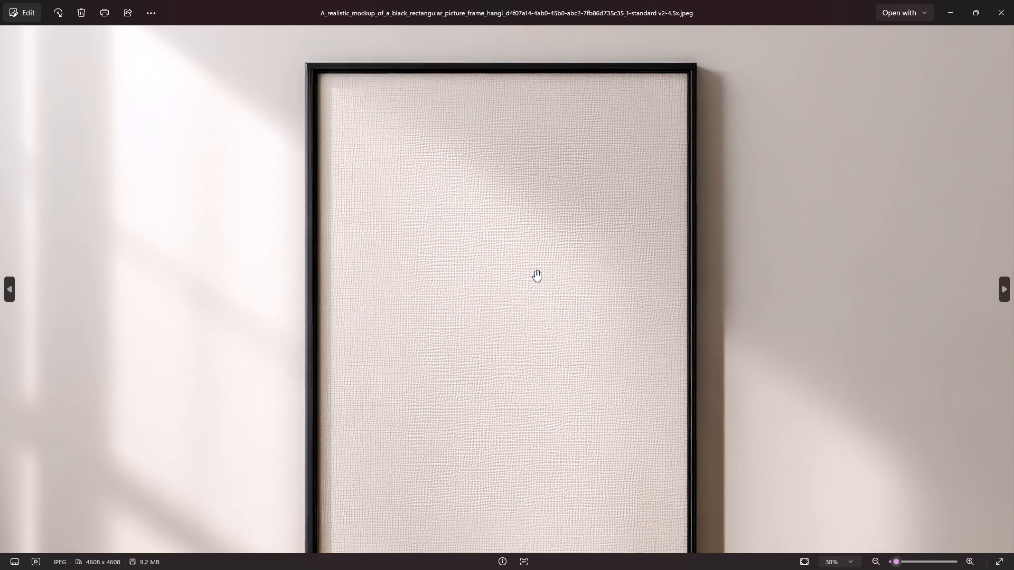
pyautogui.scroll(-4, 535, 270)
pyautogui.scroll(3, 535, 267)
pyautogui.moveTo(545, 248); pyautogui.dragTo(551, 277)
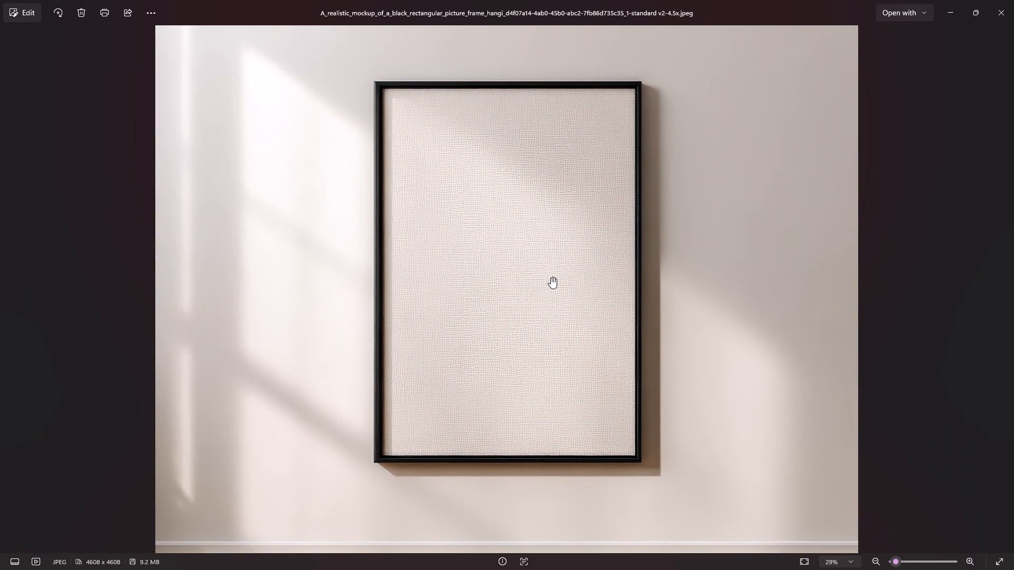
pyautogui.scroll(-1, 551, 277)
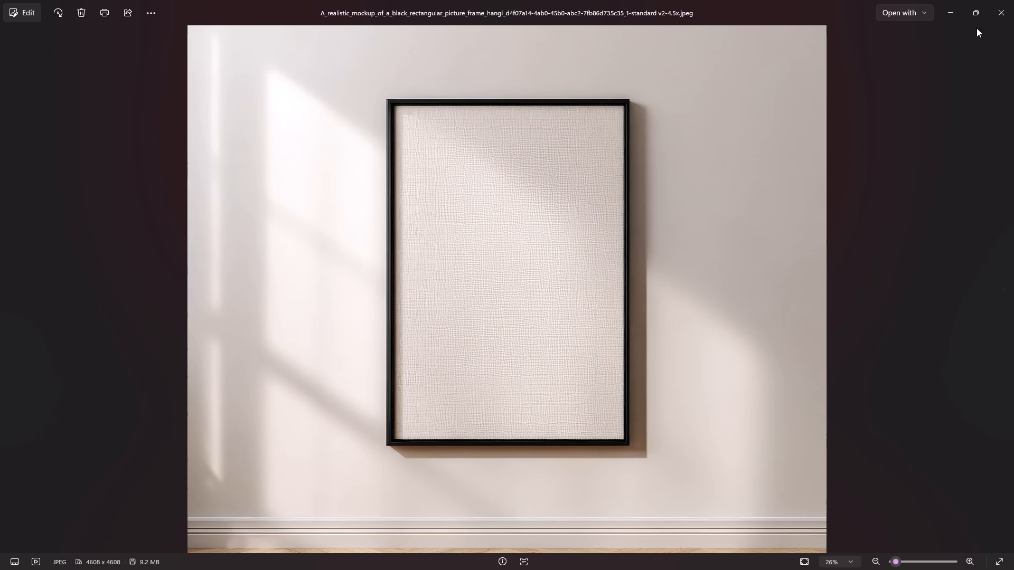
pyautogui.click(993, 11)
# Examine yesterday's A_realistic_mockup_of_a_black_rectangular_picture_frame image at full size to compare it with the similar earlier one.
pyautogui.scroll(4, 226, 150)
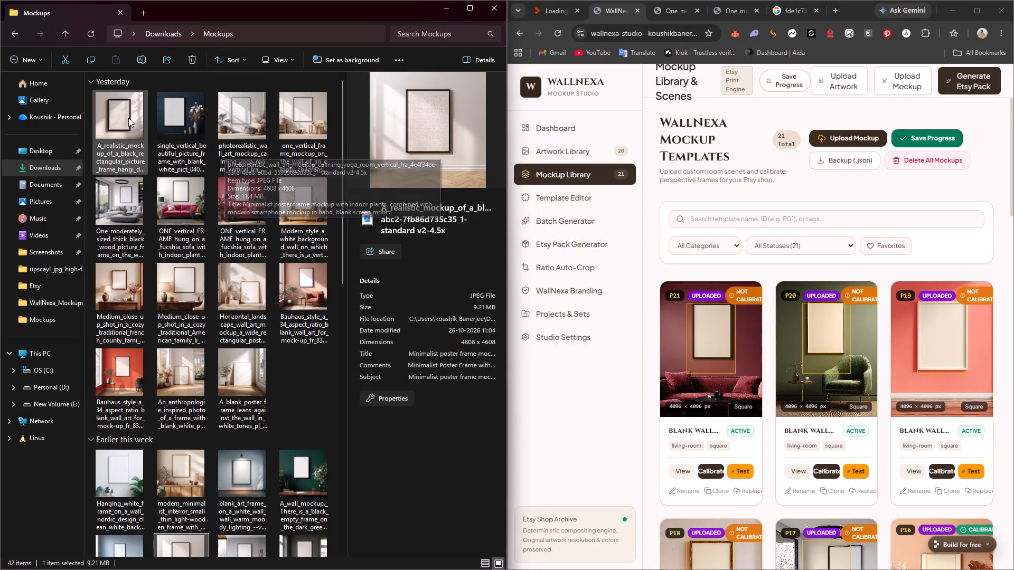
pyautogui.doubleClick(129, 115)
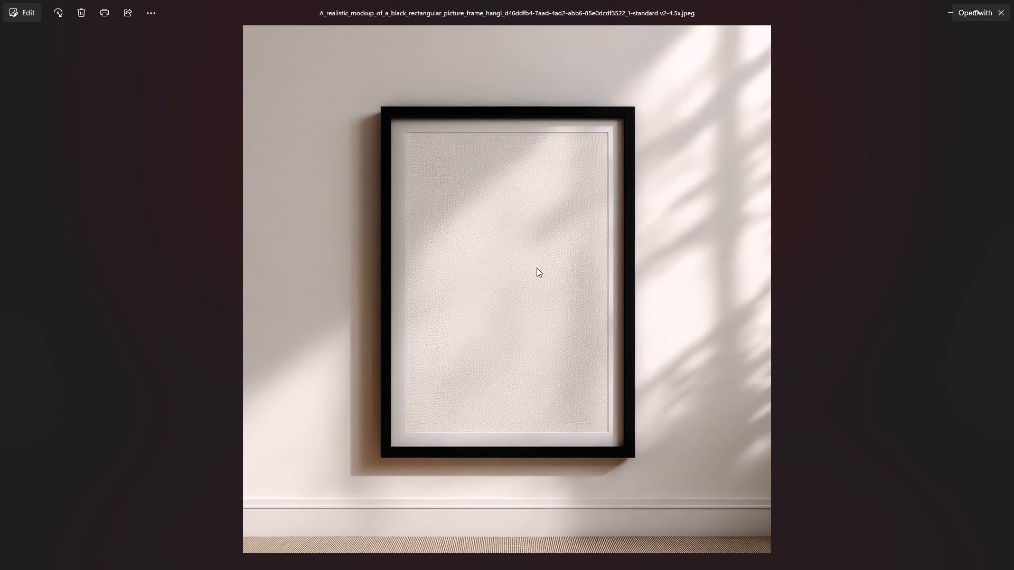
pyautogui.scroll(2, 539, 263)
pyautogui.scroll(-4, 540, 262)
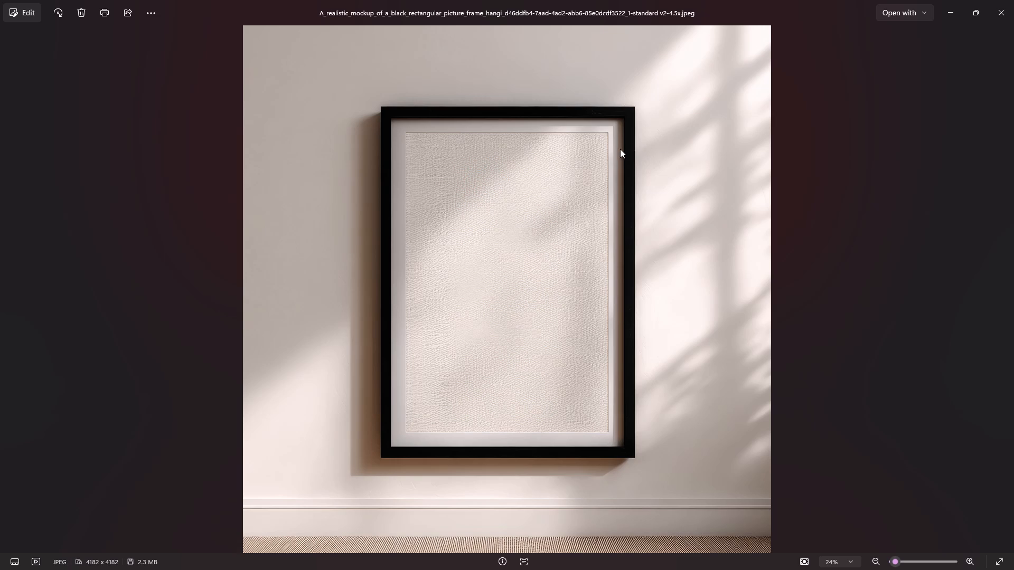
pyautogui.click(993, 4)
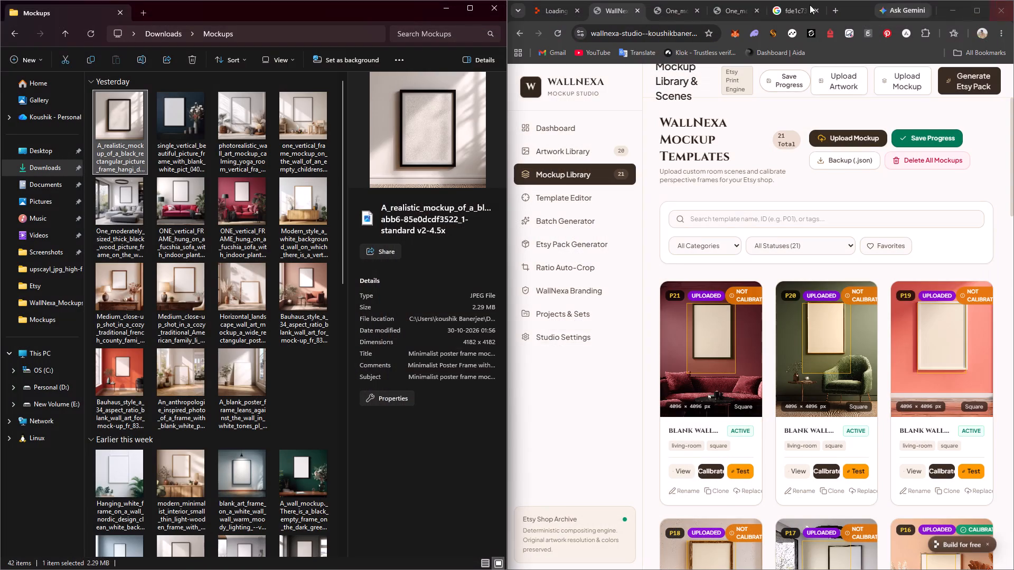
# Minimise the Mockups folder window, check the progress of the Upscayl batch, and minimise Upscayl.
pyautogui.click(445, 8)
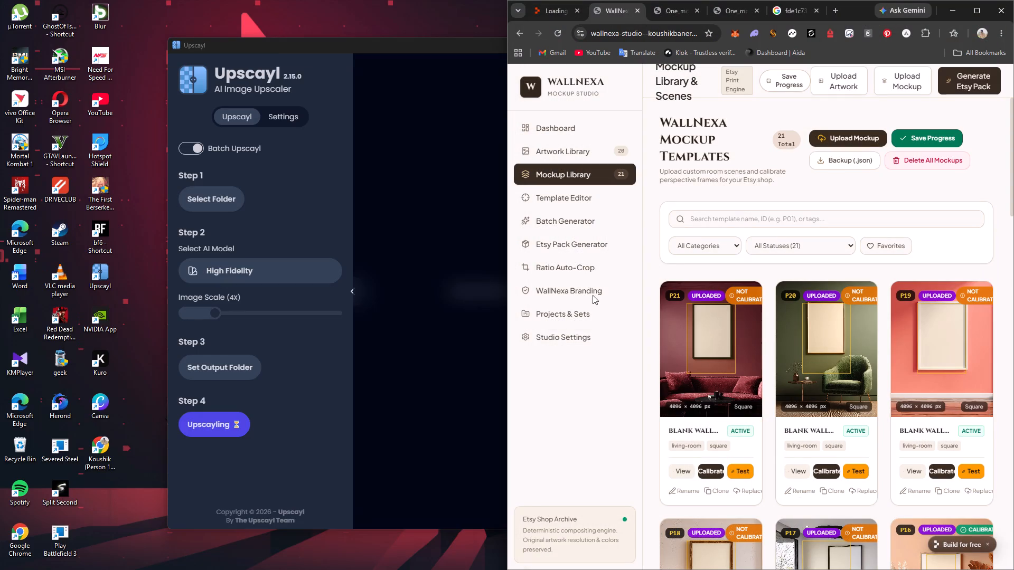
pyautogui.click(361, 42)
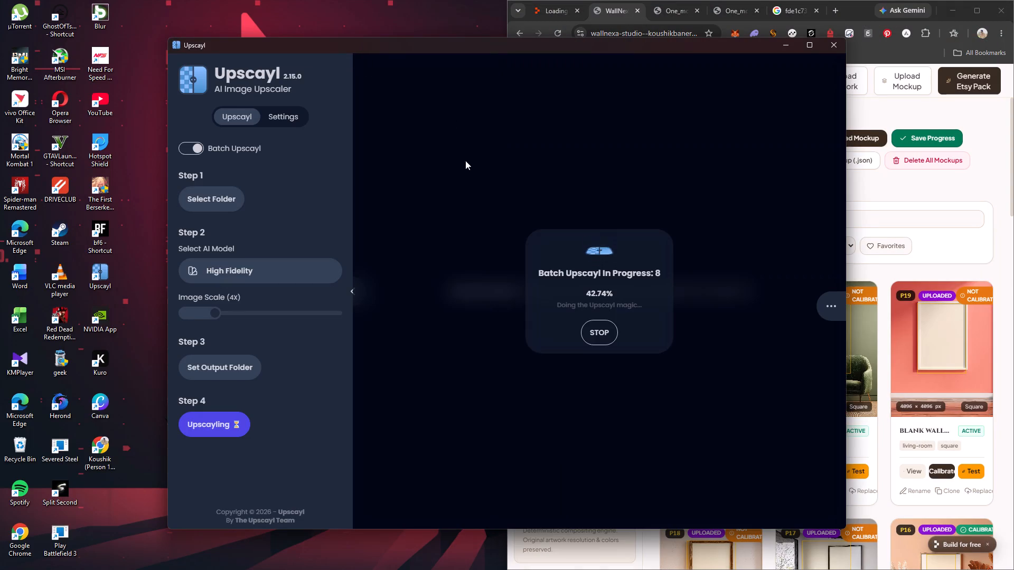
pyautogui.click(786, 45)
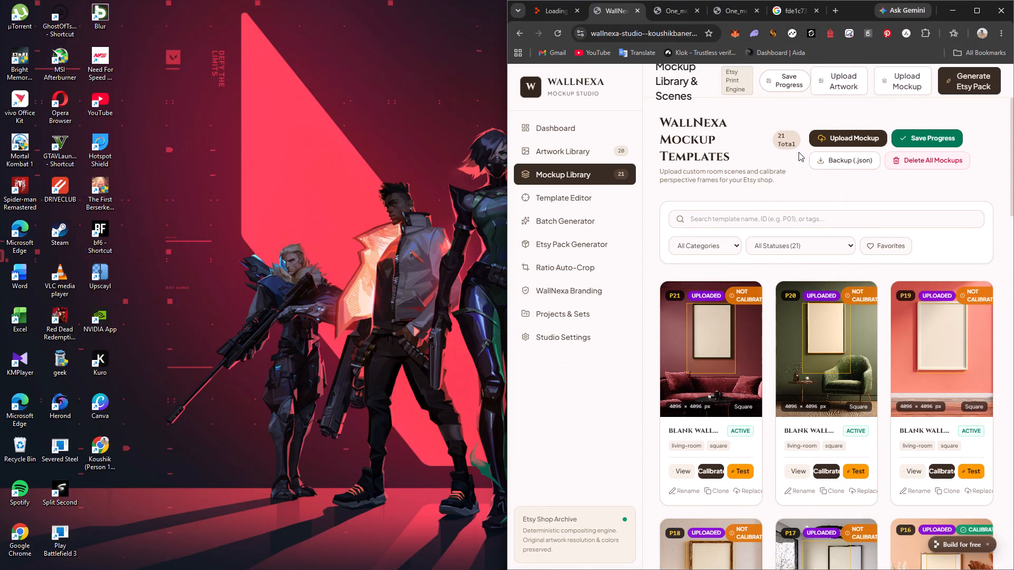
# Maximise the browser and load template P17, the moderately sized thick black wood picture frame, in the Template Editor for calibration.
pyautogui.click(975, 13)
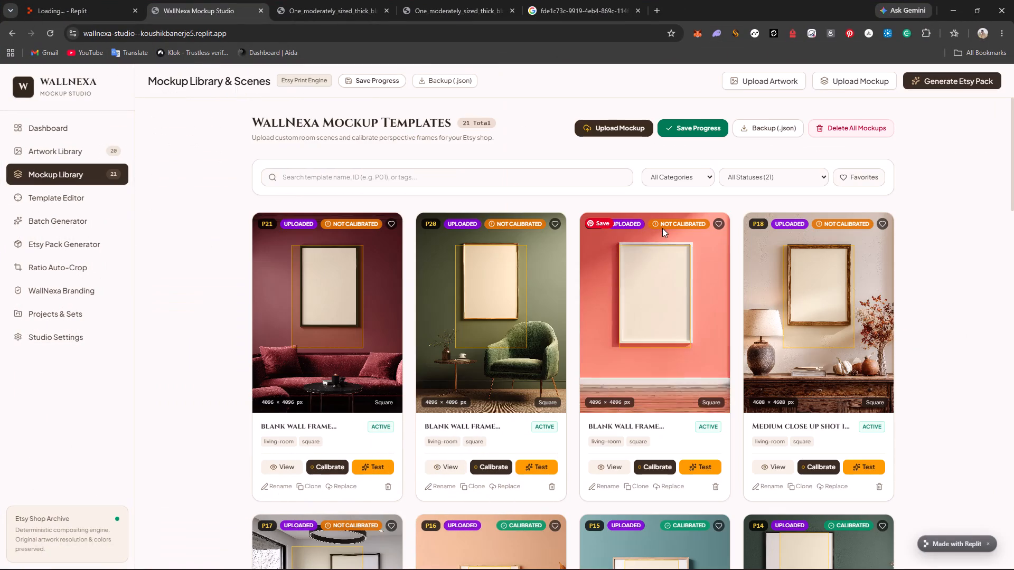
pyautogui.click(74, 198)
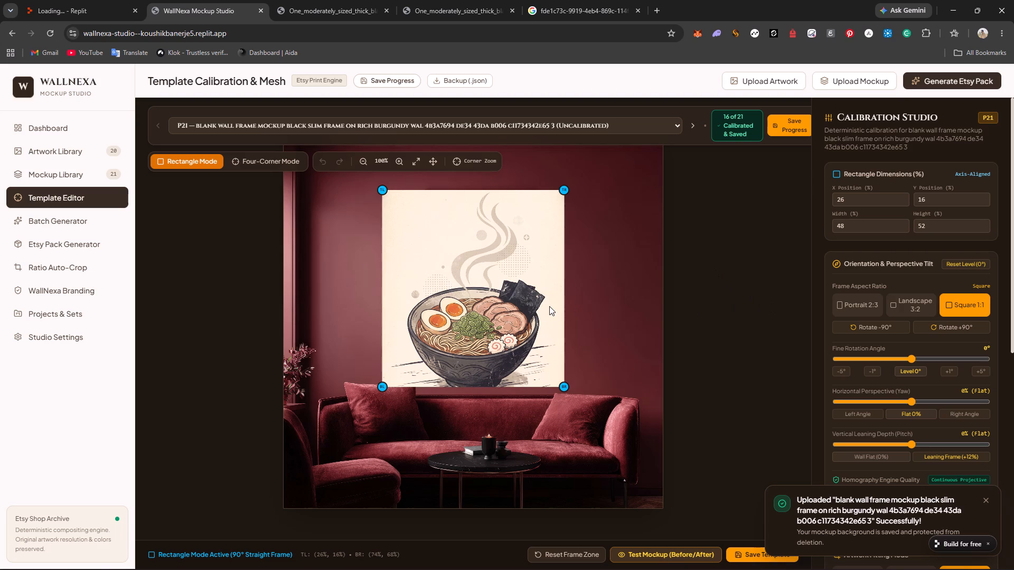
pyautogui.click(296, 123)
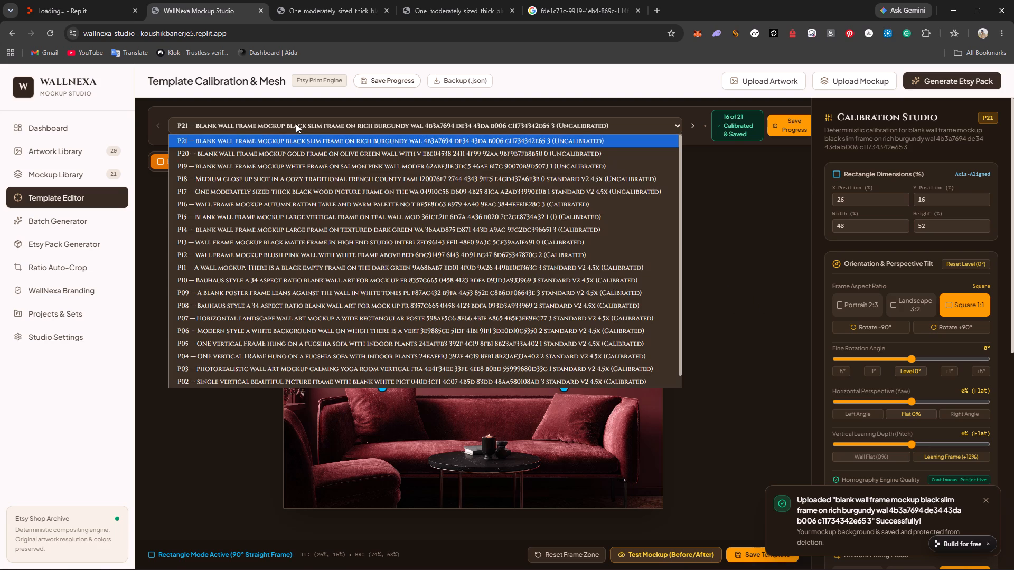
pyautogui.click(334, 190)
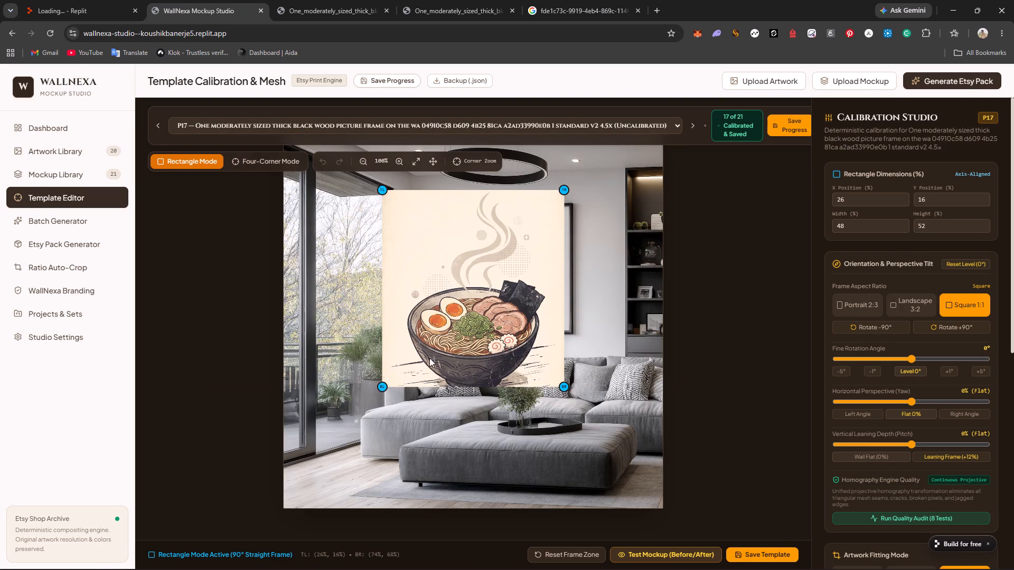
# Move the artwork rectangle's bottom-left corner onto the black frame's lower-left inner corner, at about X 52.5%, Y 52.9%.
pyautogui.moveTo(384, 384); pyautogui.dragTo(497, 327)
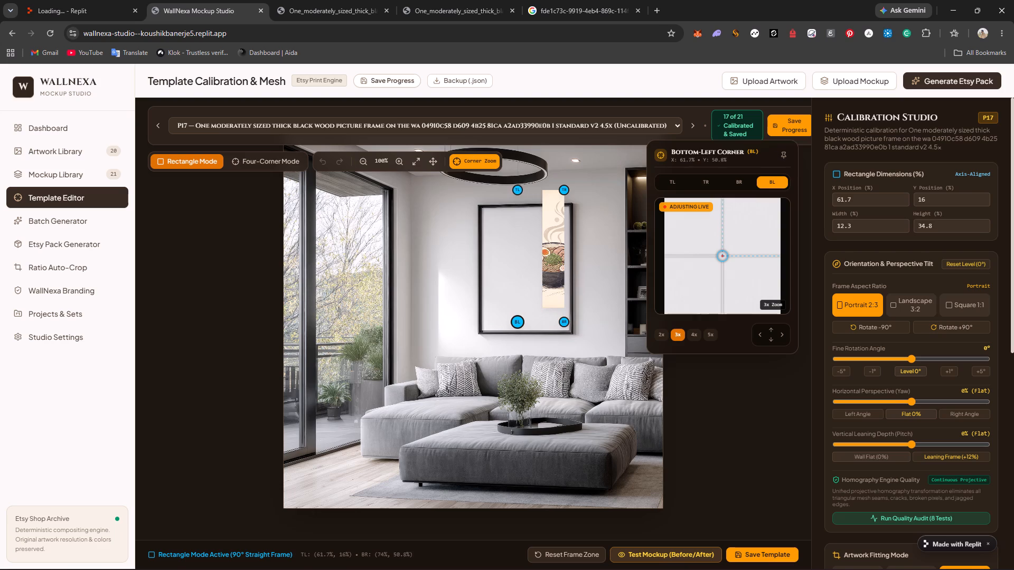
pyautogui.moveTo(497, 327); pyautogui.dragTo(483, 329)
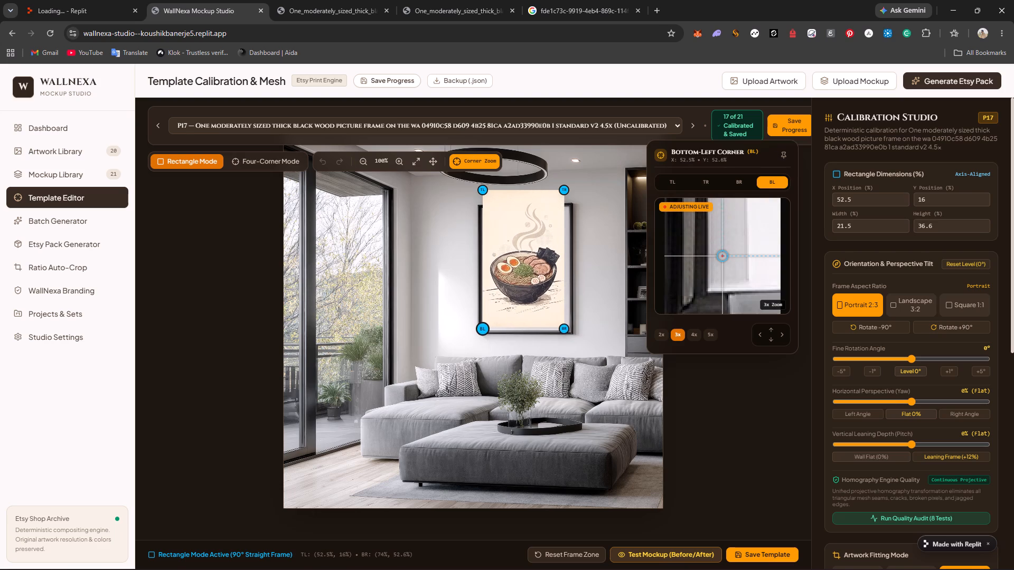
pyautogui.moveTo(483, 329); pyautogui.dragTo(483, 330)
# Turn off the Natural Glass Reflection effect for template P17.
pyautogui.scroll(-8, 946, 396)
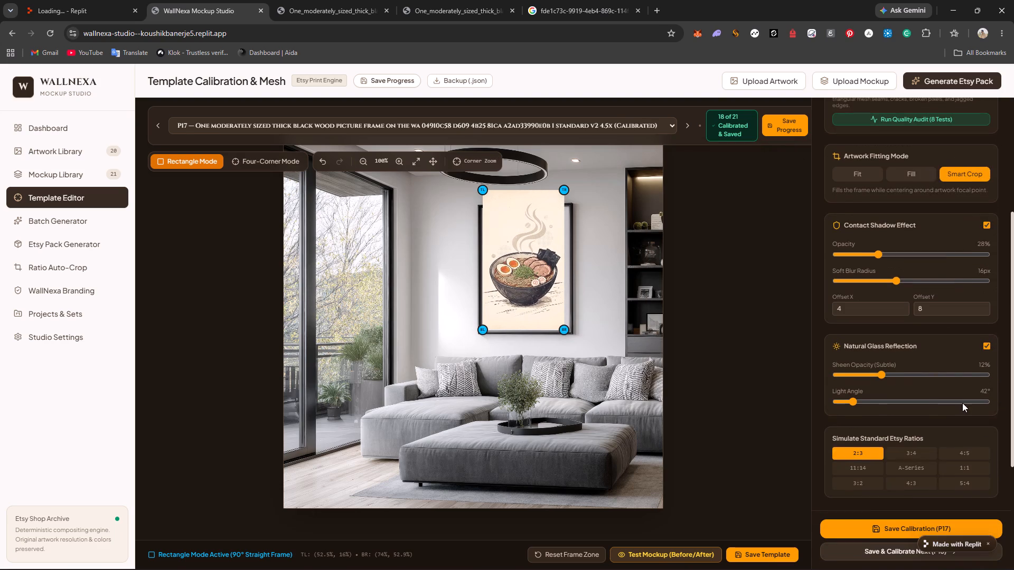
pyautogui.click(985, 344)
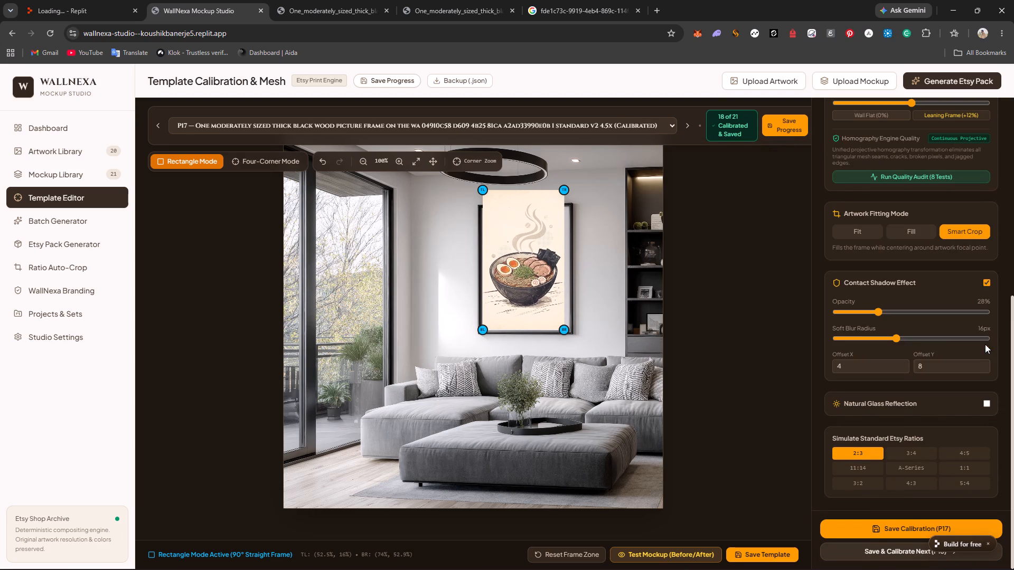
# Fit the rectangle's remaining edges to the frame, spanning about 52.5%, 20.4% at top-left to 75.7%, 53.3% at bottom-right.
pyautogui.click(567, 332)
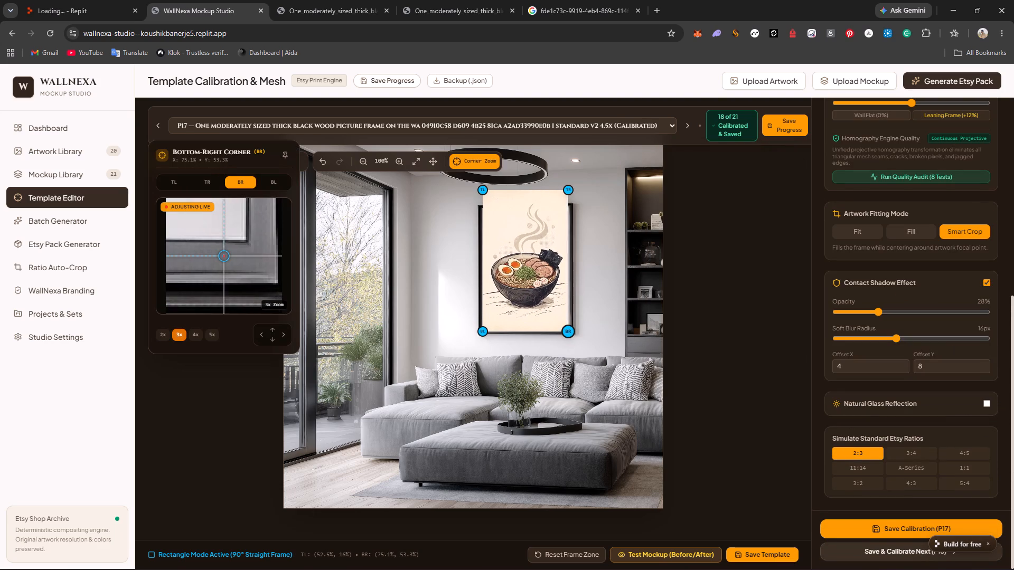
pyautogui.moveTo(569, 192); pyautogui.dragTo(571, 203)
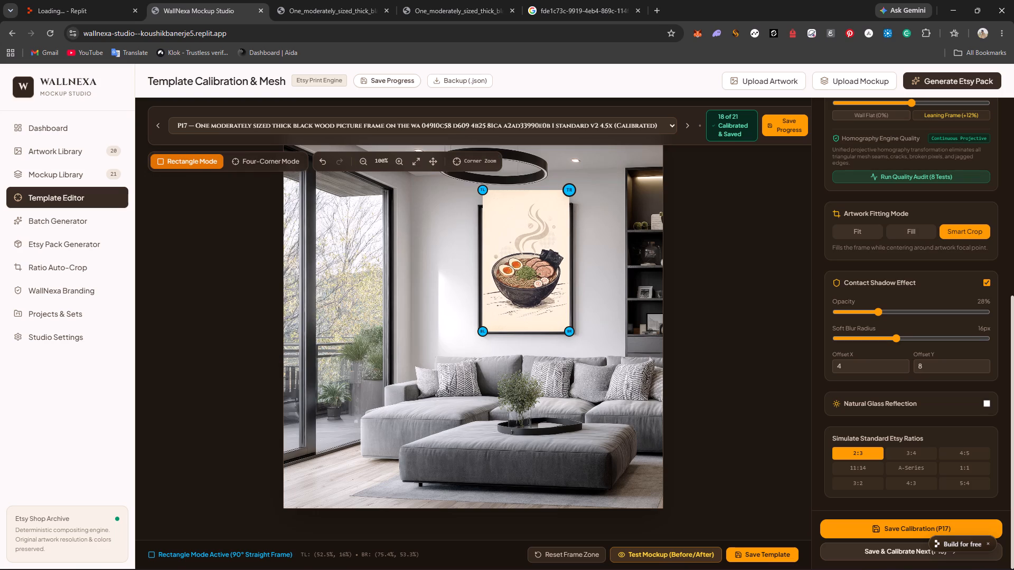
pyautogui.moveTo(571, 203); pyautogui.dragTo(571, 206)
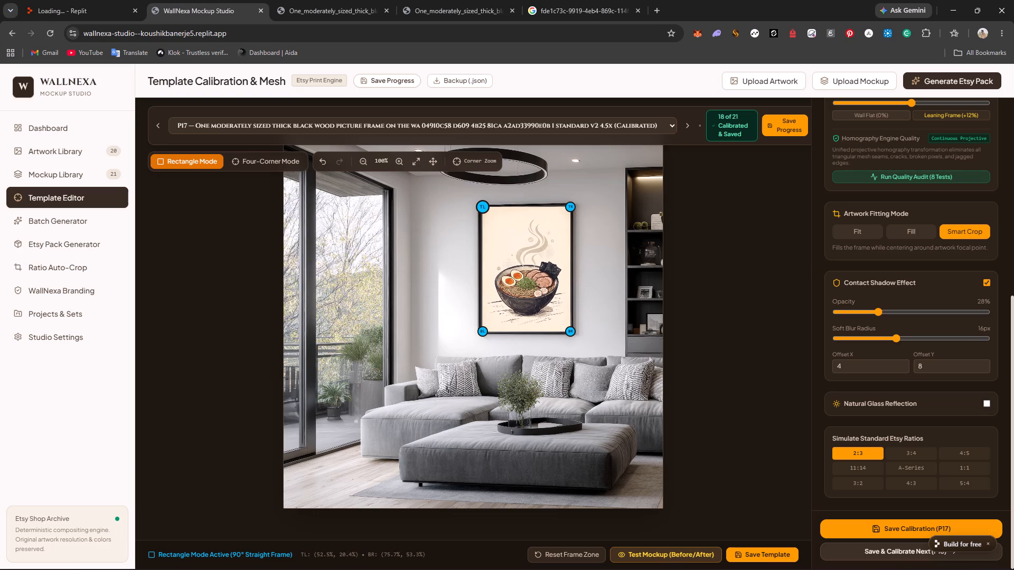
# In Four-Corner Mode with Corner Zoom on, refine the top-left to about 52.2%, 20.7%, bottom-right to 75.6%, 53.5% and bottom-left to 52.4%, 53.1%.
pyautogui.click(271, 163)
pyautogui.click(485, 210)
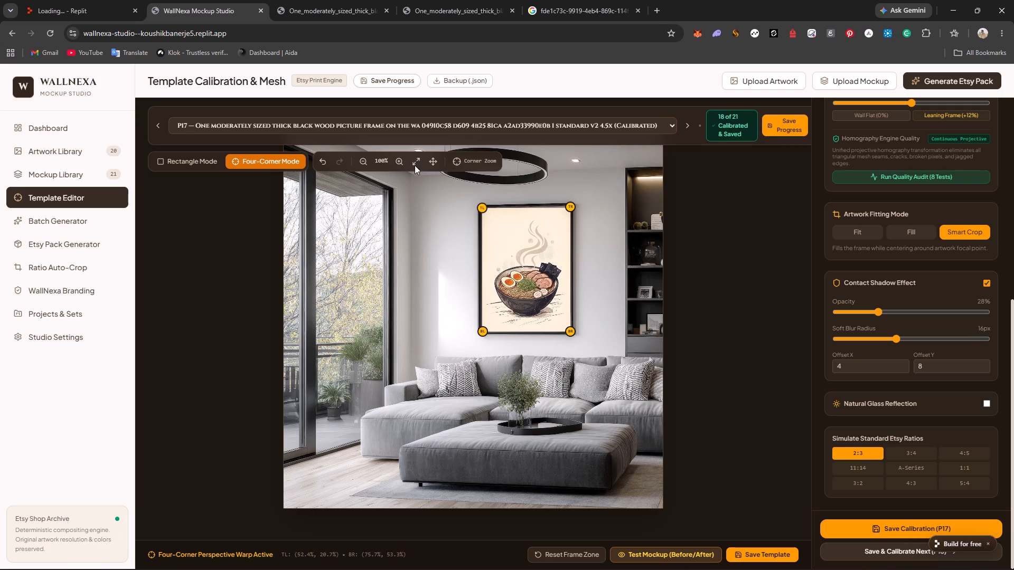
pyautogui.click(478, 163)
pyautogui.click(759, 337)
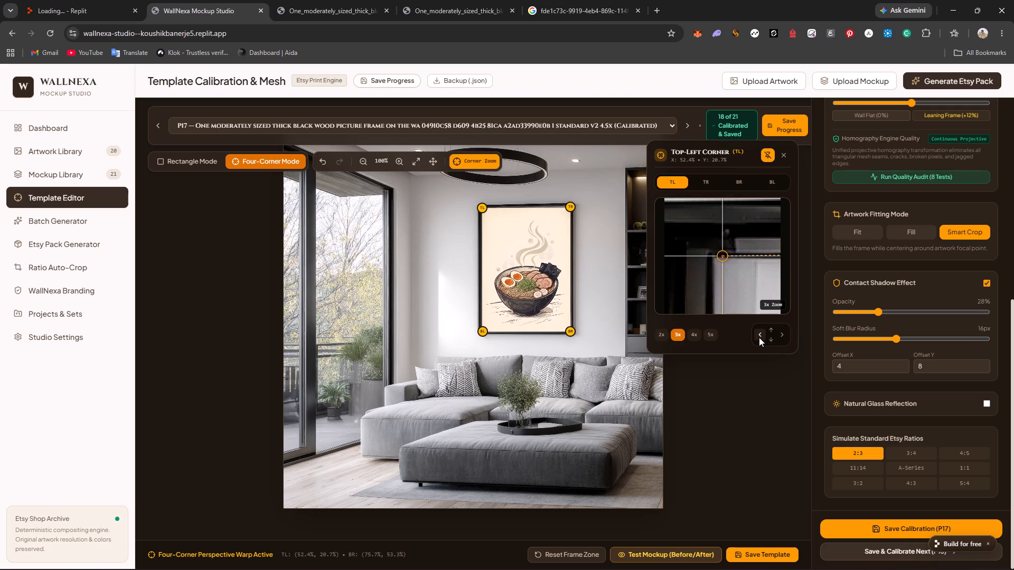
pyautogui.click(574, 331)
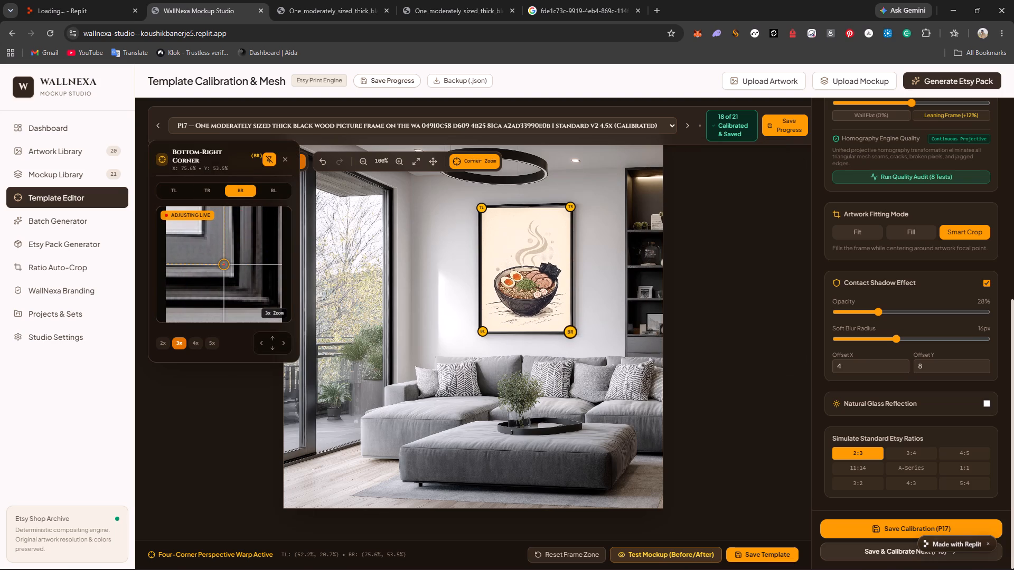
pyautogui.click(478, 330)
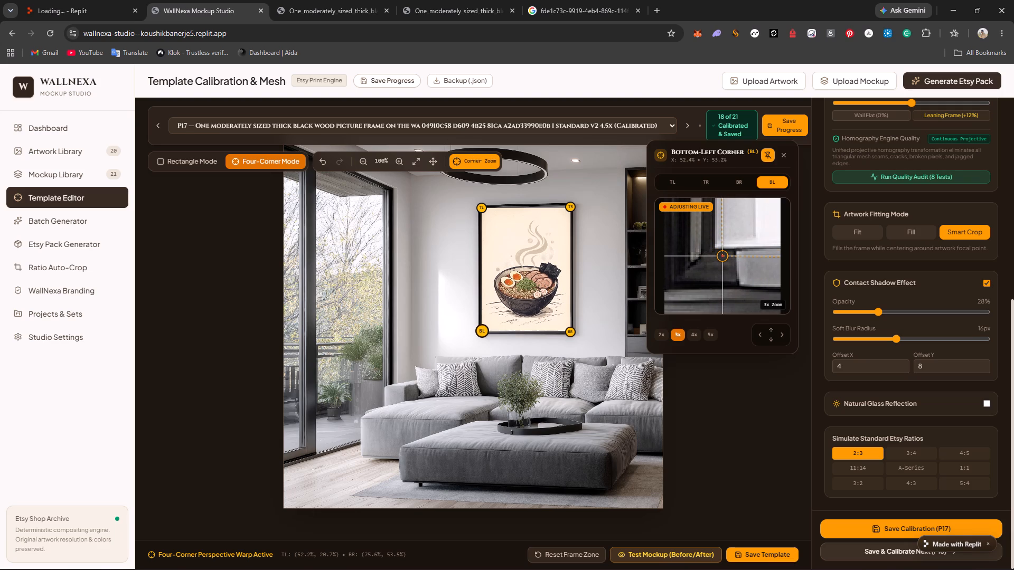
# At 220% zoom, fine-tune the artwork's bottom-left corner against the frame's inner edge, at about X 52.3%, Y 53.1%.
pyautogui.click(395, 161)
pyautogui.tripleClick(397, 160)
pyautogui.doubleClick(397, 160)
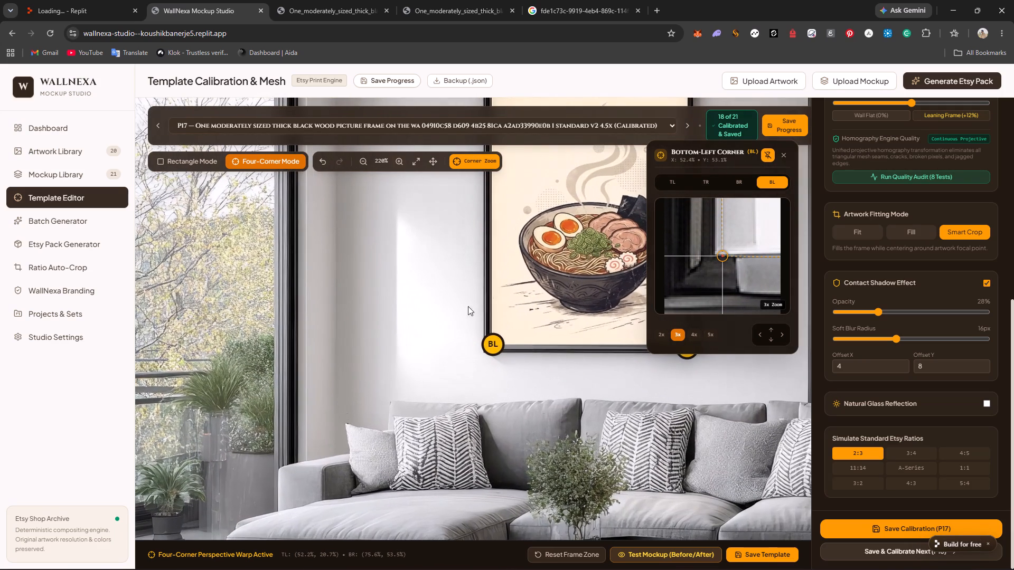
pyautogui.moveTo(608, 391); pyautogui.dragTo(510, 426)
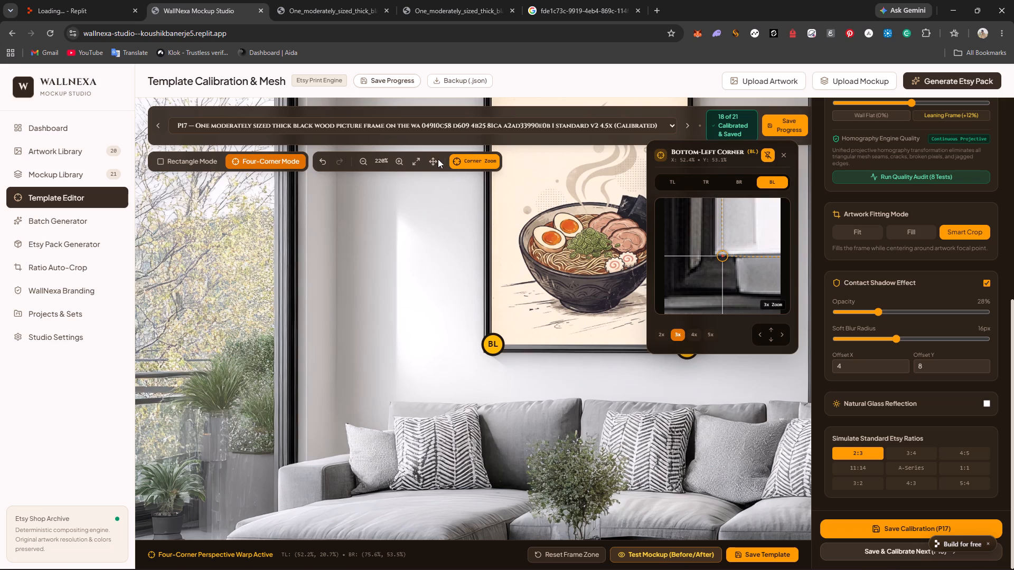
pyautogui.click(433, 158)
pyautogui.moveTo(608, 438); pyautogui.dragTo(509, 485)
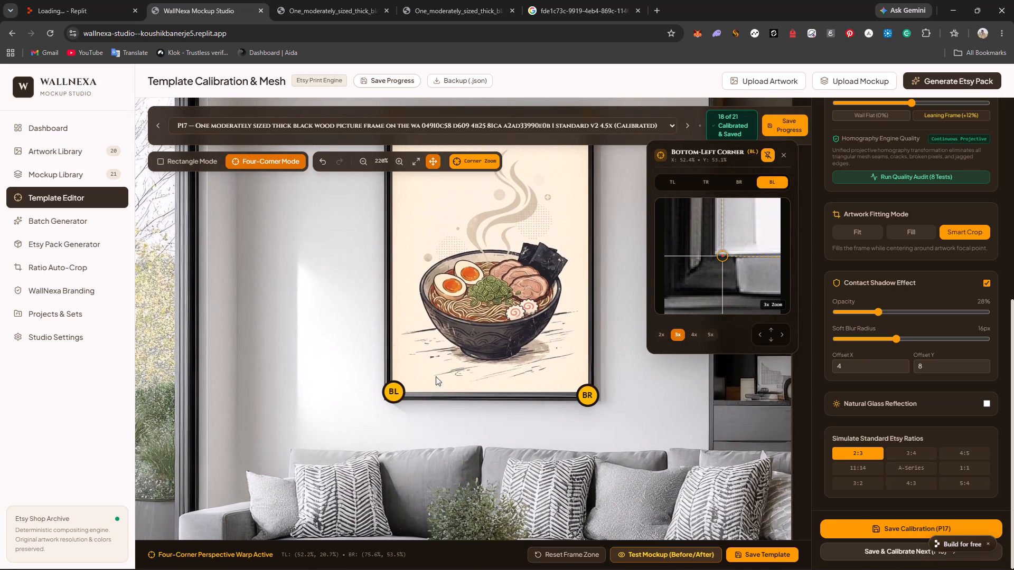
pyautogui.moveTo(403, 393); pyautogui.dragTo(406, 362)
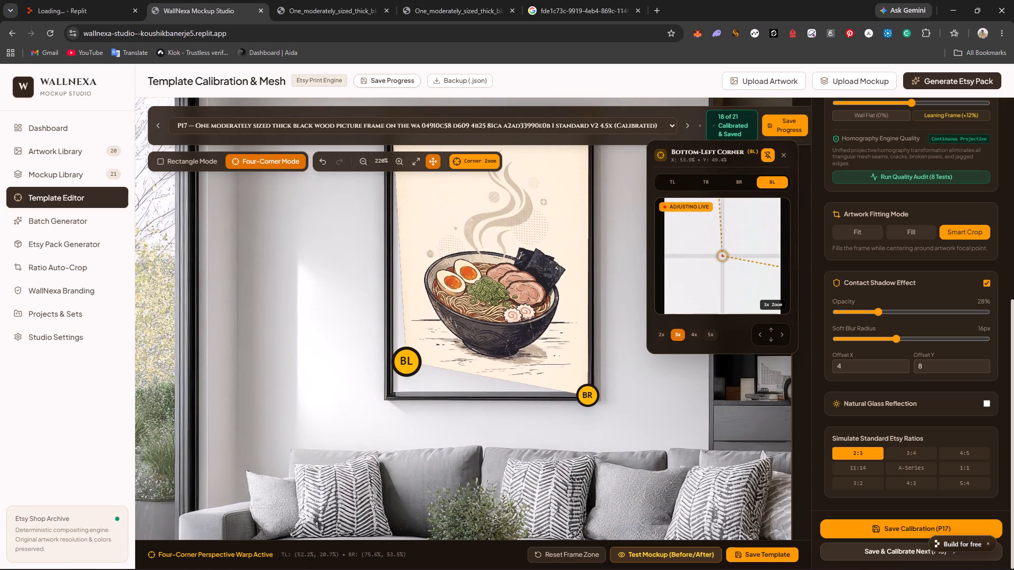
pyautogui.moveTo(406, 362); pyautogui.dragTo(396, 386)
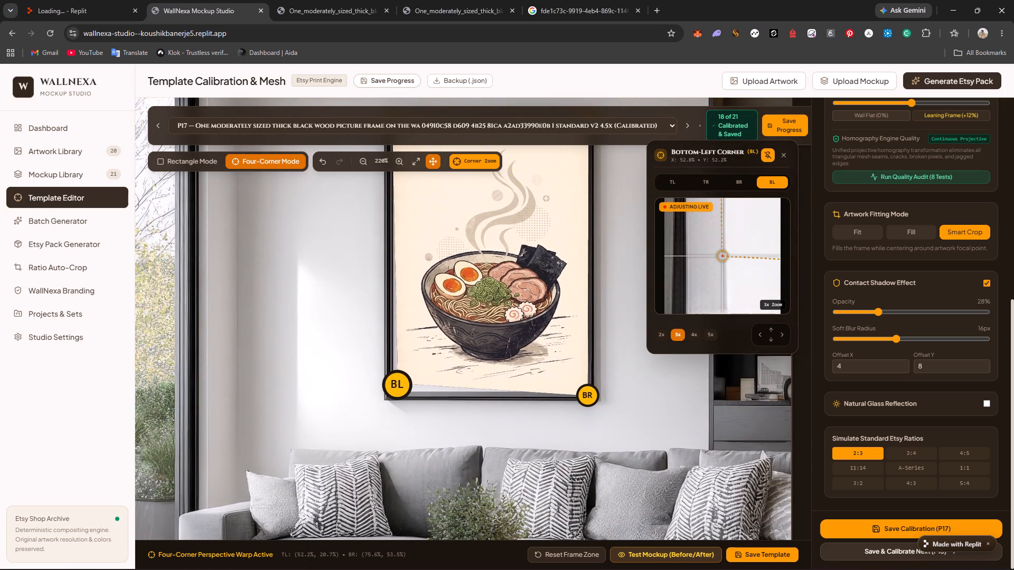
pyautogui.moveTo(396, 386); pyautogui.dragTo(396, 389)
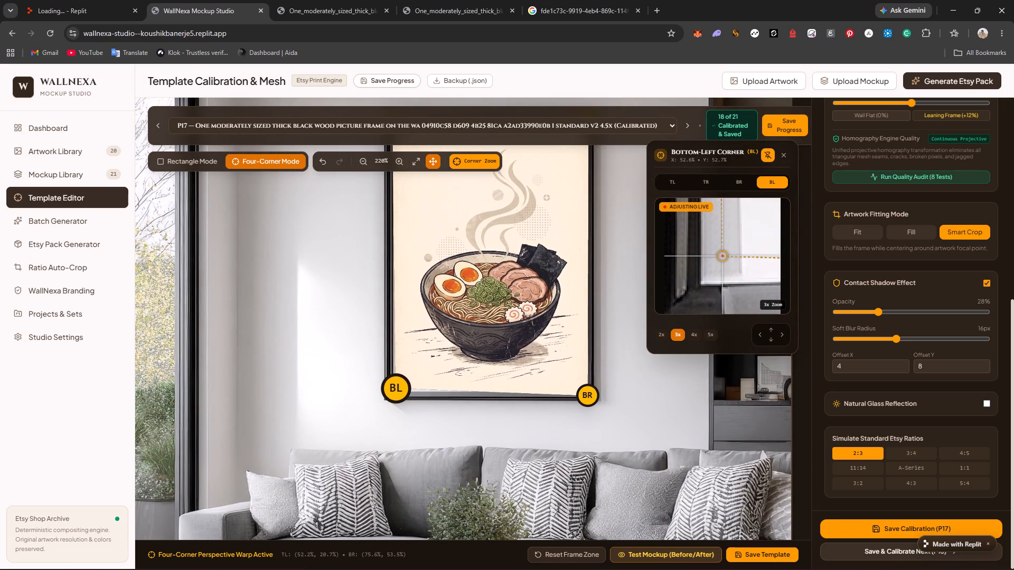
pyautogui.moveTo(396, 389); pyautogui.dragTo(395, 392)
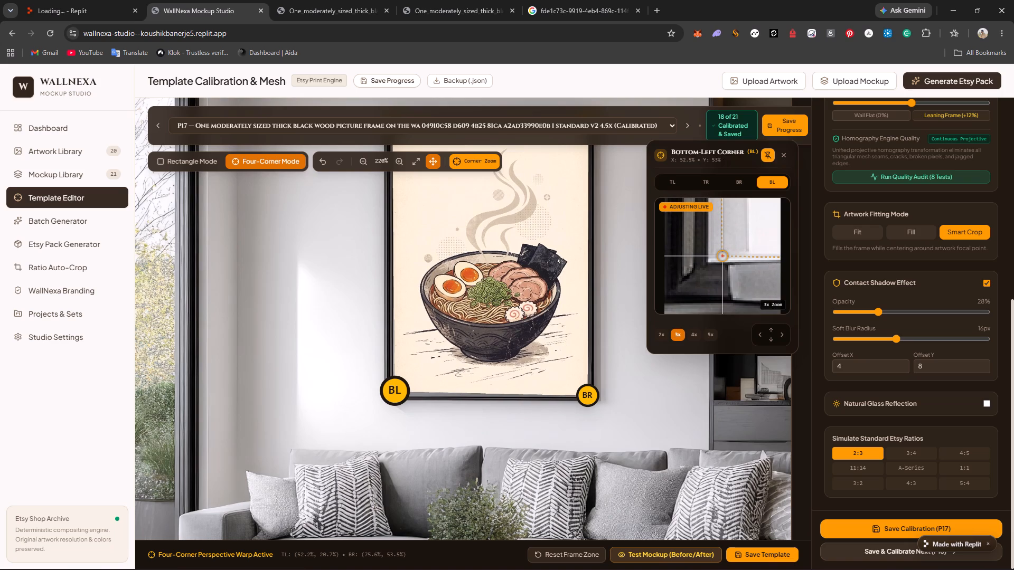
pyautogui.moveTo(395, 392); pyautogui.dragTo(393, 392)
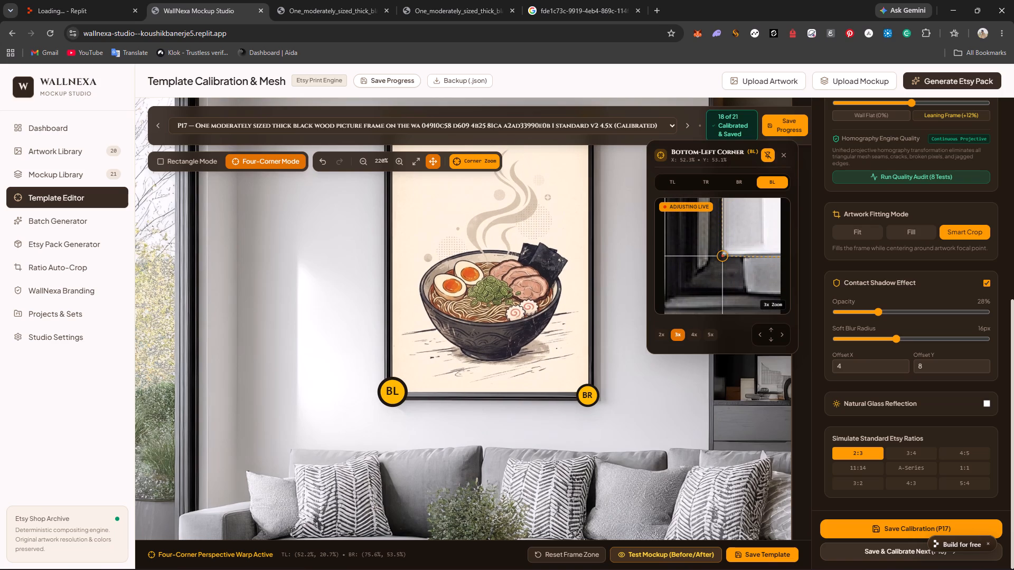
pyautogui.click(587, 396)
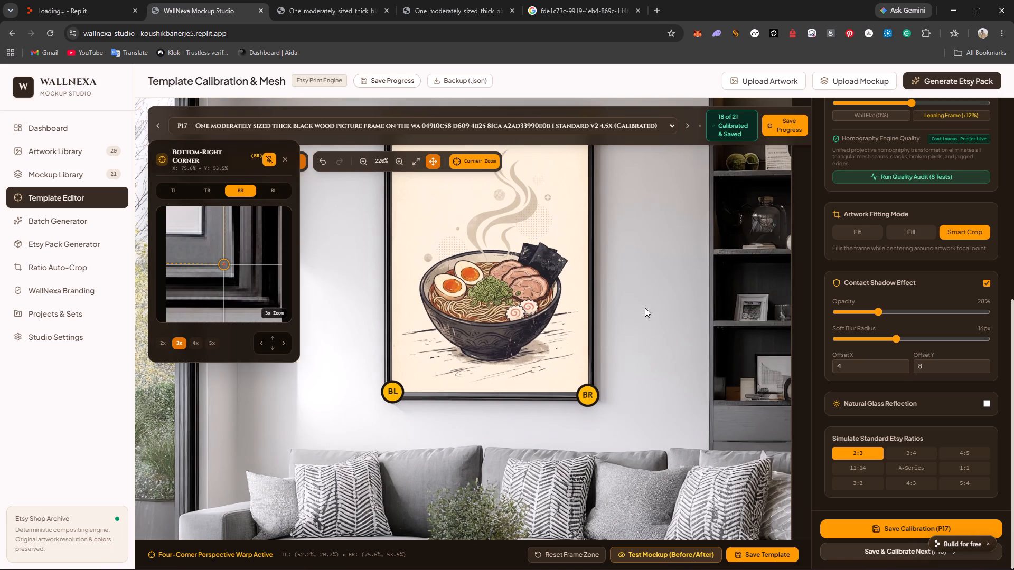
# Fine-tune the artwork's top-right corner against the frame's inner corner, at about X 75%, Y 20%.
pyautogui.moveTo(645, 308); pyautogui.dragTo(649, 344)
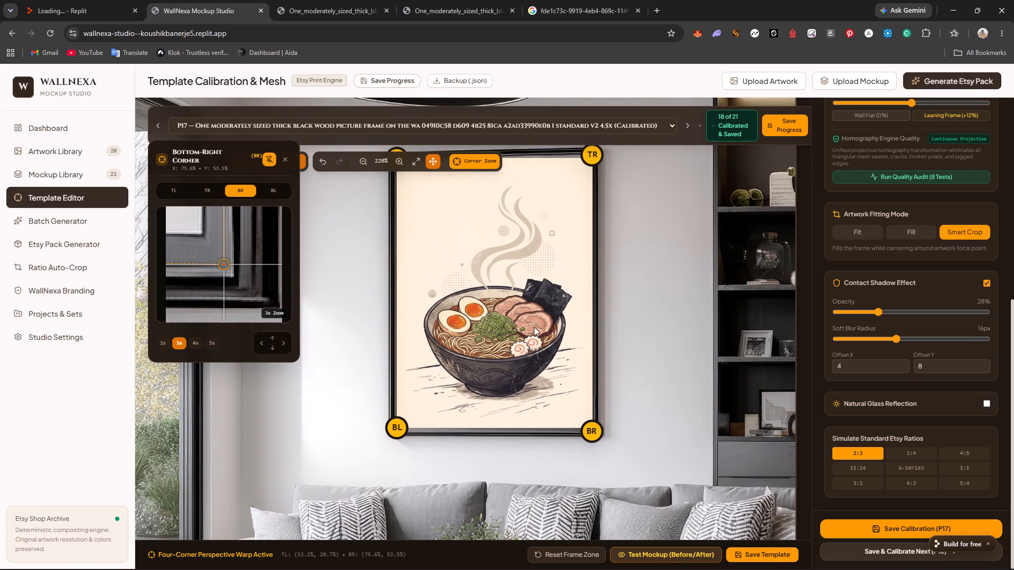
pyautogui.moveTo(670, 236); pyautogui.dragTo(668, 314)
pyautogui.moveTo(594, 235); pyautogui.dragTo(591, 235)
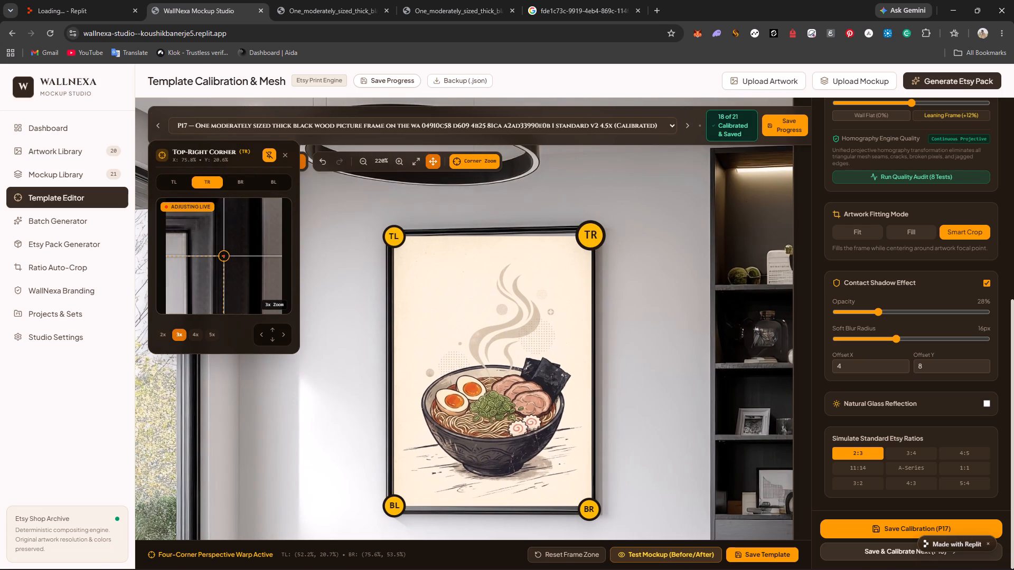
pyautogui.moveTo(591, 235); pyautogui.dragTo(589, 231)
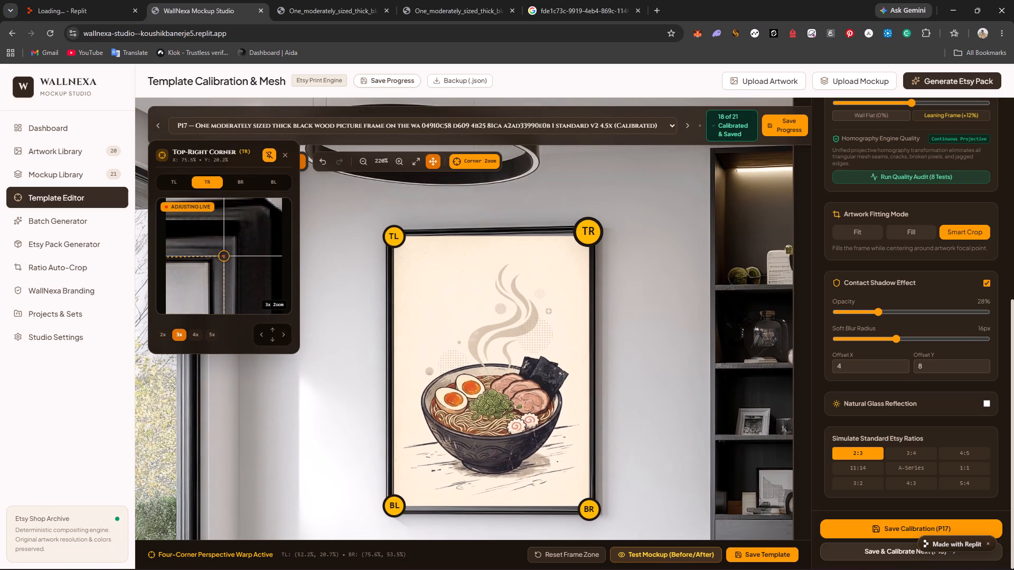
pyautogui.moveTo(589, 231); pyautogui.dragTo(589, 232)
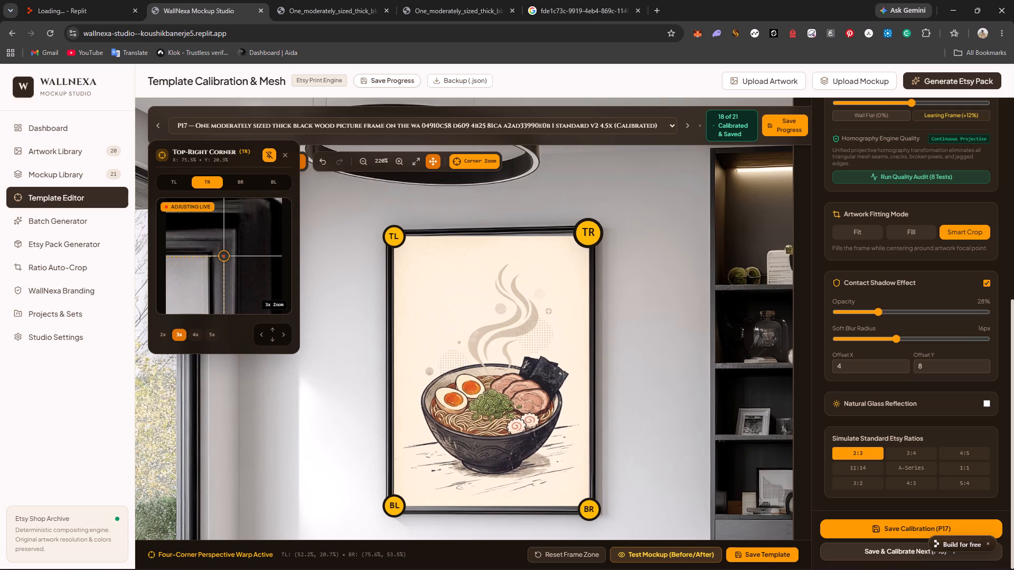
pyautogui.moveTo(589, 232); pyautogui.dragTo(587, 231)
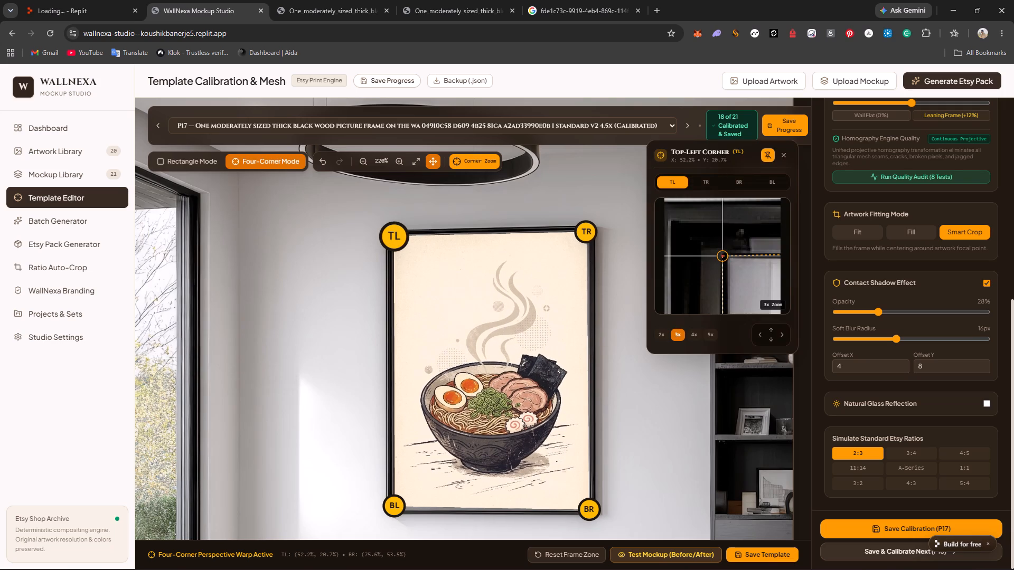
pyautogui.click(654, 430)
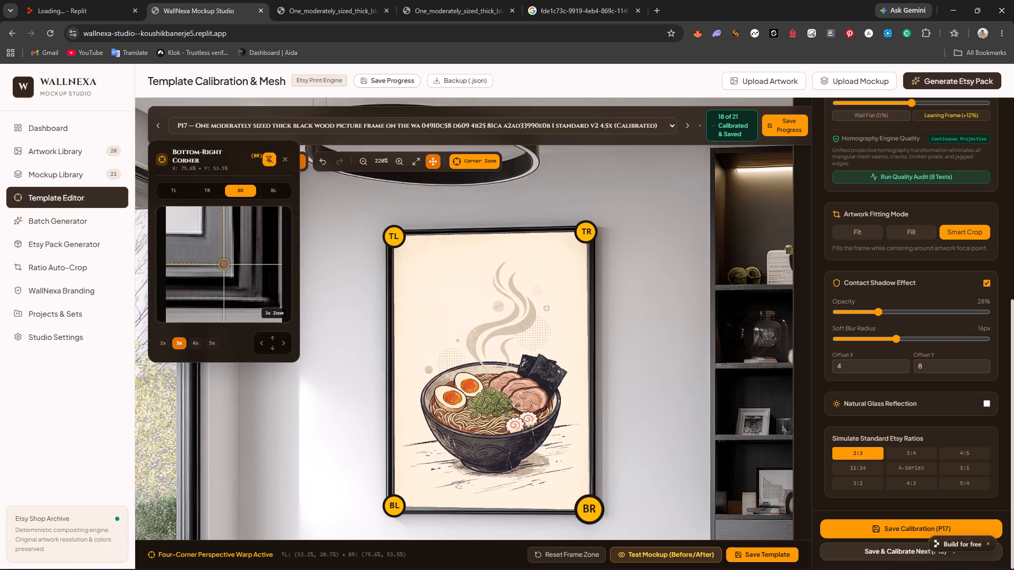
# Reposition the artwork's bottom-right corner onto the frame's inner corner, at about X 75.3%, Y 53.1%.
pyautogui.moveTo(590, 500); pyautogui.dragTo(590, 499)
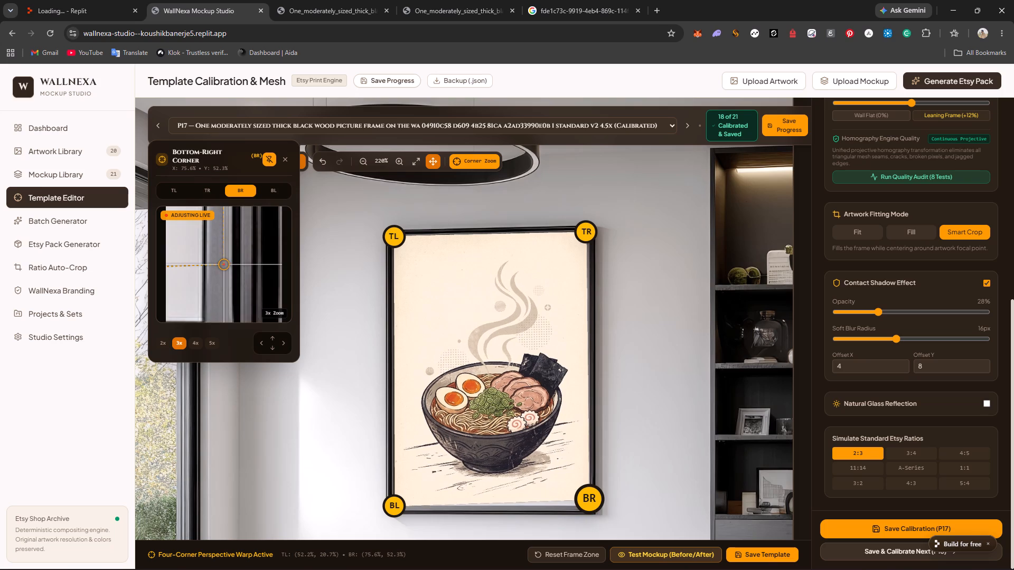
pyautogui.moveTo(590, 499); pyautogui.dragTo(584, 505)
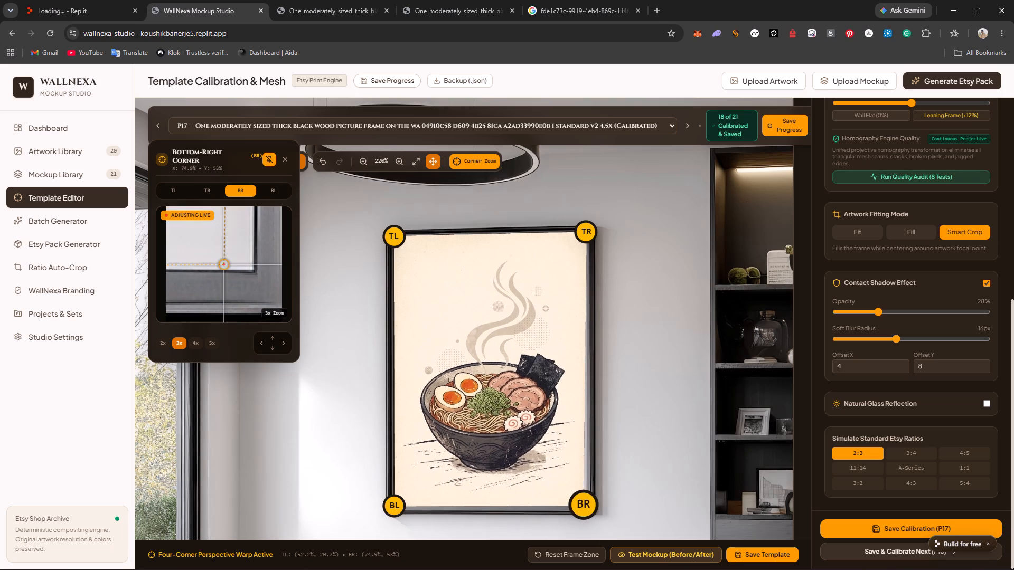
pyautogui.moveTo(584, 505); pyautogui.dragTo(586, 505)
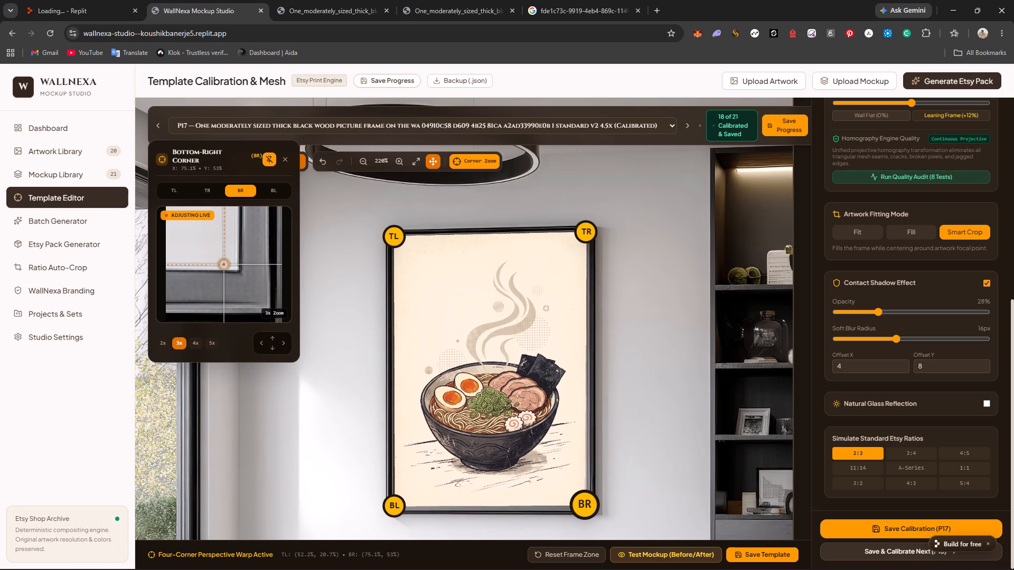
pyautogui.moveTo(586, 505); pyautogui.dragTo(587, 506)
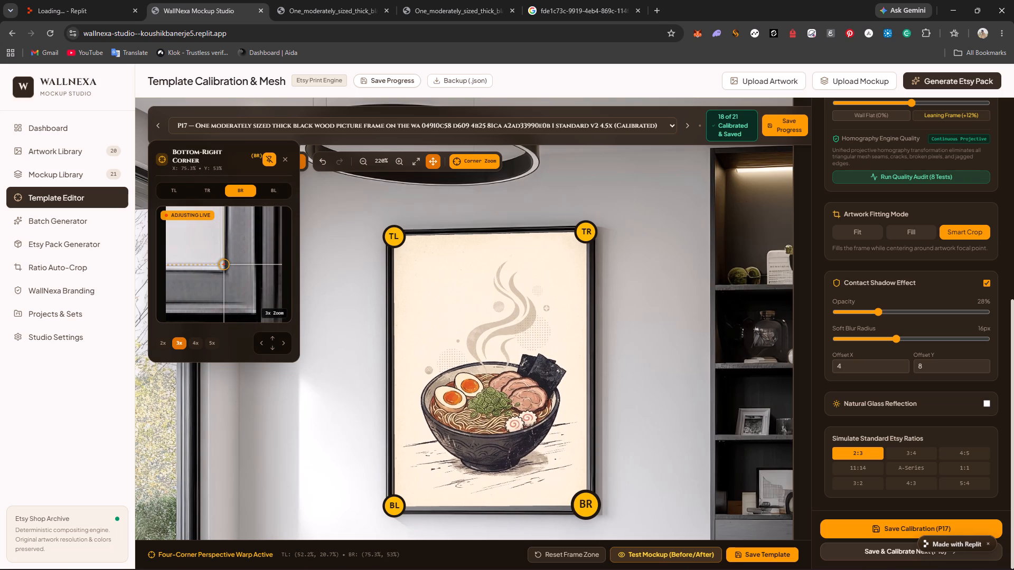
pyautogui.moveTo(587, 506); pyautogui.dragTo(587, 506)
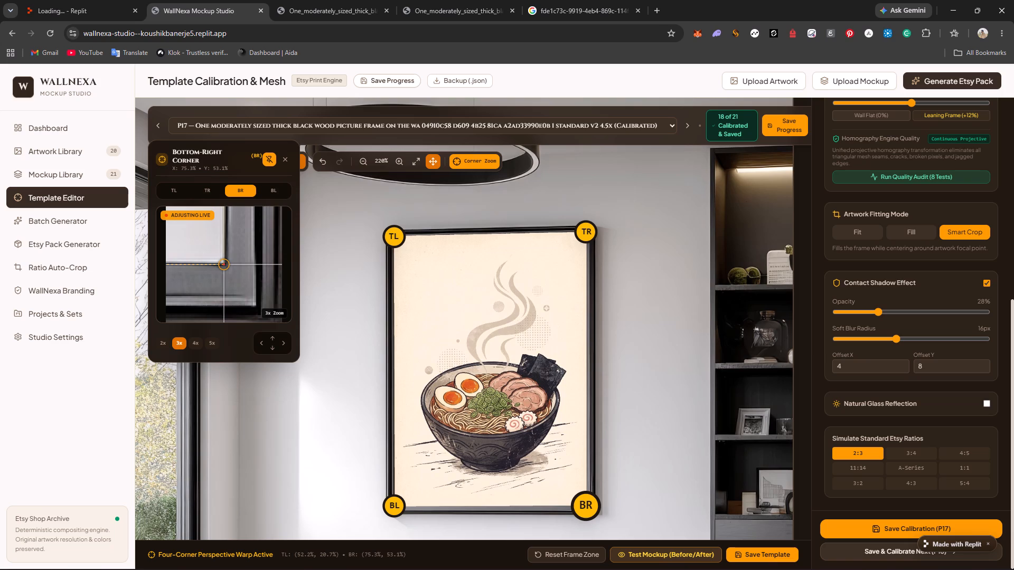
# Fine-tune P17's artwork corners, bottom-right at about X 75.3%, Y 53.1% and top-left at about X 52.3%, Y 20.7%, and save the template.
pyautogui.moveTo(587, 506); pyautogui.dragTo(587, 507)
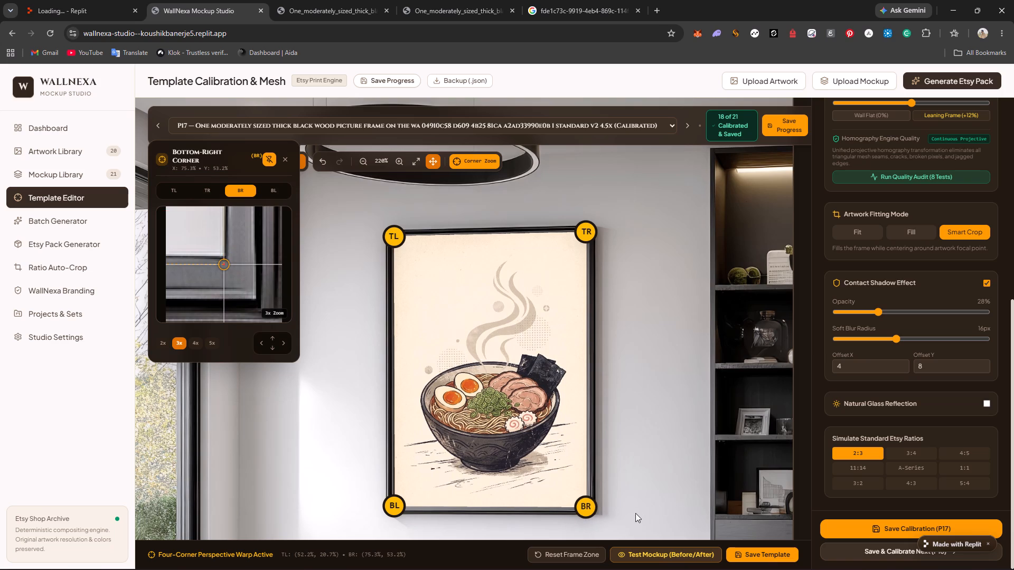
pyautogui.click(590, 508)
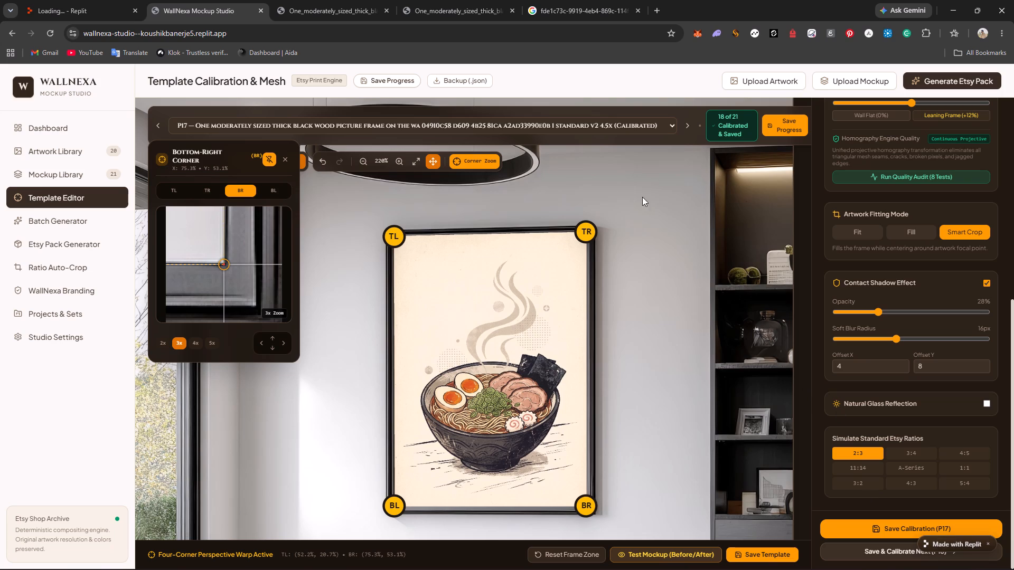
pyautogui.click(586, 233)
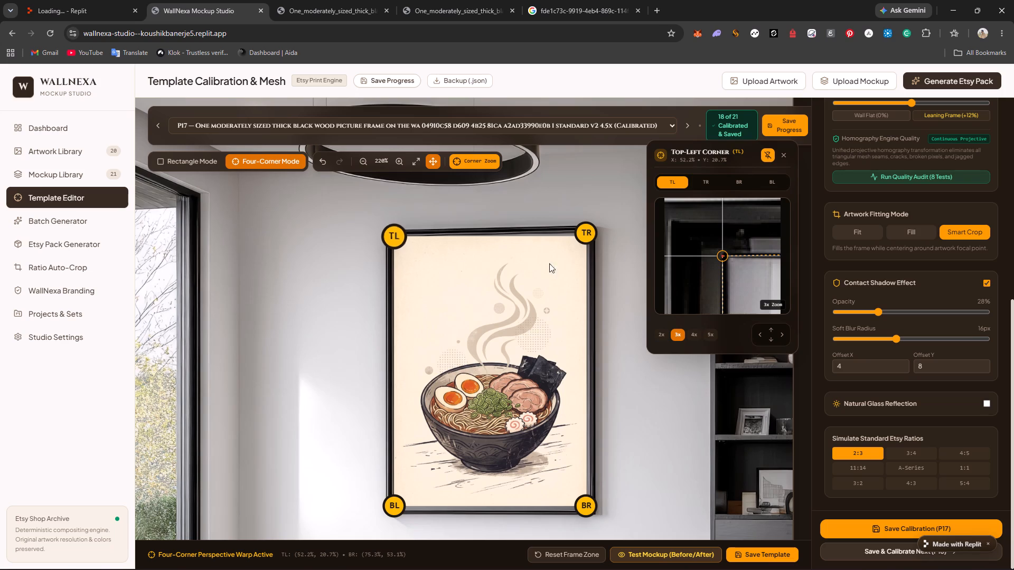
pyautogui.click(397, 236)
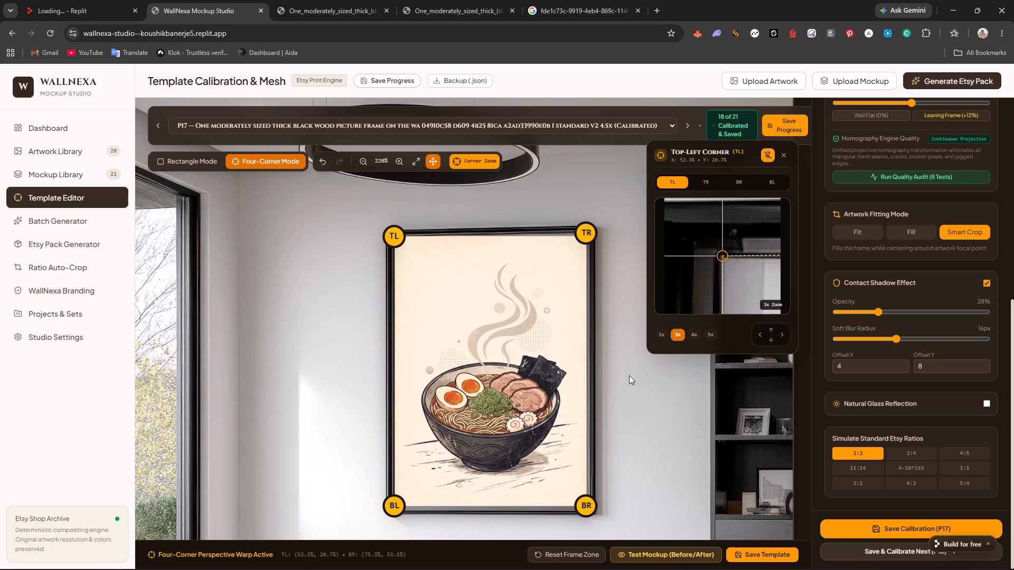
pyautogui.scroll(-3, 647, 387)
pyautogui.click(749, 554)
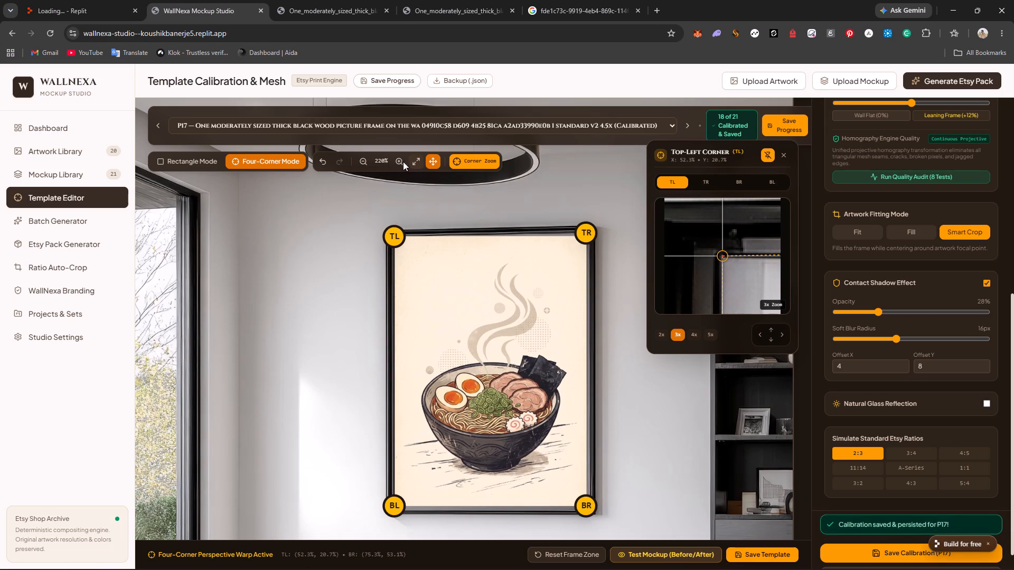
# Switch from template P17 to P16 and go back through the template list to P17.
pyautogui.click(684, 123)
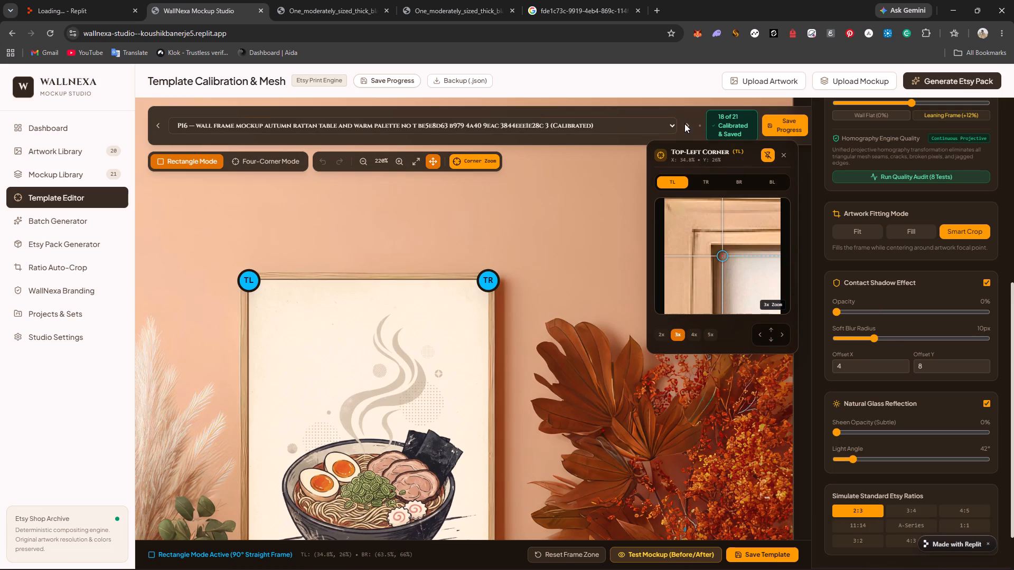
pyautogui.click(156, 122)
pyautogui.click(156, 122)
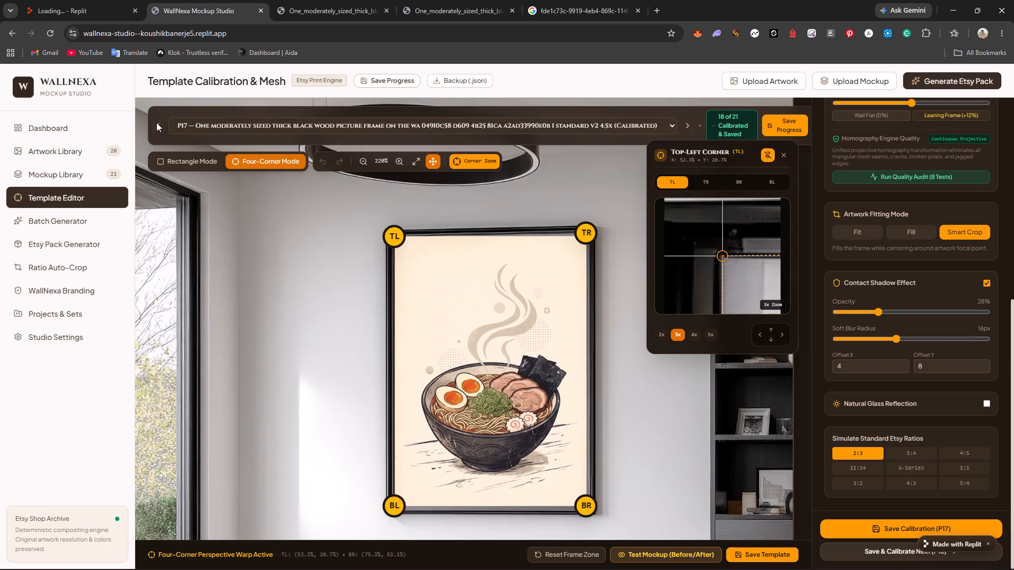
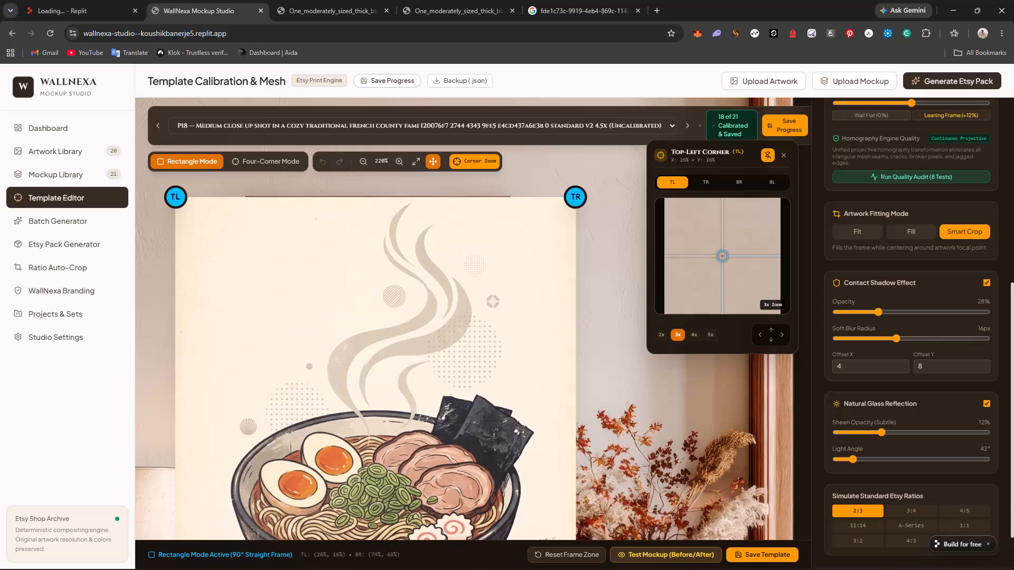
# Disable the Natural Glass Reflection effect for template P18.
pyautogui.click(985, 400)
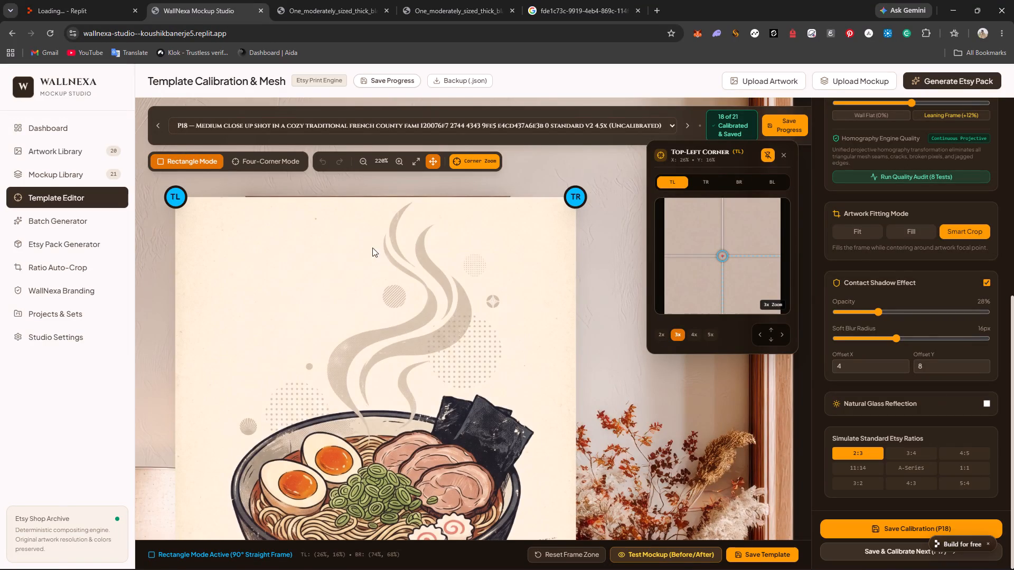
# Move P18's top-left artwork corner onto the frame's inner corner, at about X 36.4%, Y 18%.
pyautogui.moveTo(187, 199); pyautogui.dragTo(259, 215)
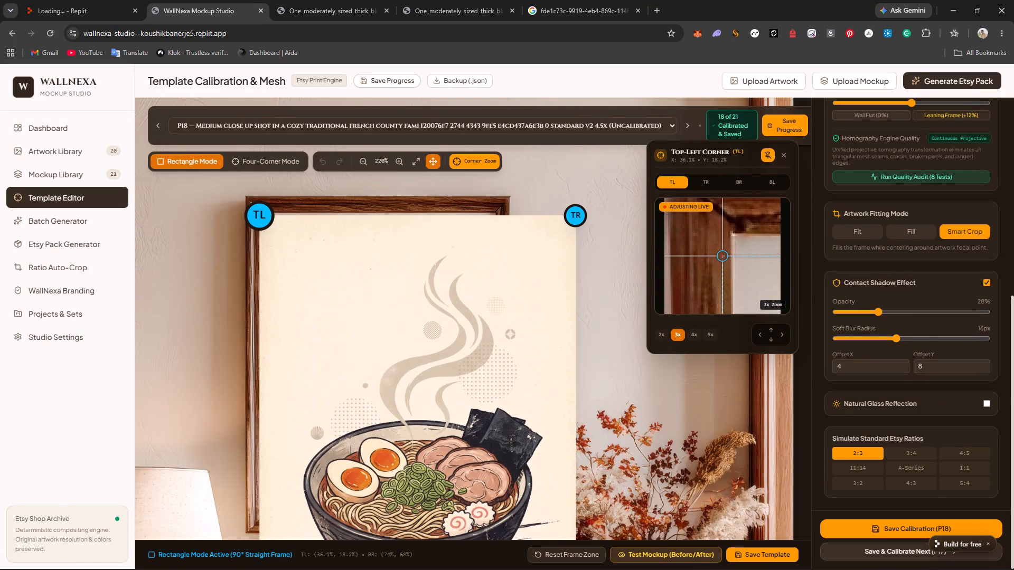
pyautogui.moveTo(259, 215); pyautogui.dragTo(261, 212)
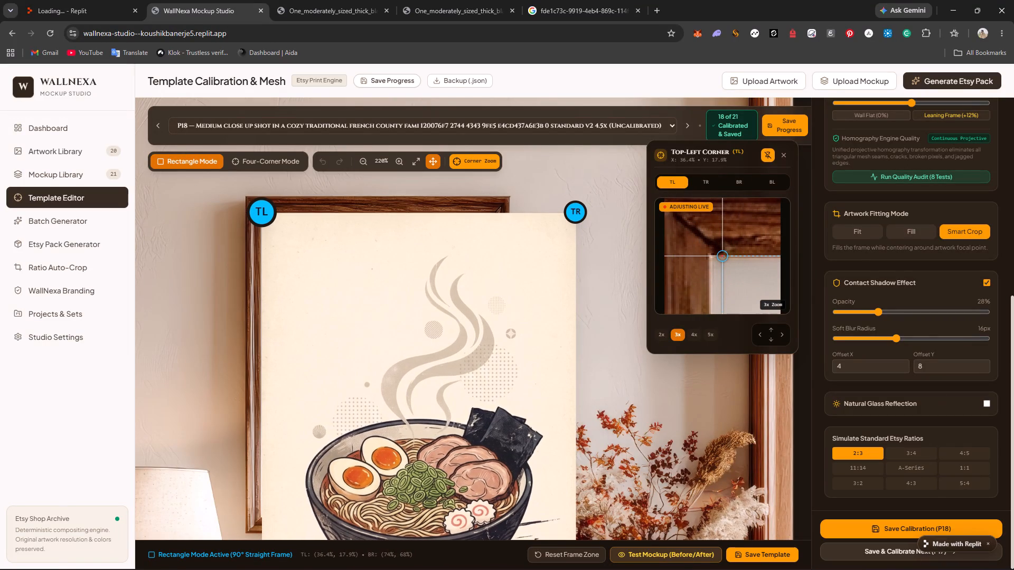
pyautogui.moveTo(261, 212); pyautogui.dragTo(261, 215)
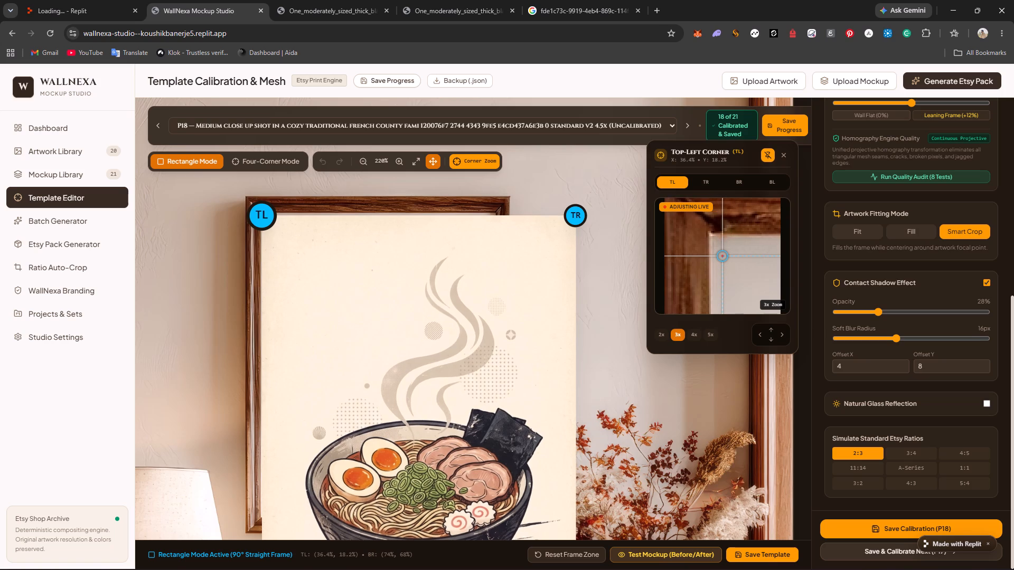
pyautogui.moveTo(261, 215); pyautogui.dragTo(262, 213)
# Move P18's top-right artwork corner onto the frame's inner corner, at about X 64.4%, Y 17.9%.
pyautogui.moveTo(574, 212); pyautogui.dragTo(514, 213)
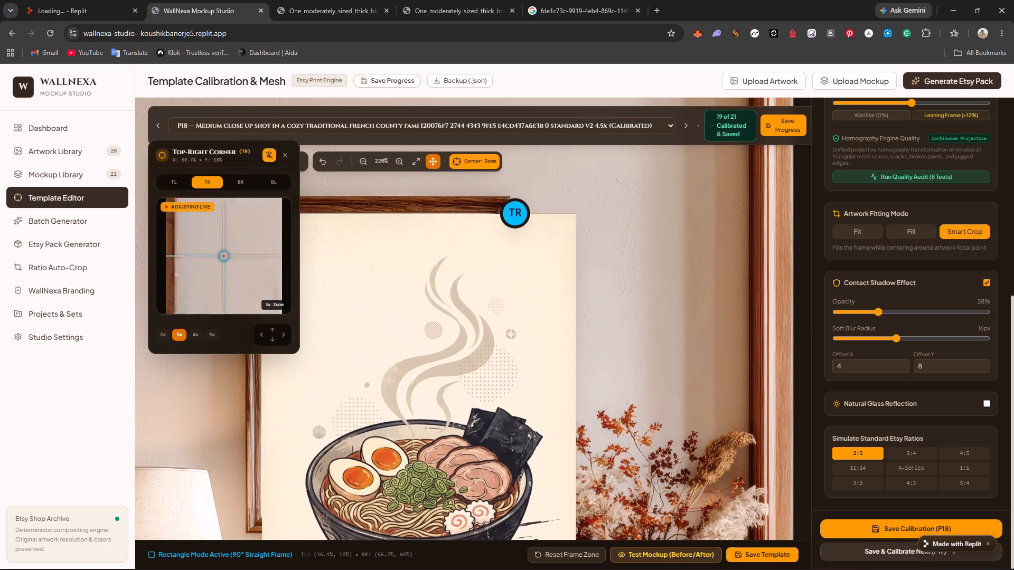
pyautogui.moveTo(514, 213); pyautogui.dragTo(495, 213)
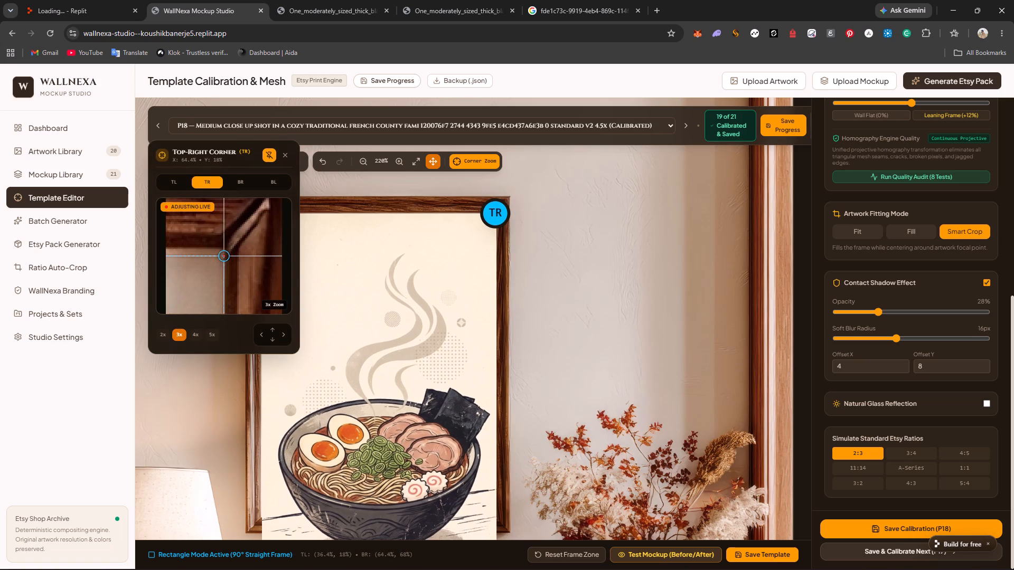
pyautogui.moveTo(495, 213); pyautogui.dragTo(496, 212)
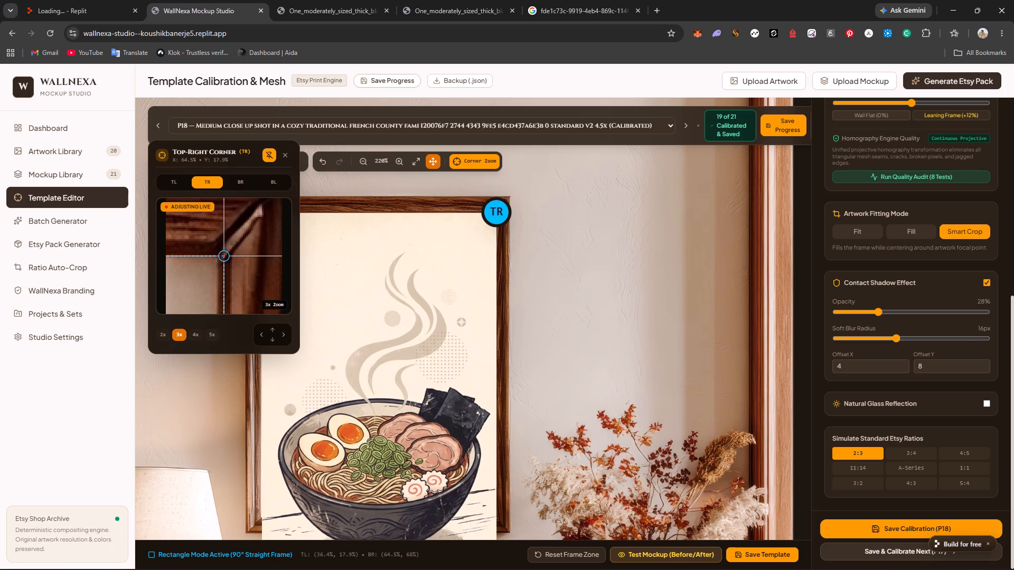
pyautogui.moveTo(496, 212); pyautogui.dragTo(496, 212)
# Move P18's bottom-right artwork corner up onto the frame's inner corner, at about X 64.3%, Y 54.4%.
pyautogui.moveTo(610, 332); pyautogui.dragTo(603, 275)
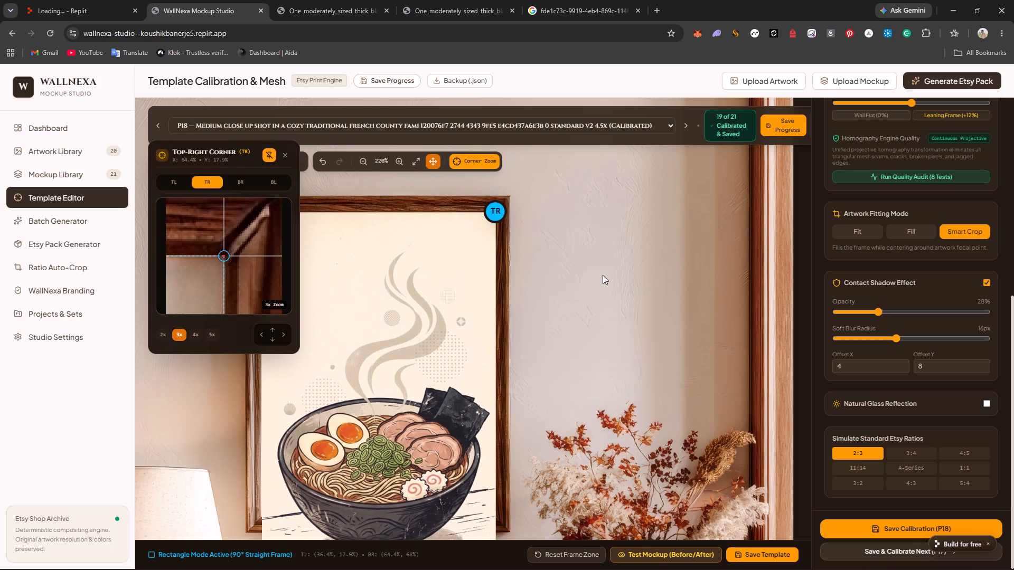
pyautogui.moveTo(603, 275); pyautogui.dragTo(604, 261)
pyautogui.moveTo(600, 315); pyautogui.dragTo(615, 295)
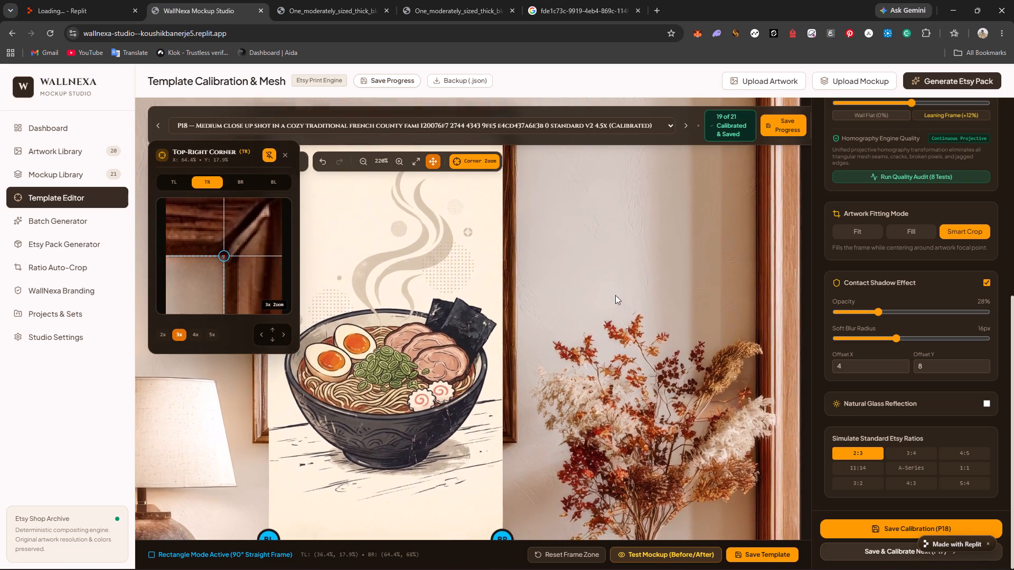
pyautogui.moveTo(615, 295); pyautogui.dragTo(645, 261)
pyautogui.moveTo(536, 505); pyautogui.dragTo(536, 490)
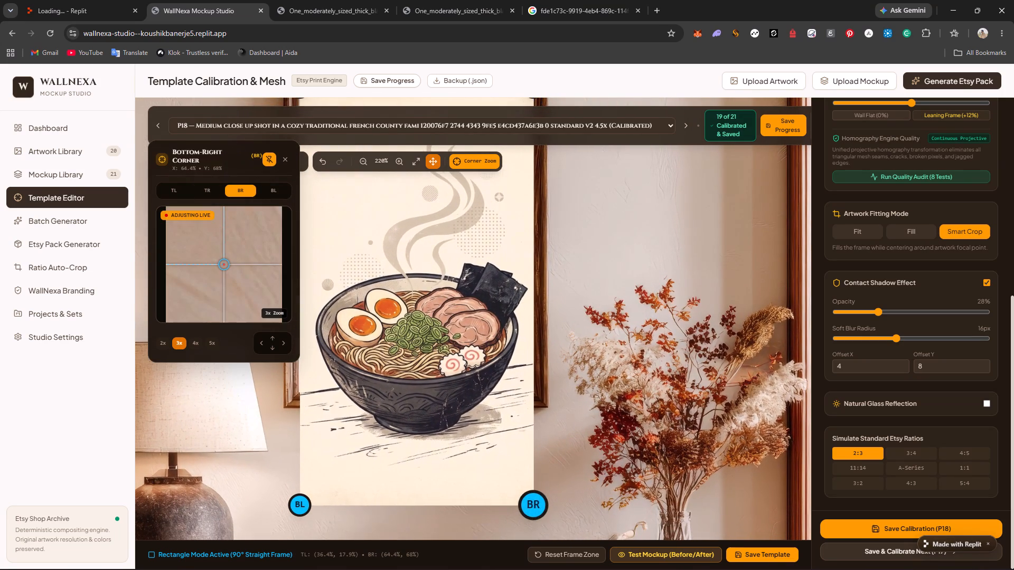
pyautogui.moveTo(536, 490); pyautogui.dragTo(536, 384)
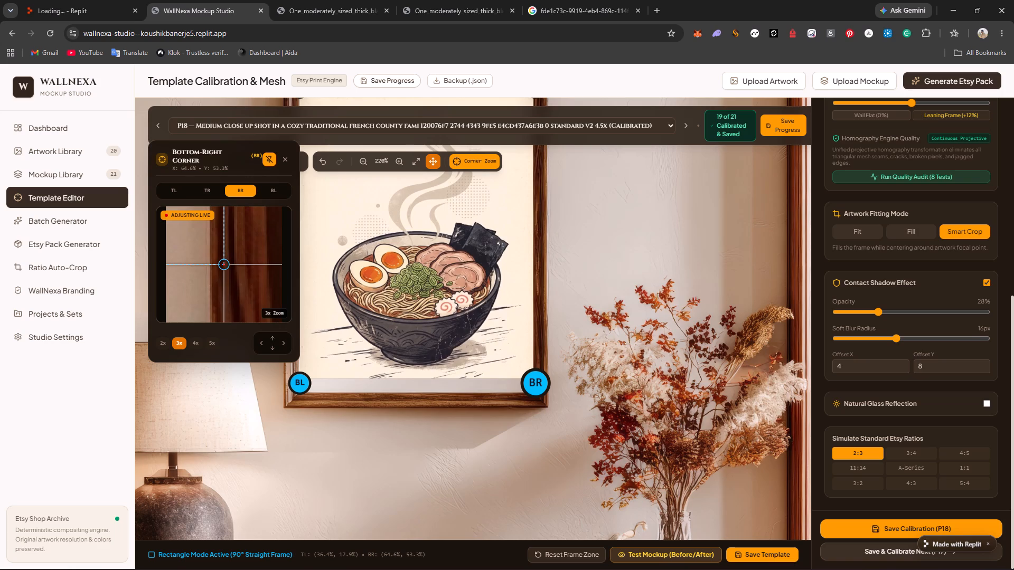
pyautogui.moveTo(536, 384); pyautogui.dragTo(529, 388)
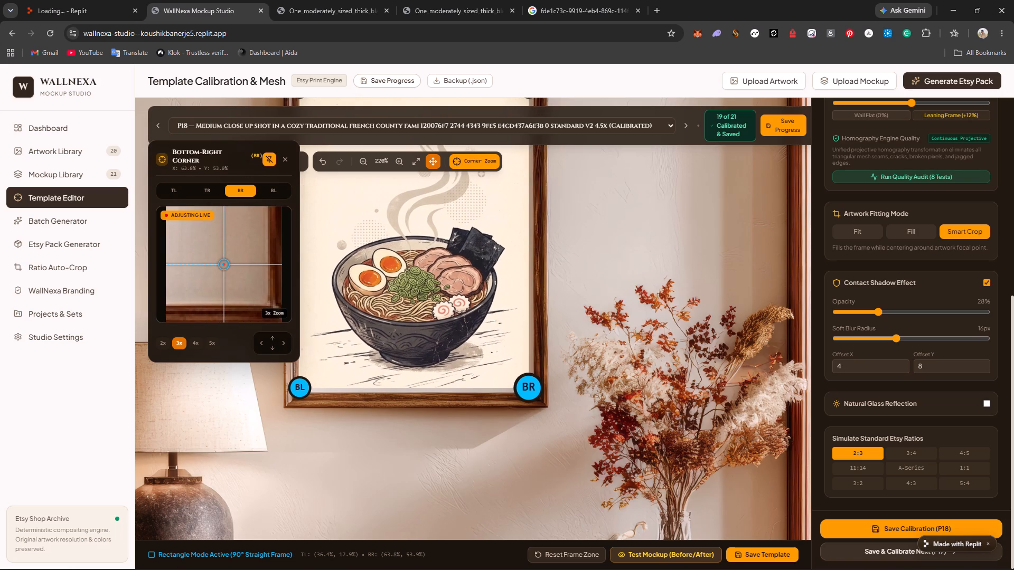
pyautogui.moveTo(529, 388); pyautogui.dragTo(532, 391)
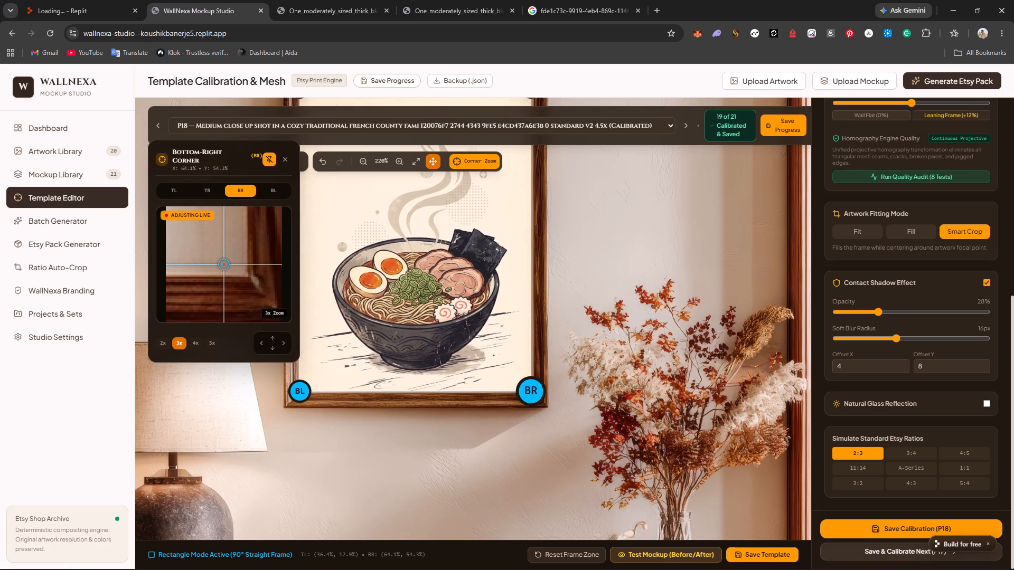
pyautogui.moveTo(532, 391); pyautogui.dragTo(533, 392)
# Align P18's bottom-left artwork corner with the frame's inner corner, at about X 36.2%, Y 54.5%.
pyautogui.moveTo(613, 355); pyautogui.dragTo(670, 357)
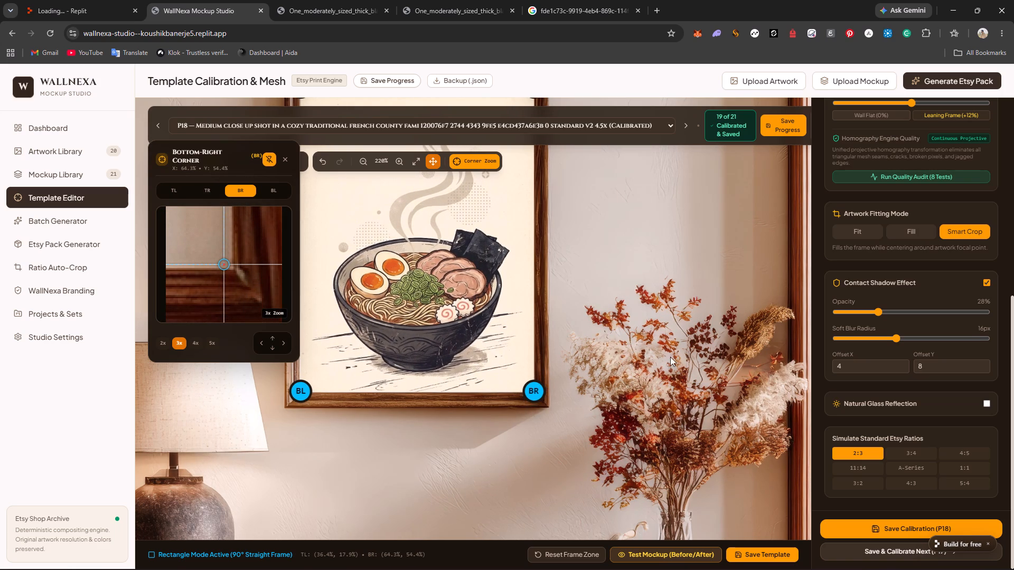
pyautogui.moveTo(670, 357); pyautogui.dragTo(678, 359)
pyautogui.moveTo(492, 437); pyautogui.dragTo(568, 437)
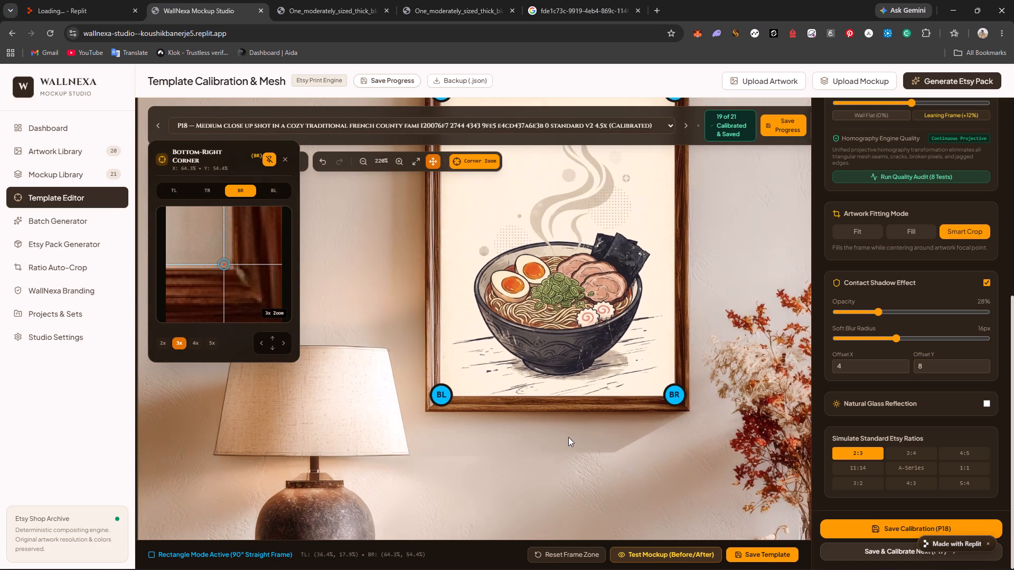
pyautogui.moveTo(448, 394); pyautogui.dragTo(443, 394)
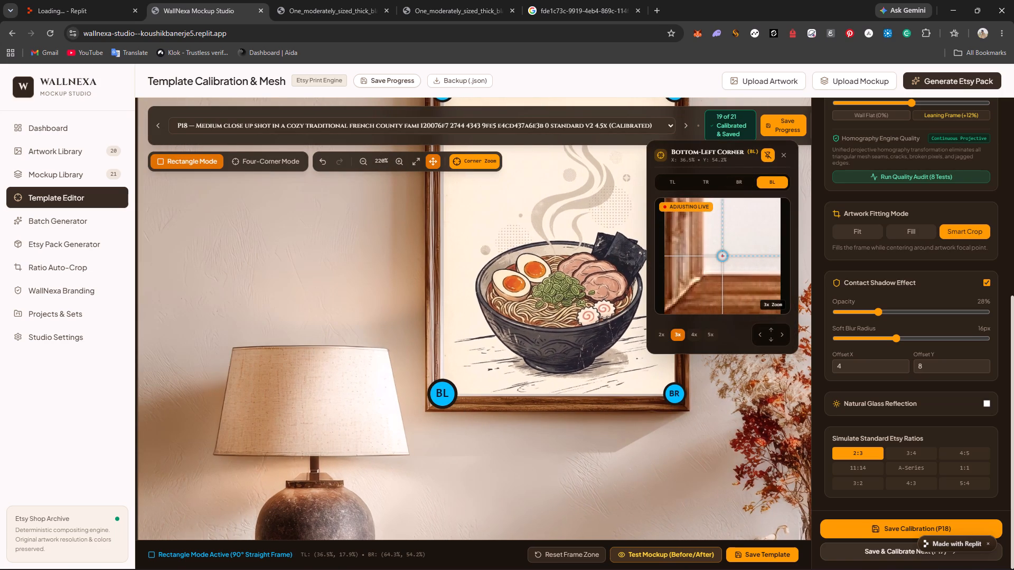
pyautogui.moveTo(443, 394); pyautogui.dragTo(441, 396)
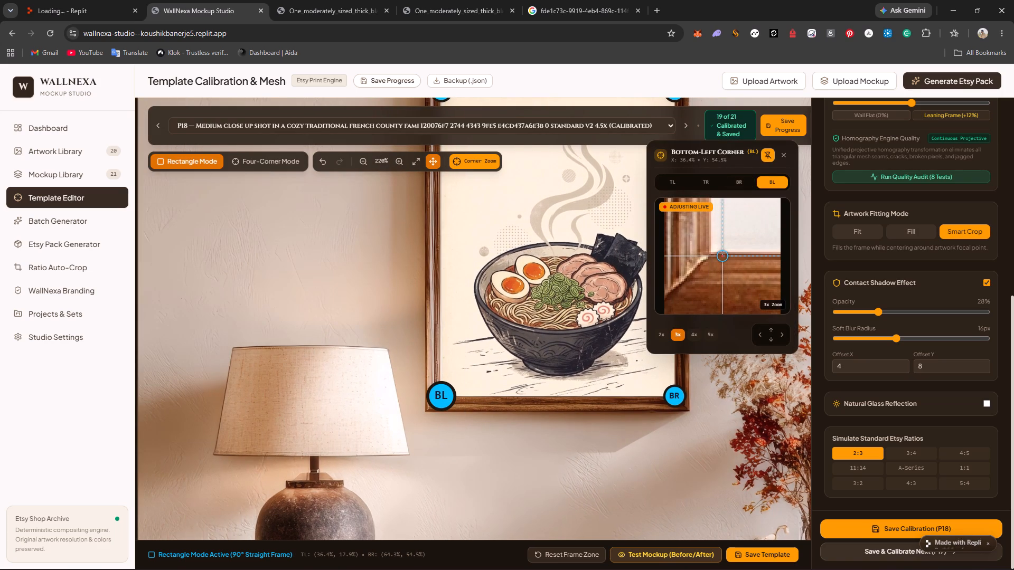
pyautogui.moveTo(441, 396); pyautogui.dragTo(440, 396)
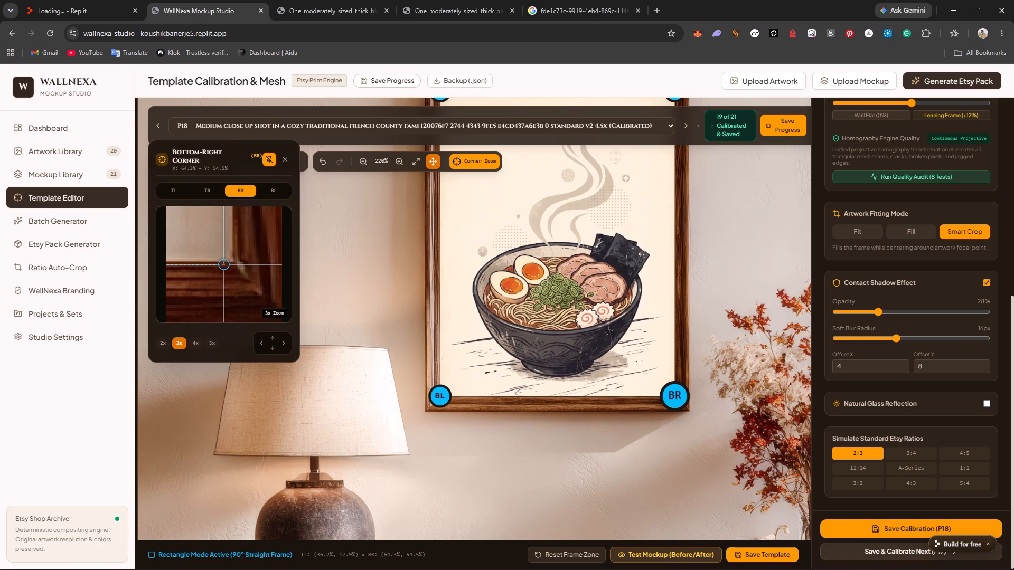
# Fine-tune P18's bottom-right artwork corner to about X 64.4%, Y 54.5%.
pyautogui.click(281, 340)
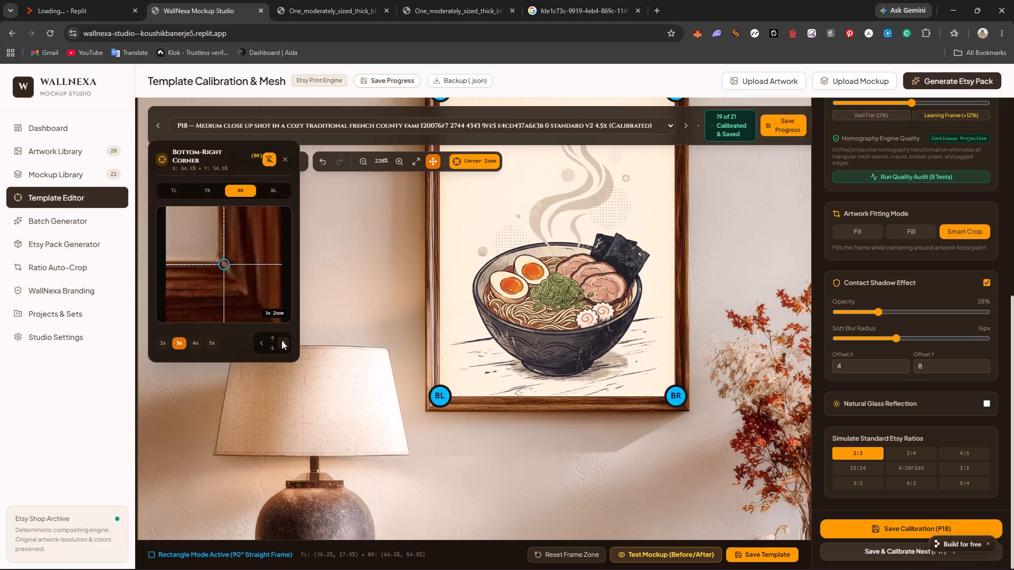
pyautogui.click(679, 396)
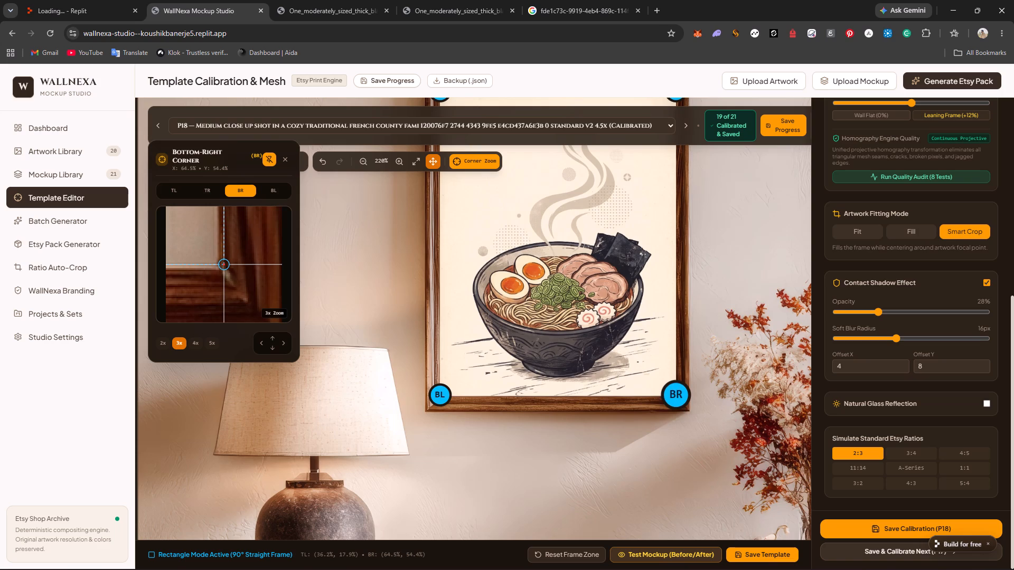
pyautogui.click(675, 399)
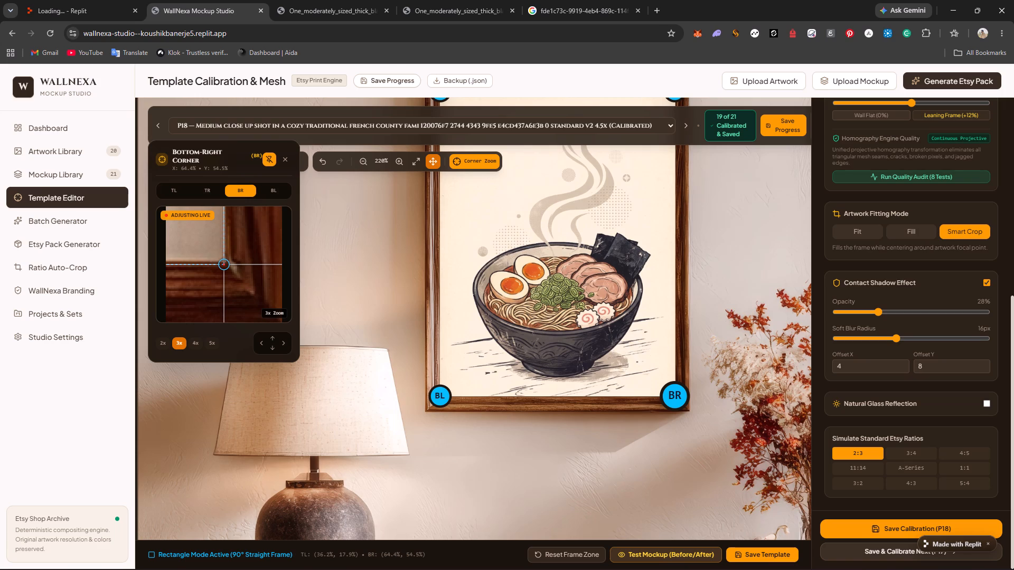
# Set the Contact Shadow Effect opacity to 0% for P18.
pyautogui.moveTo(878, 310); pyautogui.dragTo(934, 309)
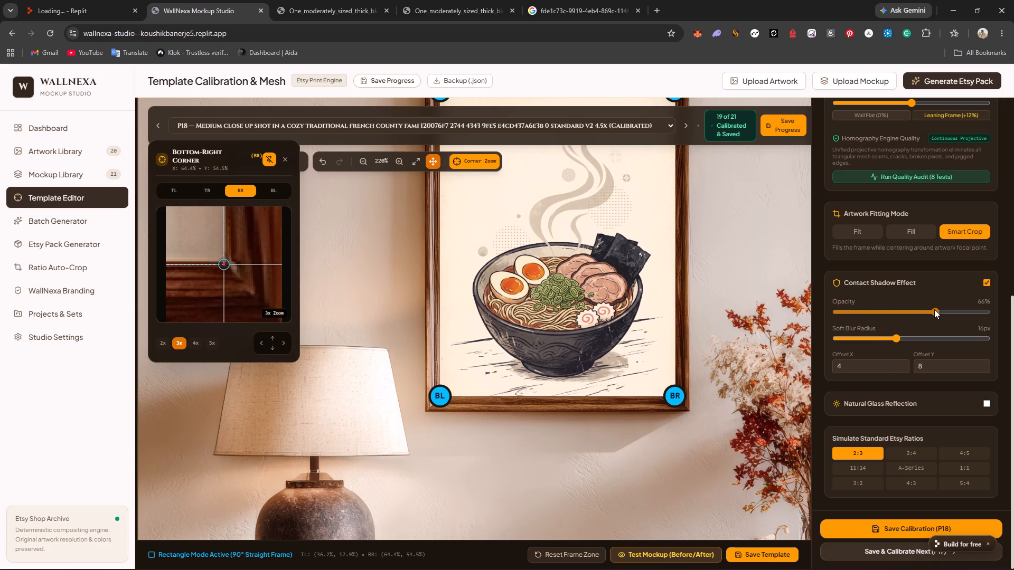
pyautogui.moveTo(934, 309); pyautogui.dragTo(802, 309)
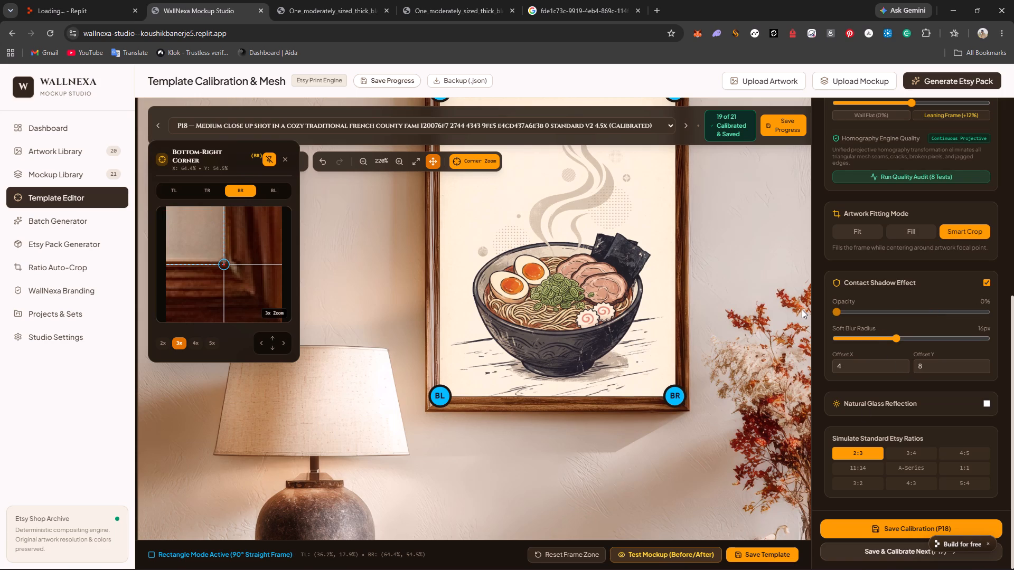
pyautogui.moveTo(802, 309); pyautogui.dragTo(794, 317)
# Recheck the whole frame, settle the bottom-right artwork corner at about X 64.4%, Y 54.5%, and save template P18.
pyautogui.moveTo(749, 308); pyautogui.dragTo(759, 358)
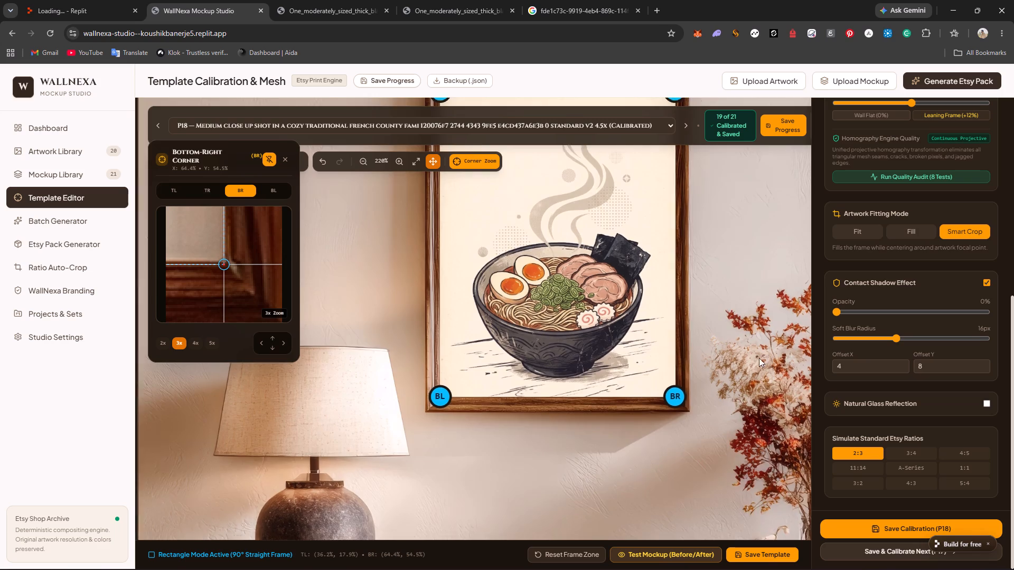
pyautogui.moveTo(759, 358); pyautogui.dragTo(756, 425)
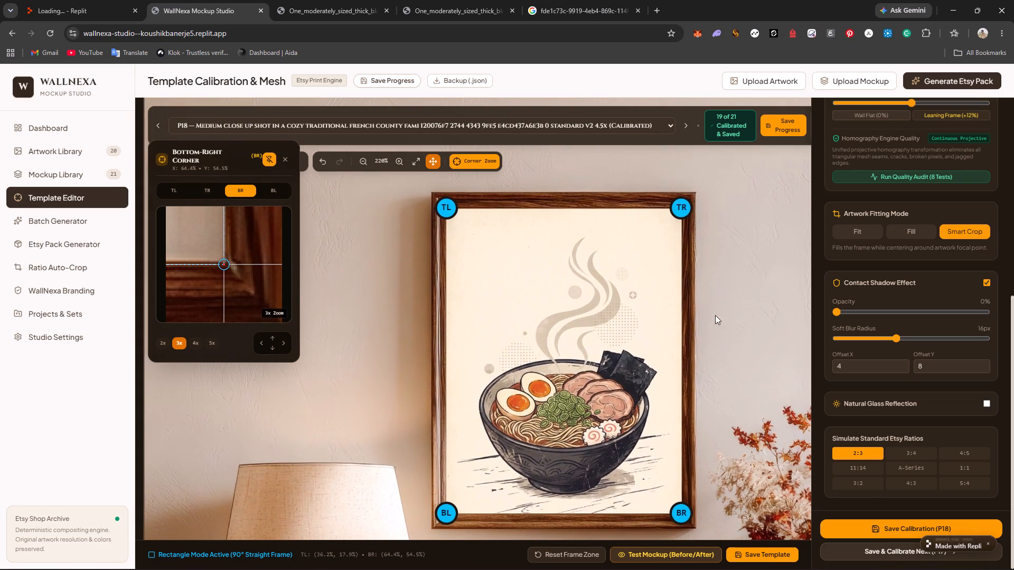
pyautogui.tripleClick(363, 160)
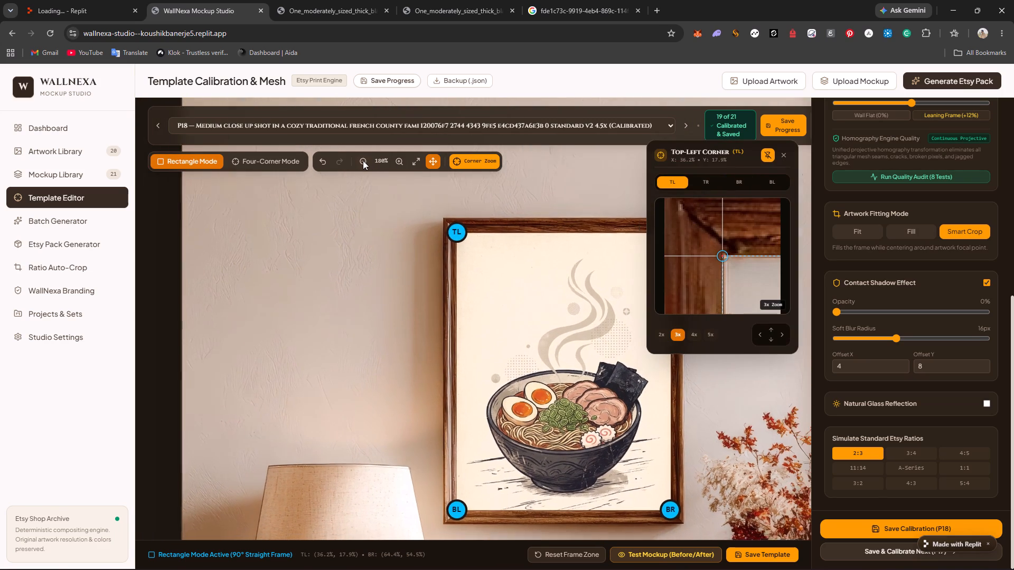
pyautogui.click(363, 160)
pyautogui.moveTo(387, 292); pyautogui.dragTo(369, 176)
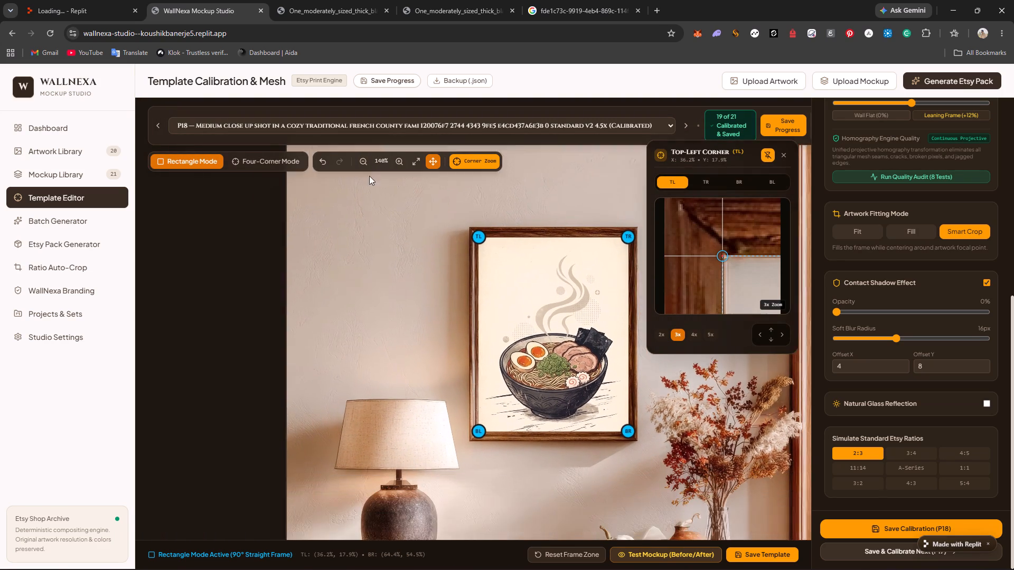
pyautogui.moveTo(369, 176); pyautogui.dragTo(369, 174)
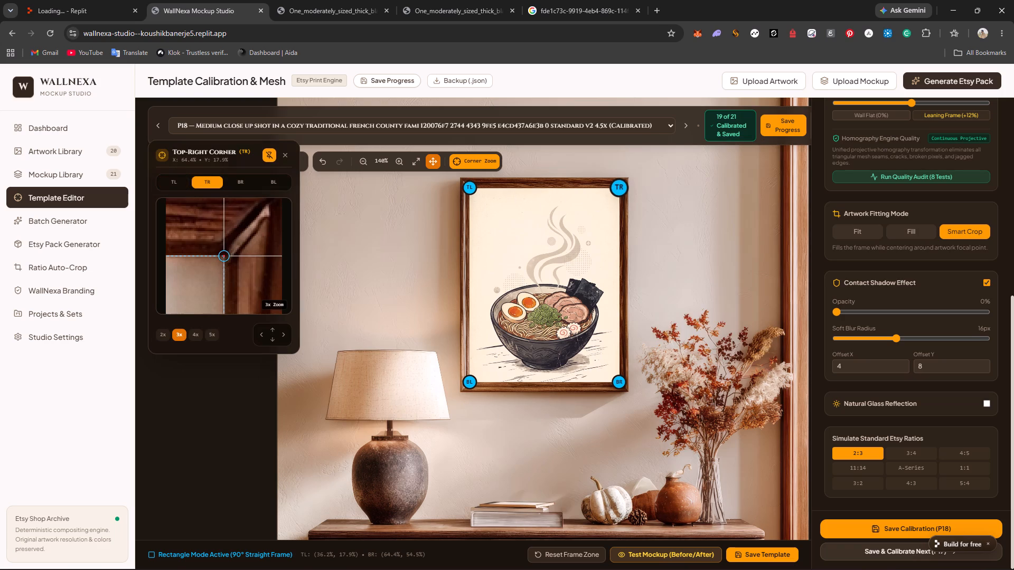
pyautogui.click(621, 379)
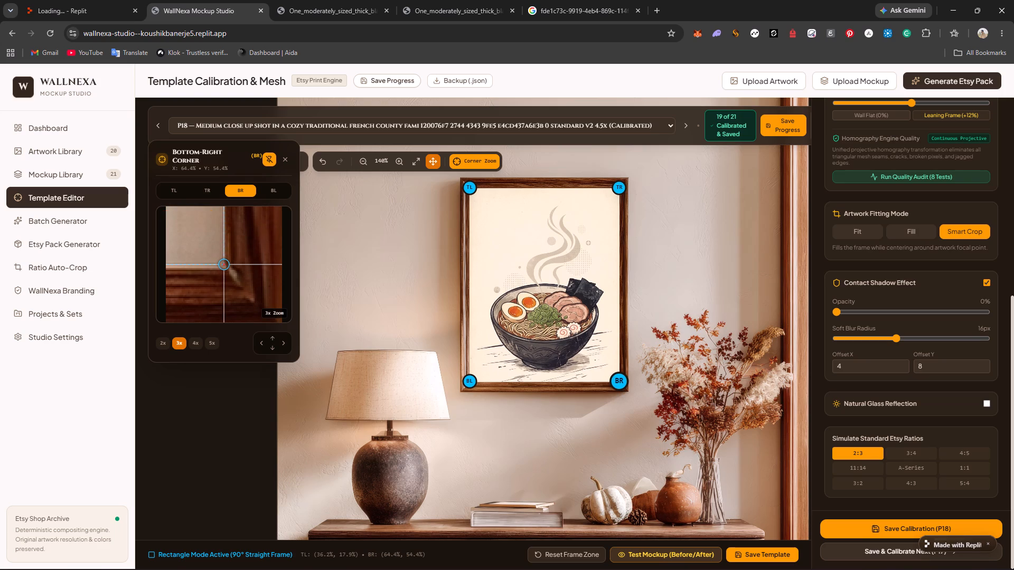
pyautogui.click(617, 382)
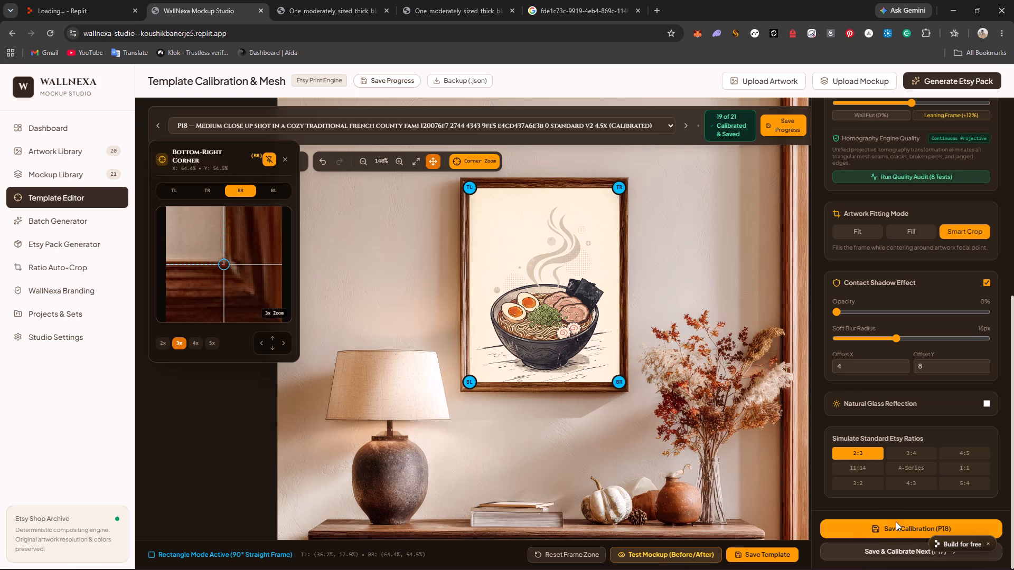
pyautogui.click(763, 555)
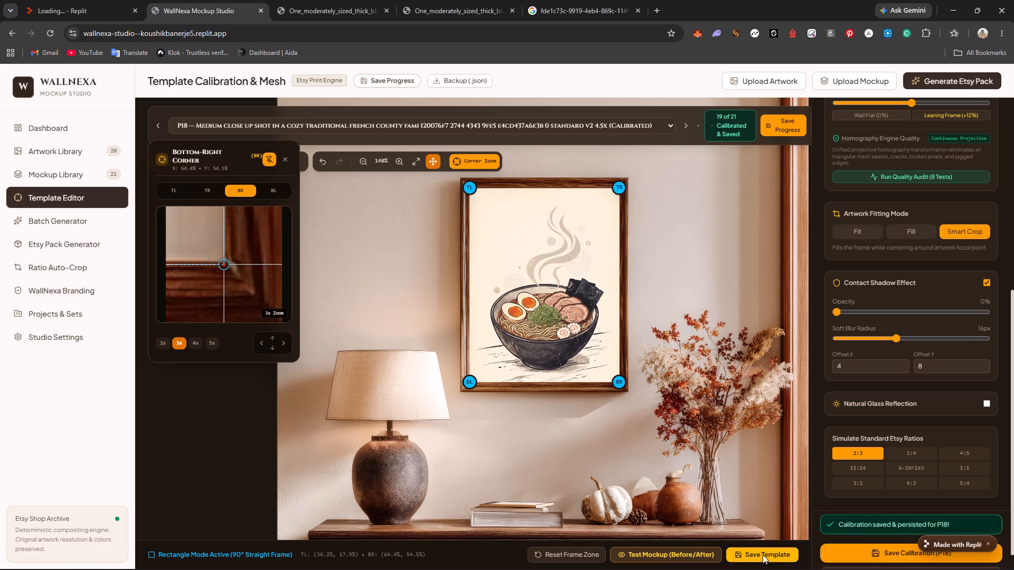
# Switch to template P19, return to P18, and review P18's saved placement and effect settings.
pyautogui.click(159, 121)
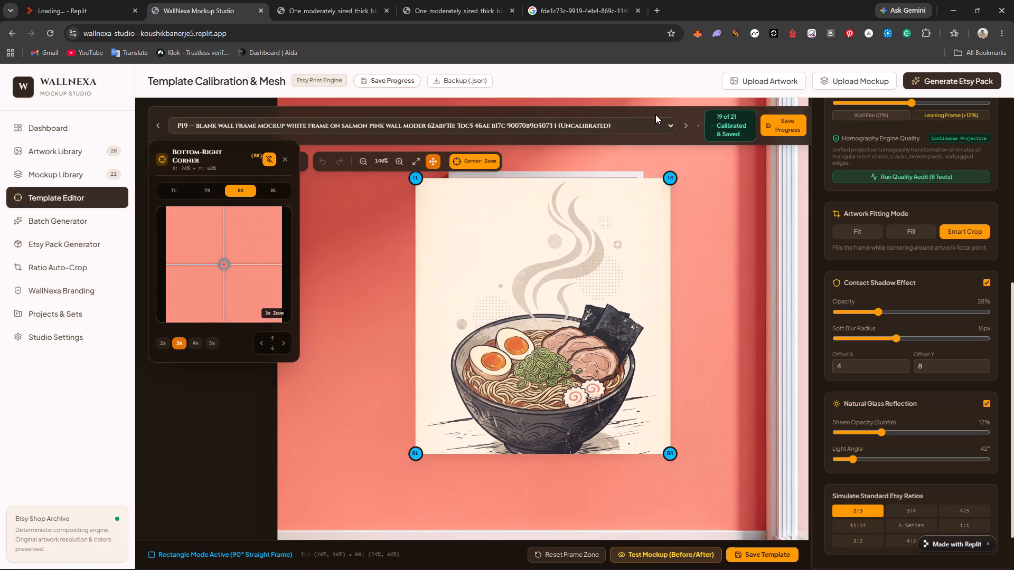
pyautogui.click(684, 123)
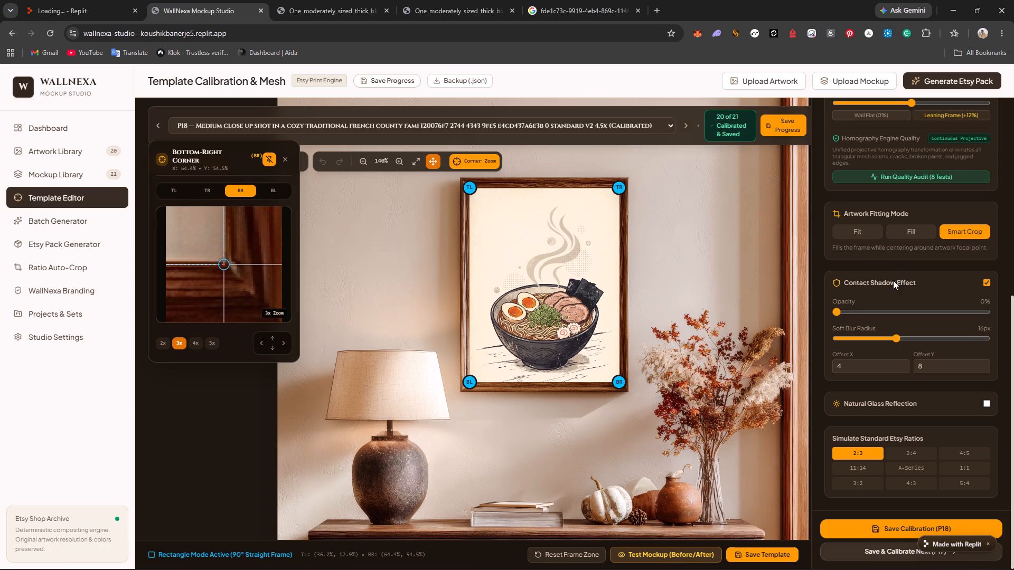
pyautogui.scroll(2, 888, 282)
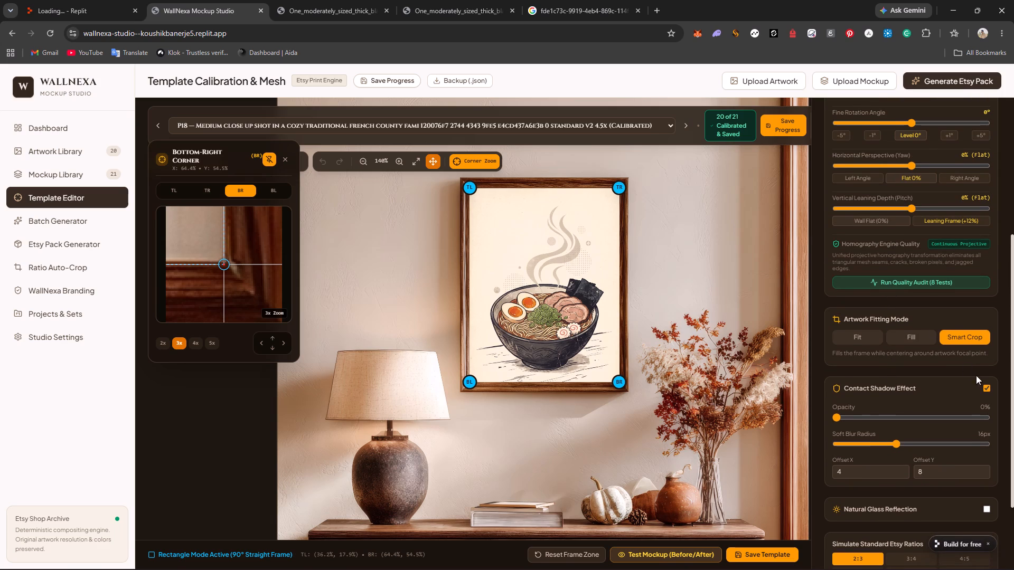
pyautogui.scroll(-5, 961, 382)
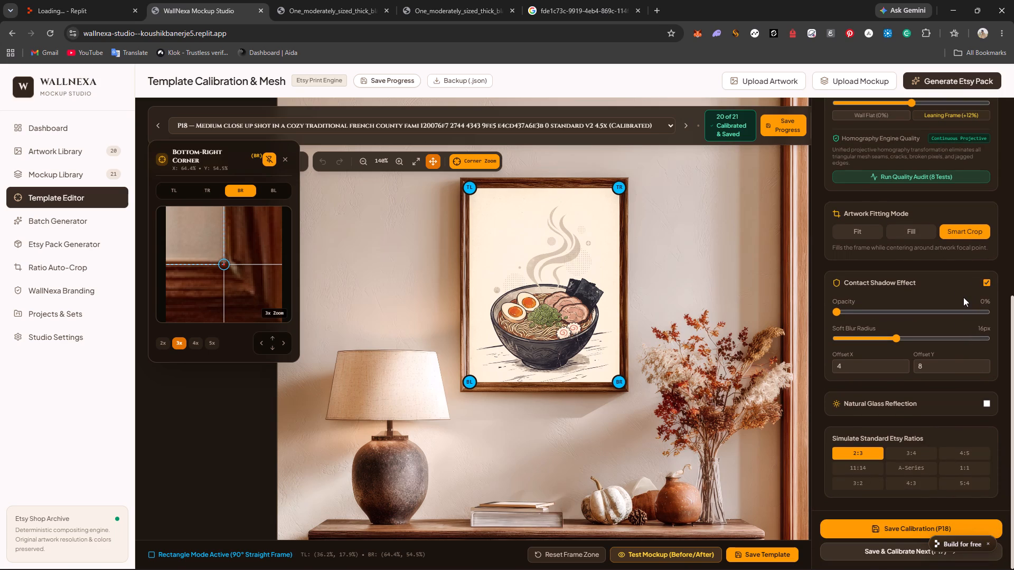
# Open template P19 and align the artwork's left corners with the frame, at about X 33.4%, with top Y 16.1% and bottom Y 64.1%.
pyautogui.click(157, 125)
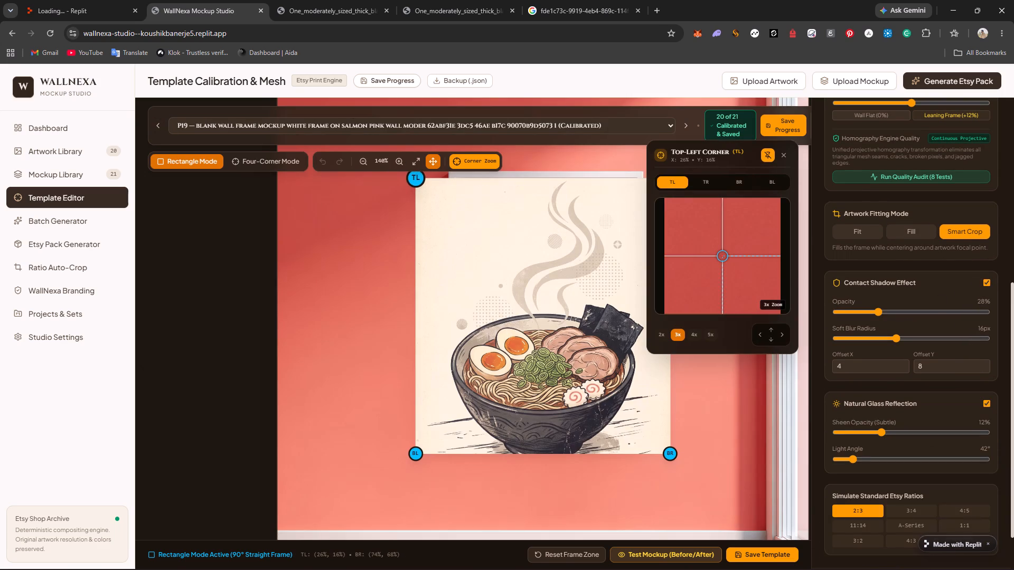
pyautogui.moveTo(414, 179); pyautogui.dragTo(456, 180)
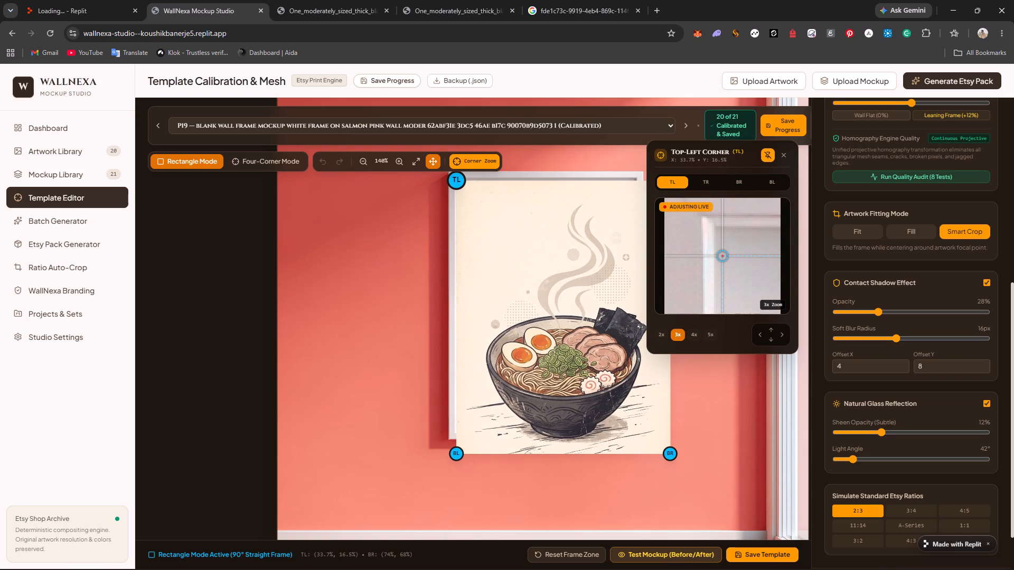
pyautogui.moveTo(456, 180); pyautogui.dragTo(457, 179)
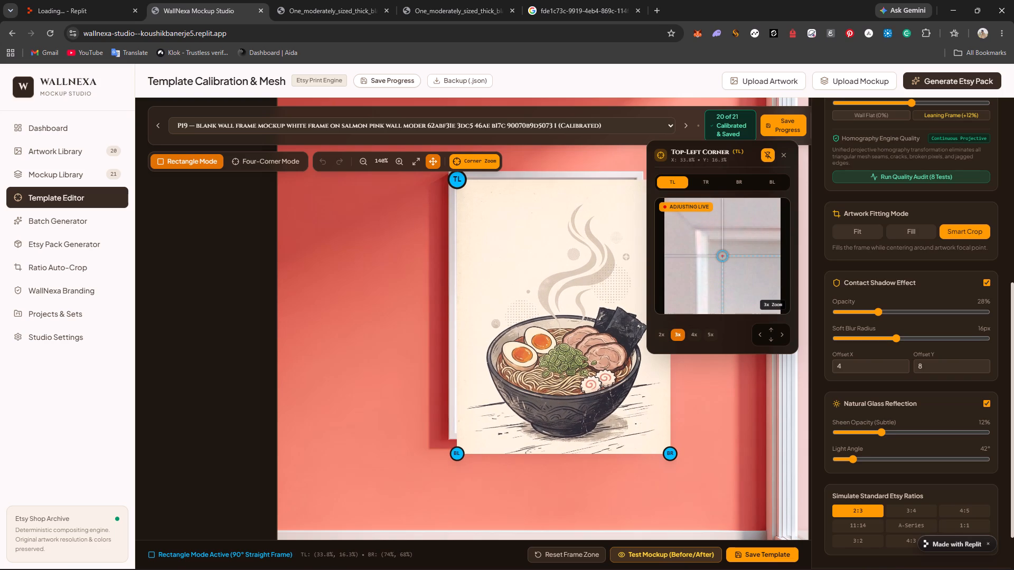
pyautogui.moveTo(457, 179); pyautogui.dragTo(456, 178)
pyautogui.moveTo(456, 453); pyautogui.dragTo(454, 437)
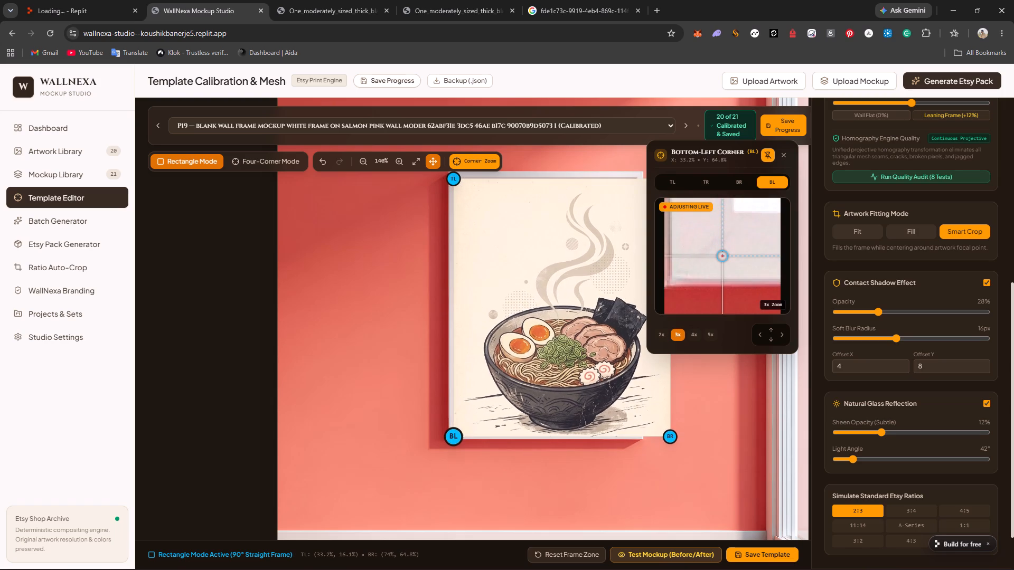
pyautogui.moveTo(454, 437); pyautogui.dragTo(455, 433)
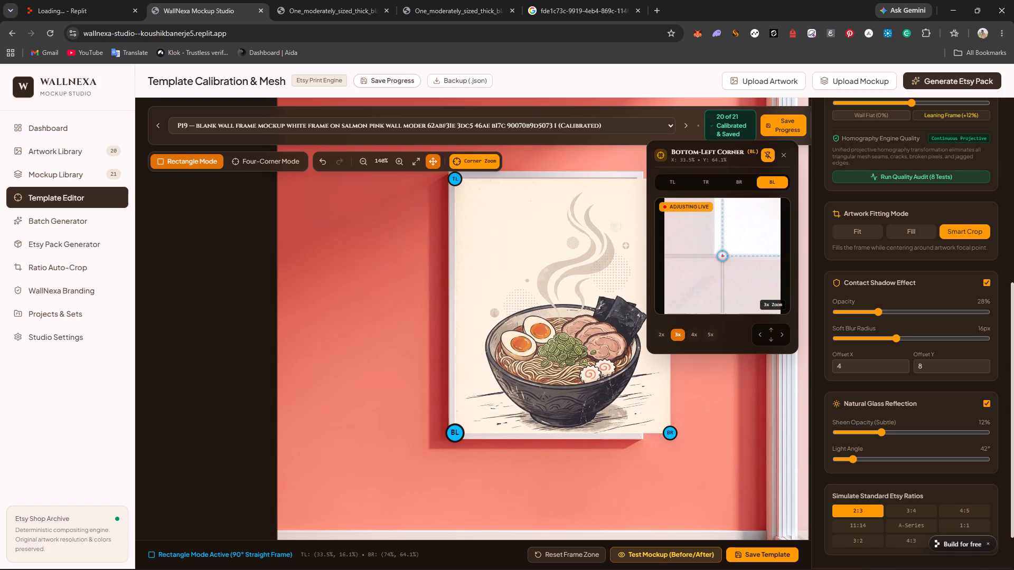
pyautogui.moveTo(455, 433); pyautogui.dragTo(455, 433)
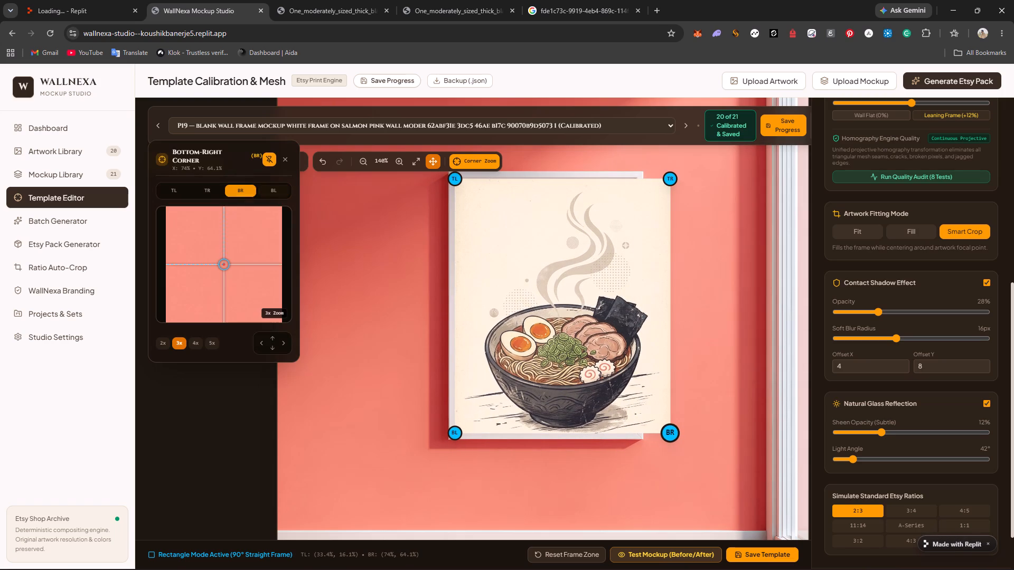
# Fit P19's bottom-right artwork corner to the frame at about X 67.6%, Y 64%, and check the top-right corner.
pyautogui.moveTo(672, 432); pyautogui.dragTo(635, 431)
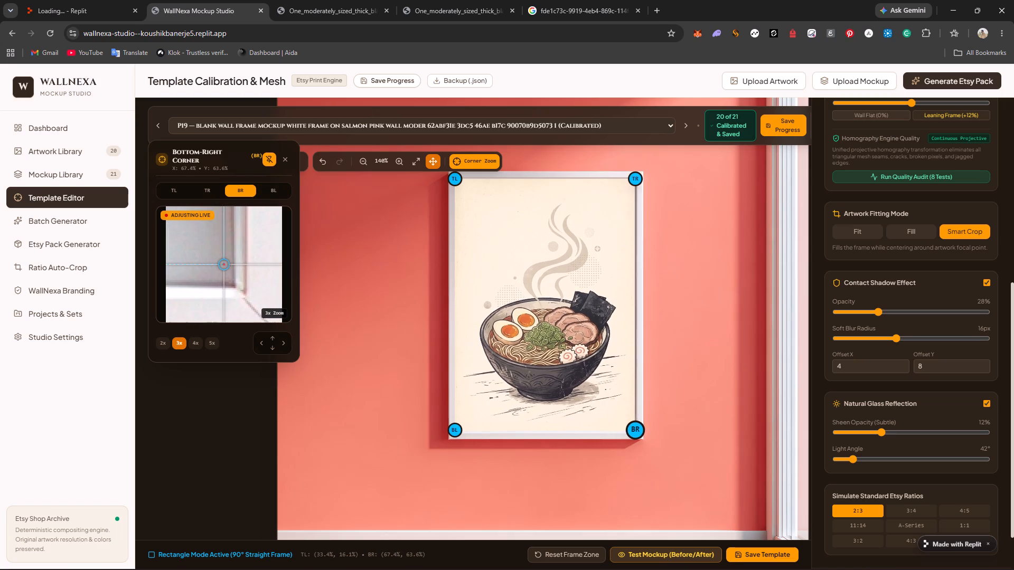
pyautogui.moveTo(635, 431); pyautogui.dragTo(636, 432)
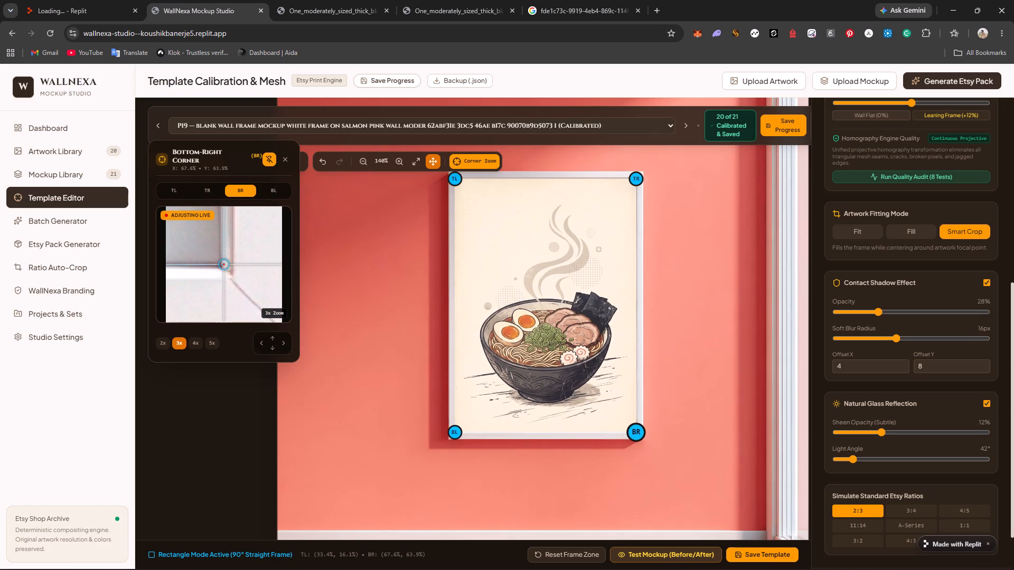
pyautogui.moveTo(636, 432); pyautogui.dragTo(636, 433)
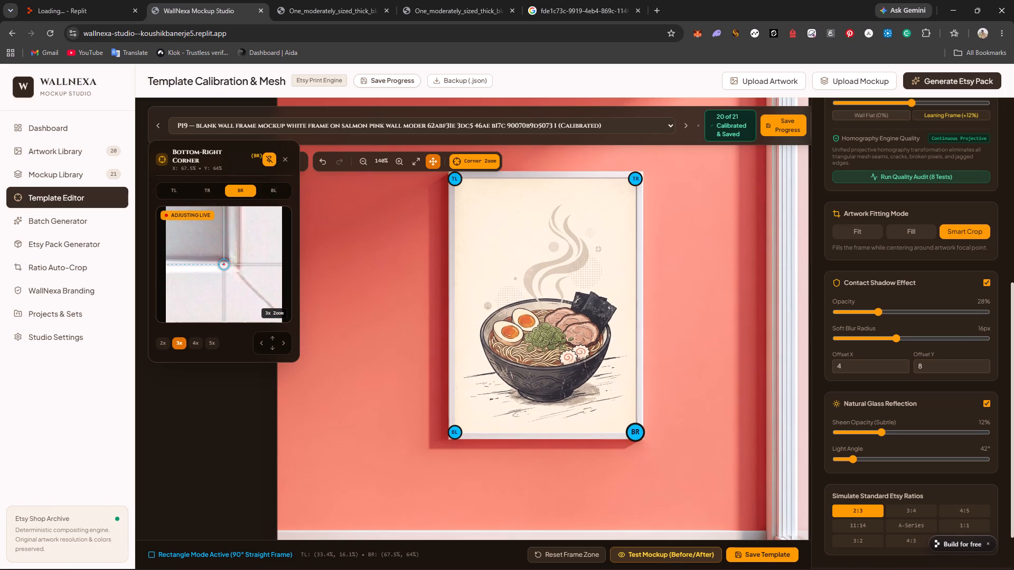
pyautogui.moveTo(636, 433); pyautogui.dragTo(636, 433)
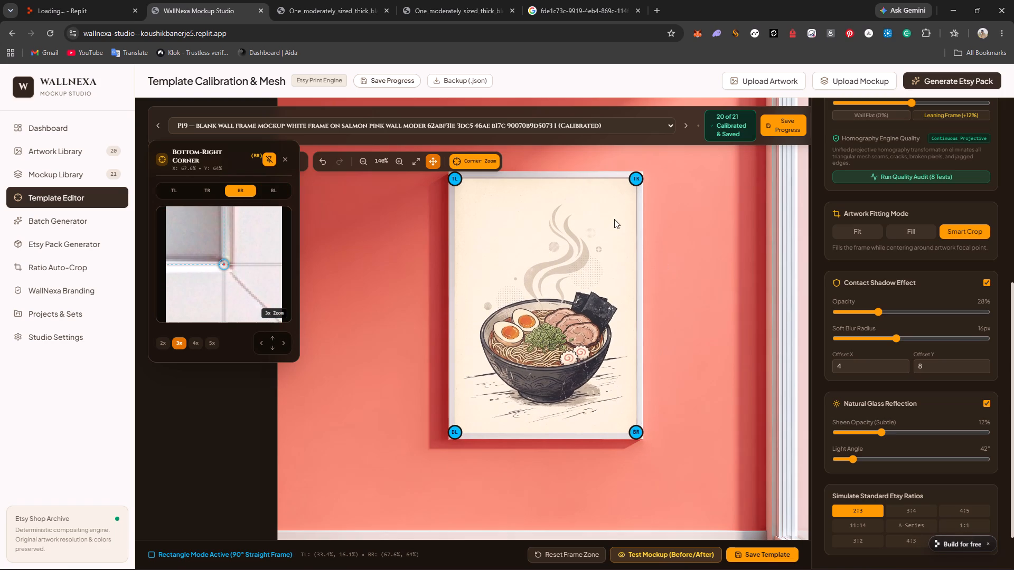
pyautogui.click(635, 178)
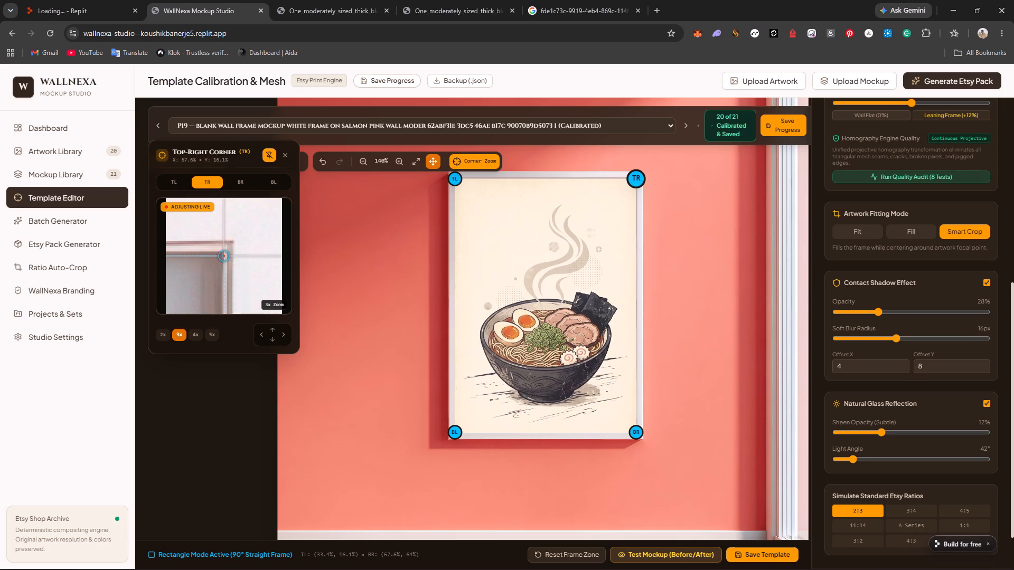
pyautogui.click(748, 277)
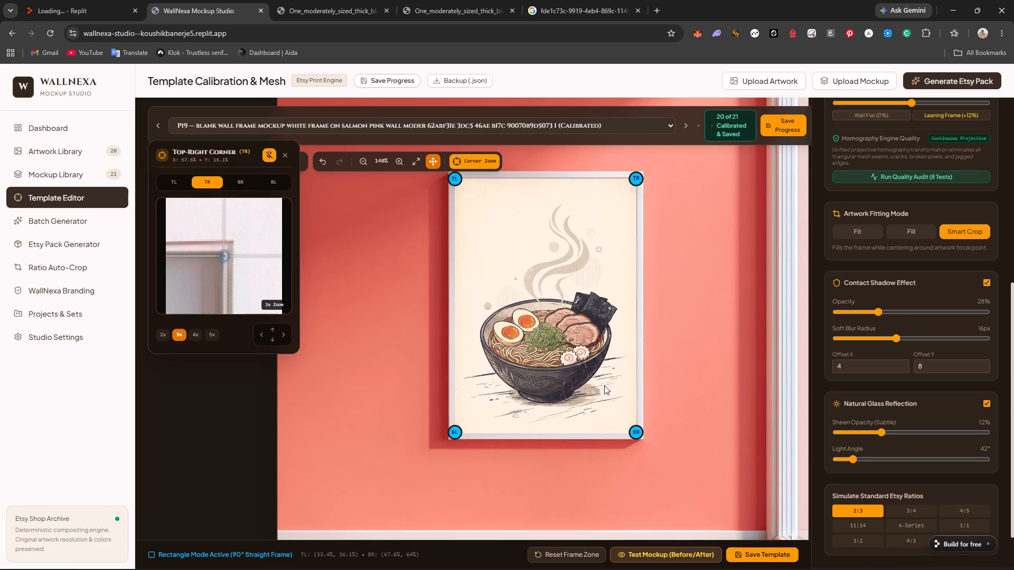
# Turn off Natural Glass Reflection for P19.
pyautogui.click(984, 405)
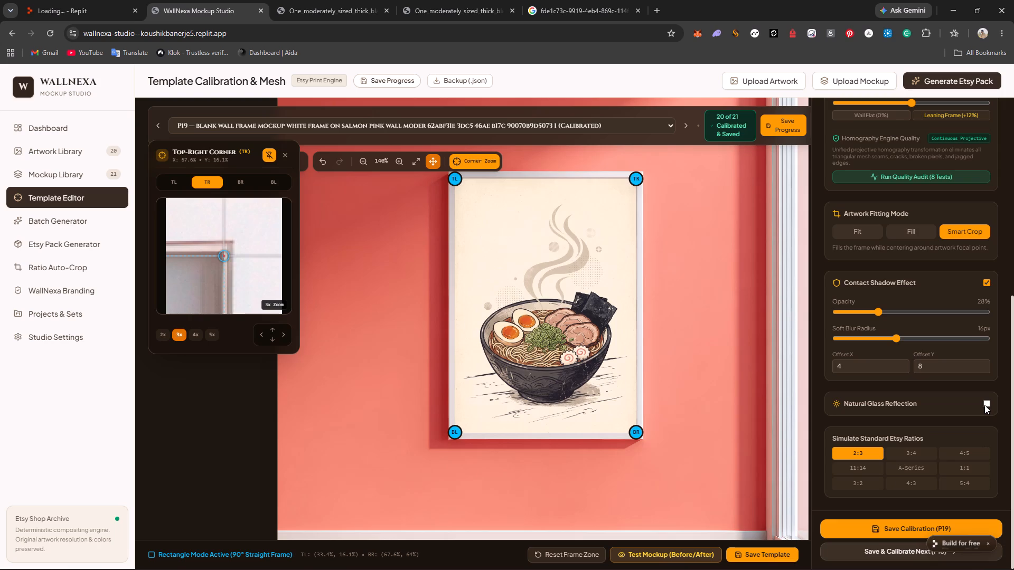
# Recheck P19's corners, settle the artwork's left edge at about X 33.6% and bottom edge at Y 64.1%, and save the template.
pyautogui.click(635, 435)
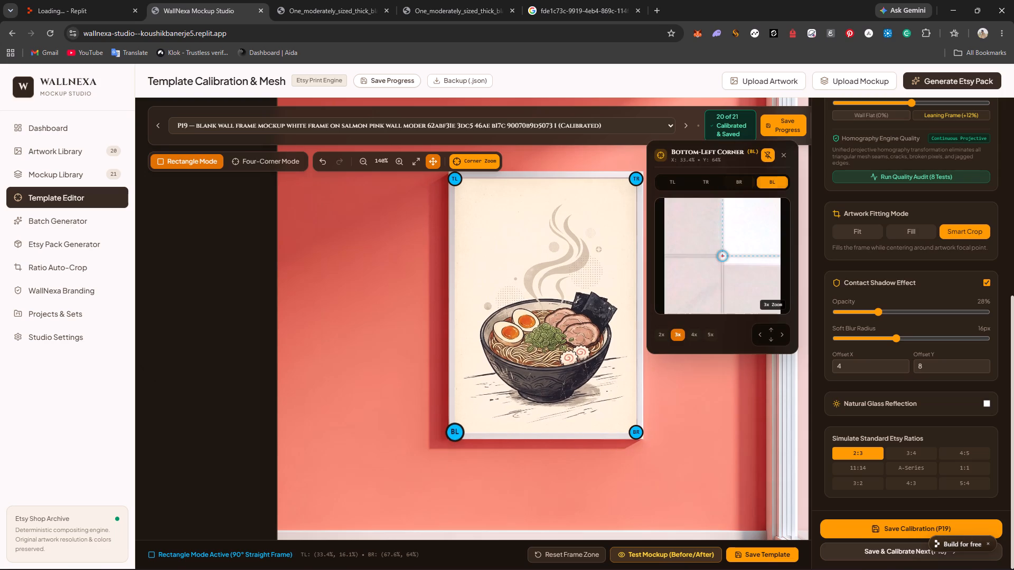
pyautogui.click(455, 431)
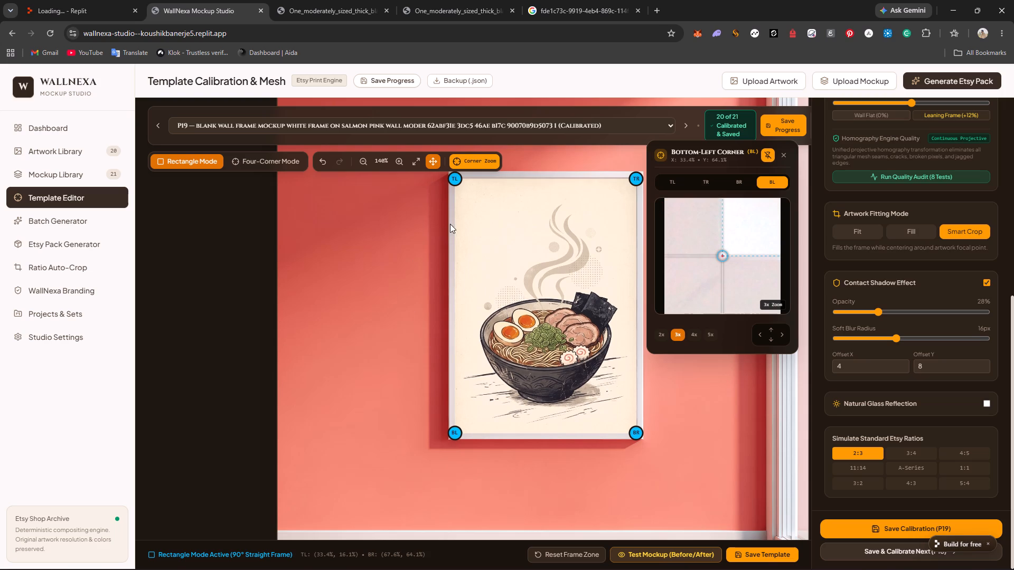
pyautogui.click(457, 182)
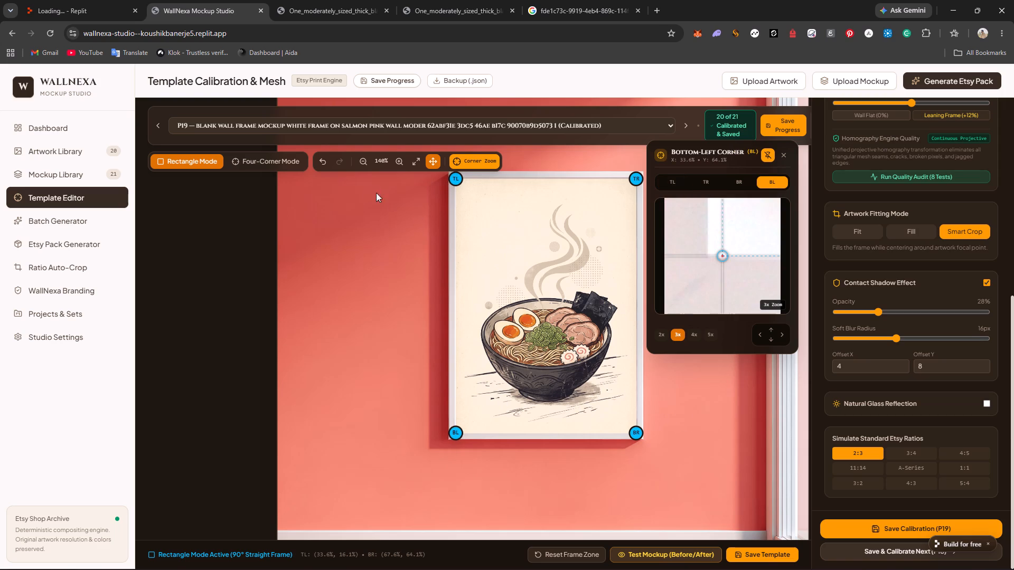
pyautogui.tripleClick(365, 160)
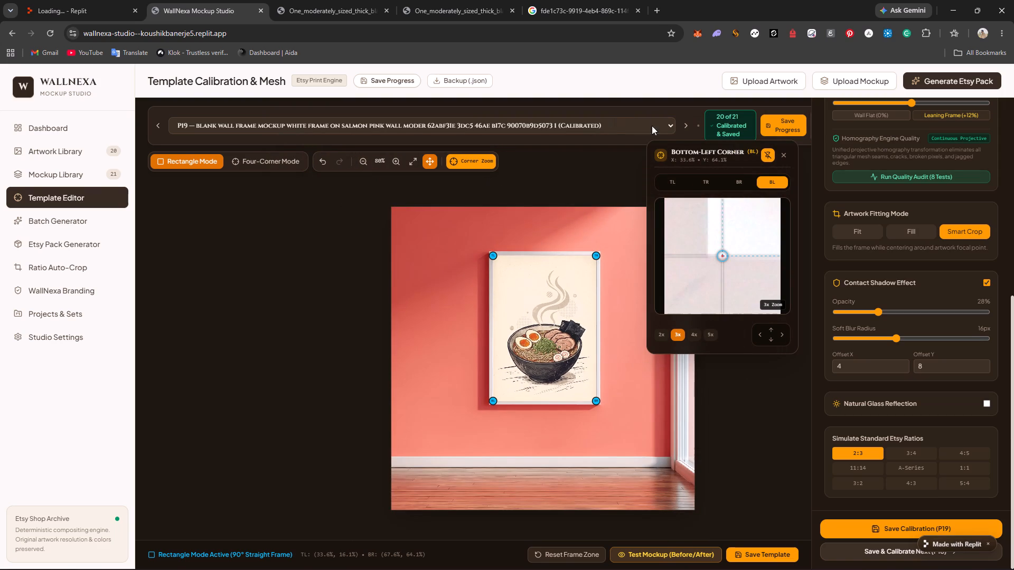
pyautogui.click(760, 560)
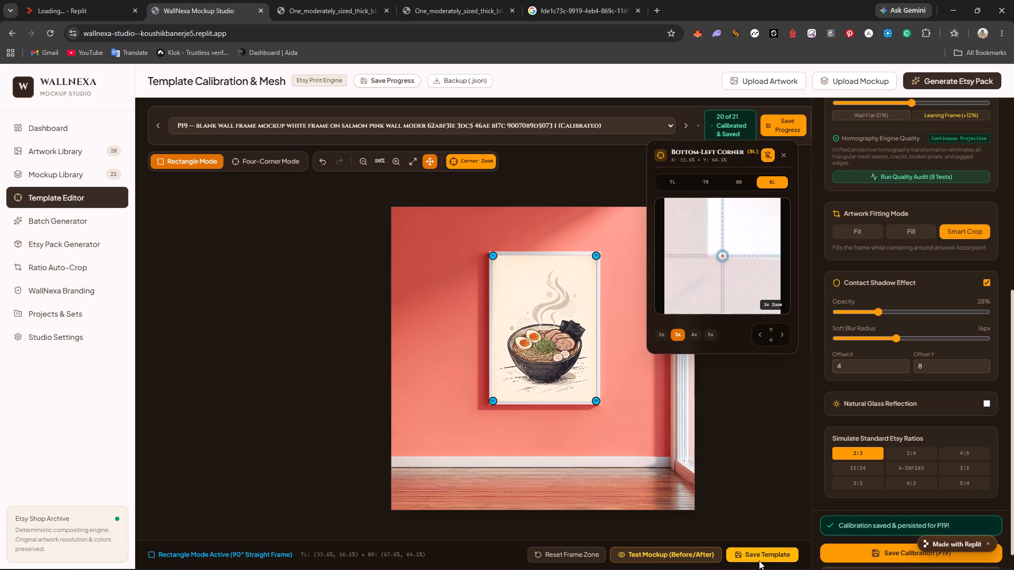
# Switch to uncalibrated template P20.
pyautogui.click(158, 122)
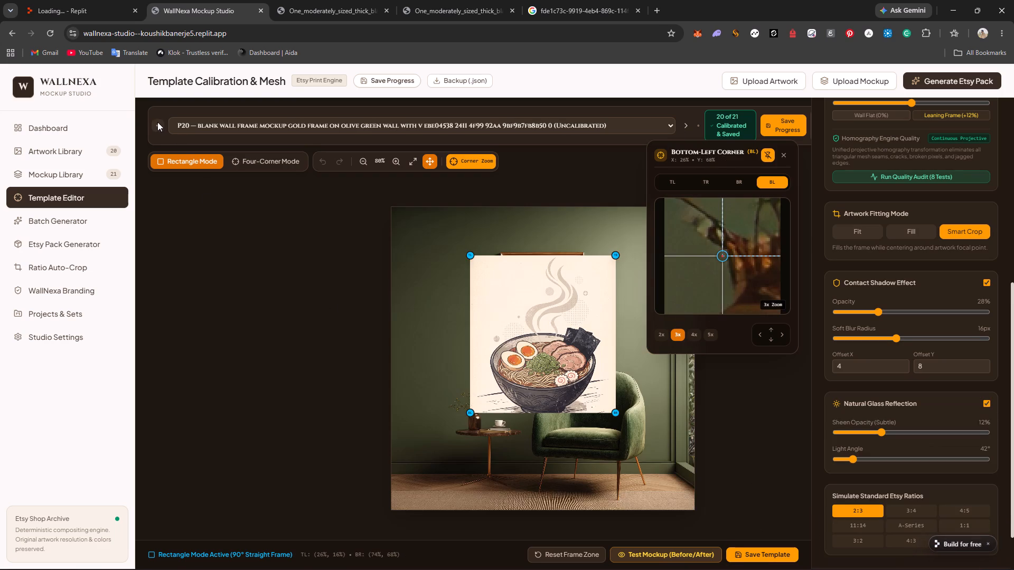
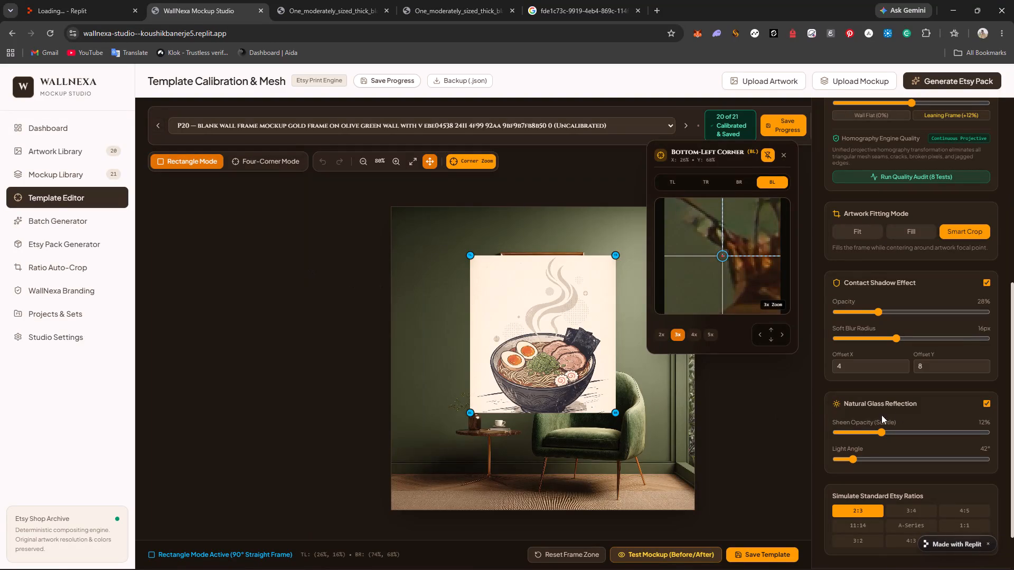
# Turn off Natural Glass Reflection for P20.
pyautogui.click(986, 400)
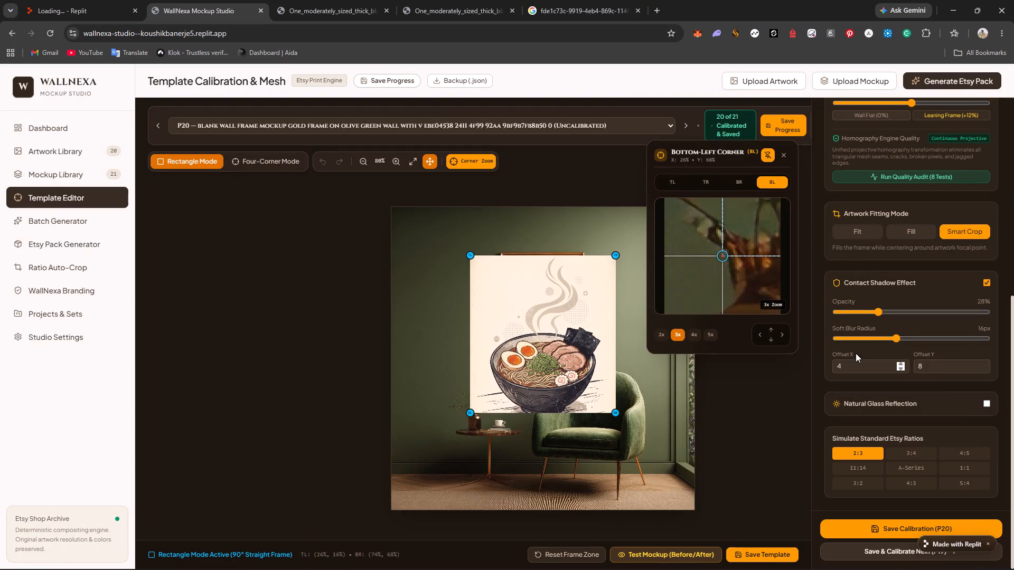
# Fit P20's artwork rectangle to the gold frame, from about X 36.8%, Y 16.3% to about X 62.5%, Y 52.4%.
pyautogui.moveTo(472, 255); pyautogui.dragTo(503, 255)
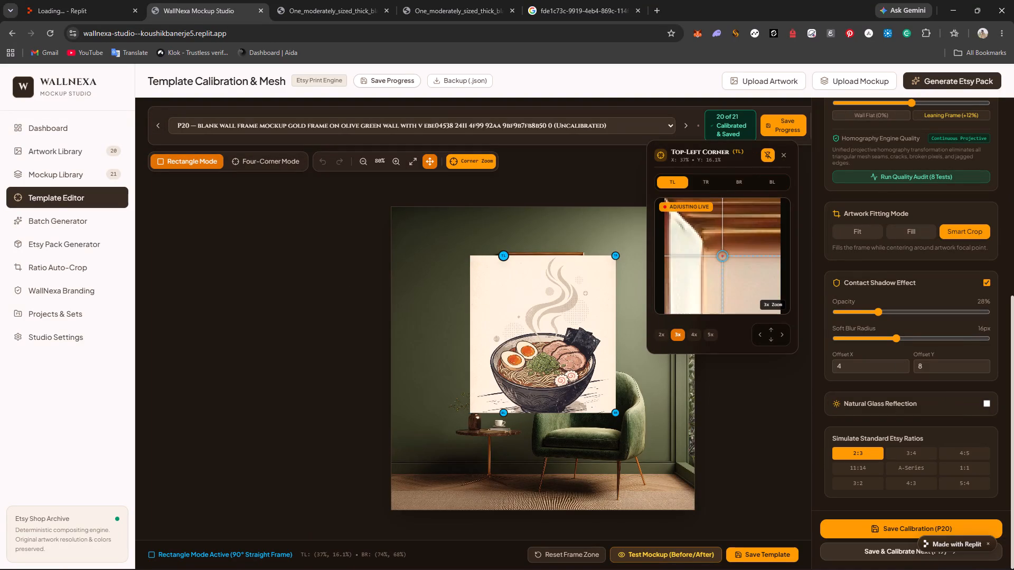
pyautogui.moveTo(503, 255); pyautogui.dragTo(507, 256)
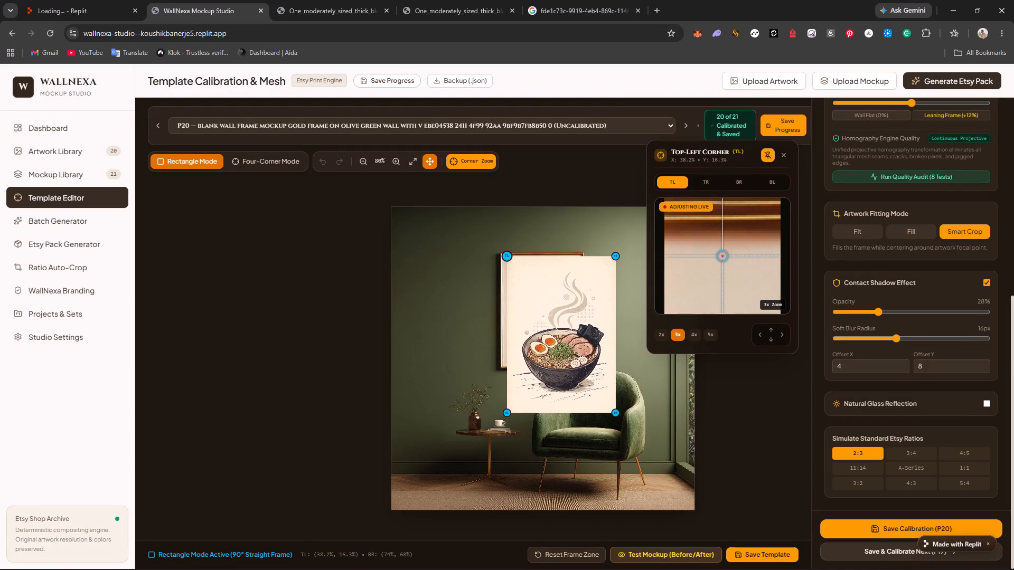
pyautogui.moveTo(505, 410); pyautogui.dragTo(519, 361)
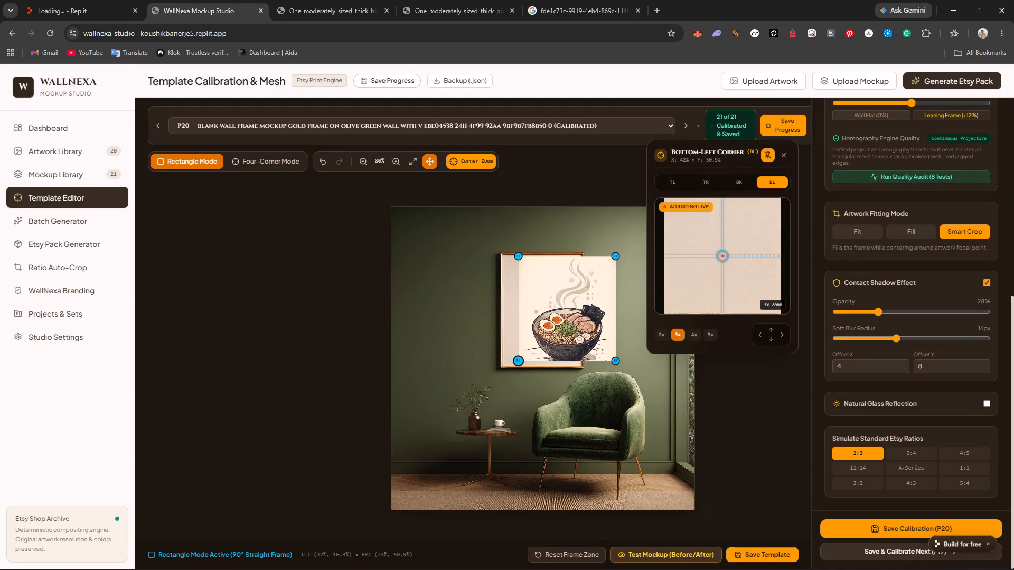
pyautogui.moveTo(519, 361); pyautogui.dragTo(503, 365)
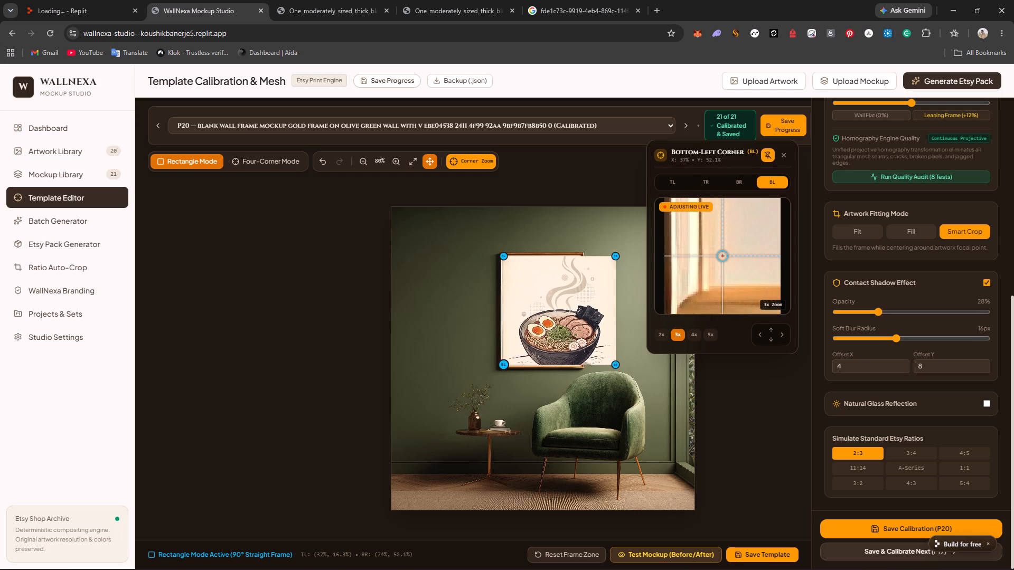
pyautogui.moveTo(503, 365); pyautogui.dragTo(503, 366)
pyautogui.moveTo(613, 364); pyautogui.dragTo(583, 362)
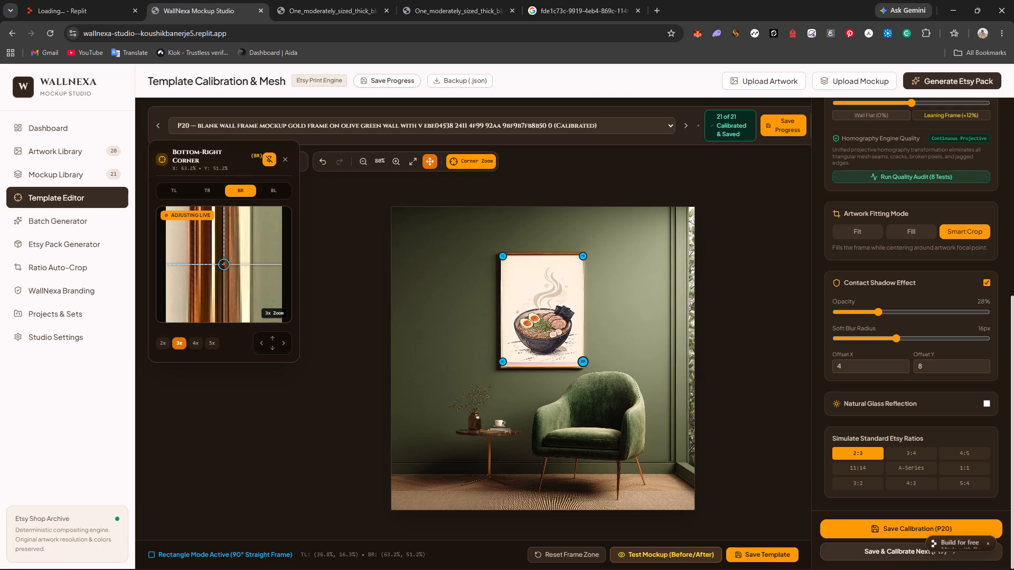
pyautogui.moveTo(583, 362); pyautogui.dragTo(581, 366)
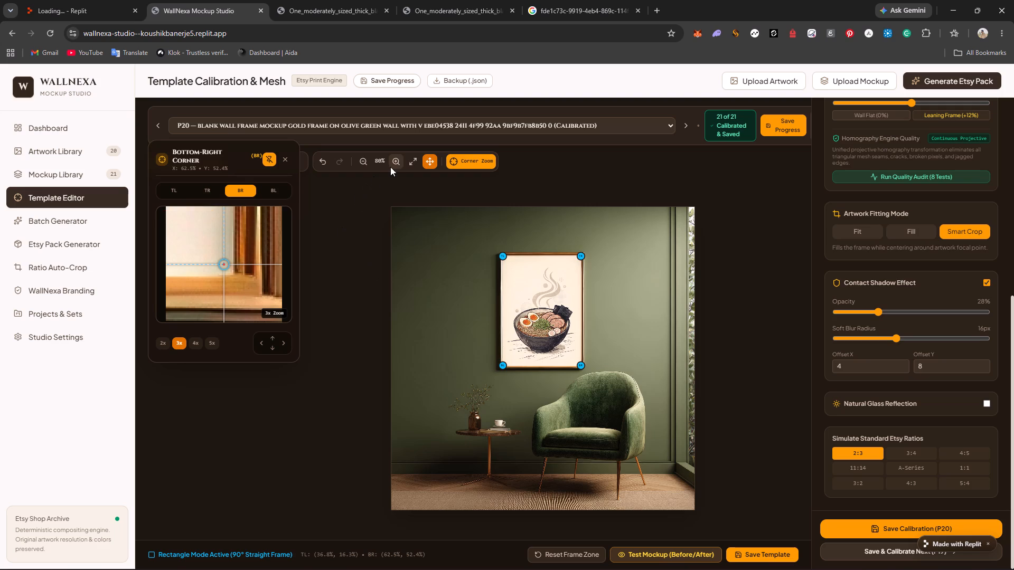
# Refine P20's artwork rectangle to right edge about X 62.9%, bottom edge about Y 52.6% and top edge about Y 16%.
pyautogui.tripleClick(393, 164)
pyautogui.moveTo(633, 224); pyautogui.dragTo(641, 313)
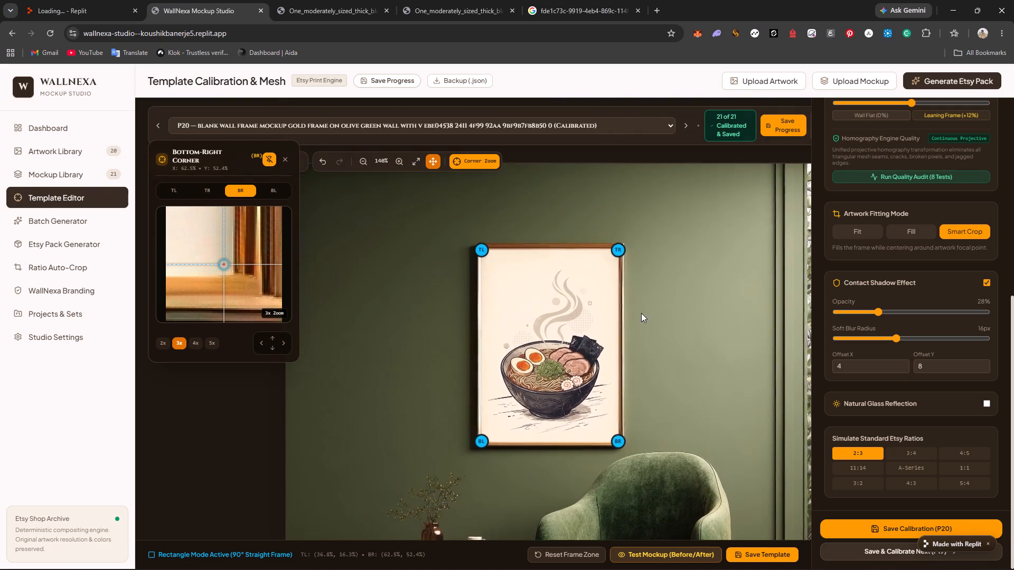
pyautogui.moveTo(641, 313); pyautogui.dragTo(574, 313)
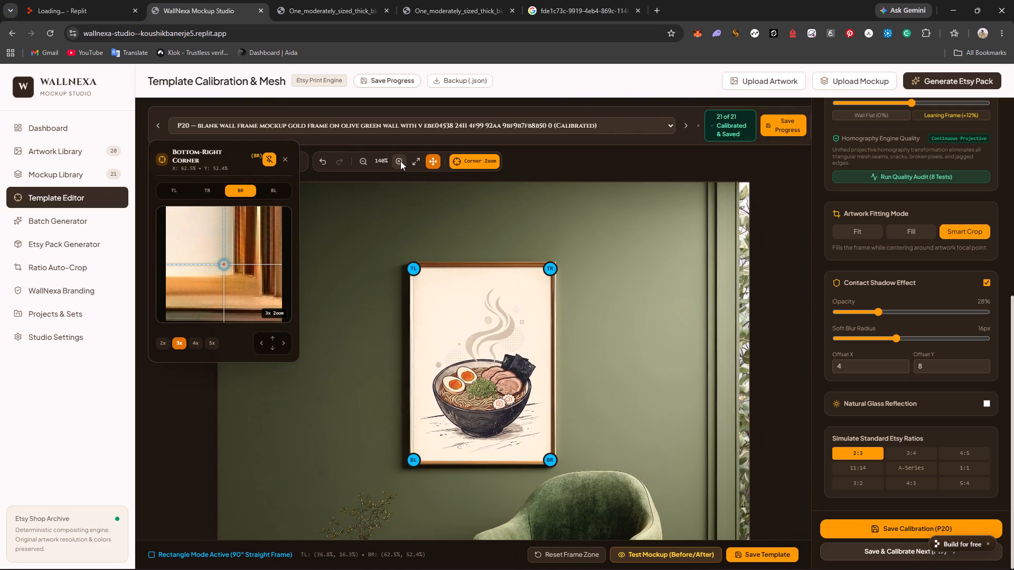
pyautogui.click(400, 161)
pyautogui.click(561, 460)
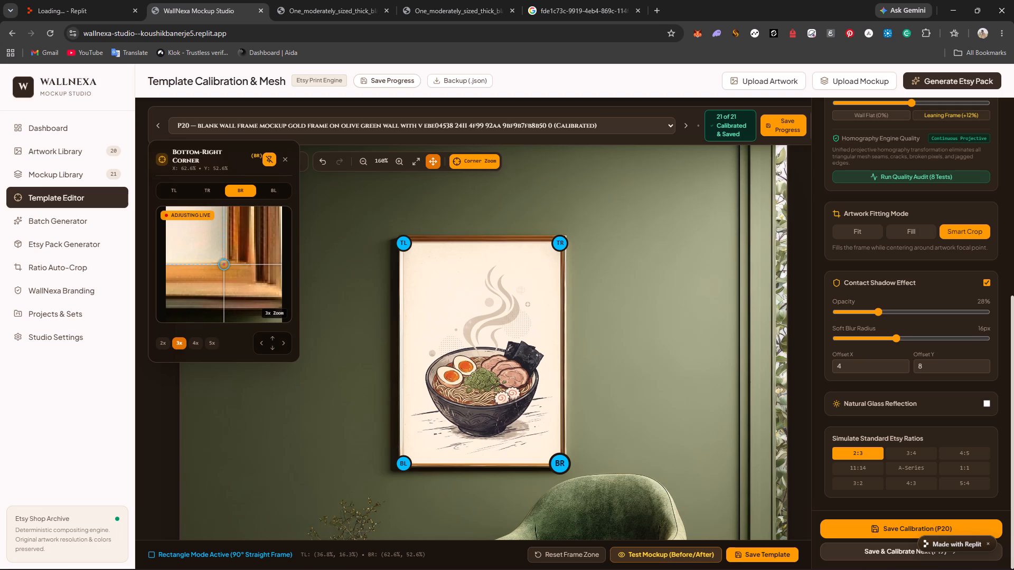
pyautogui.click(560, 244)
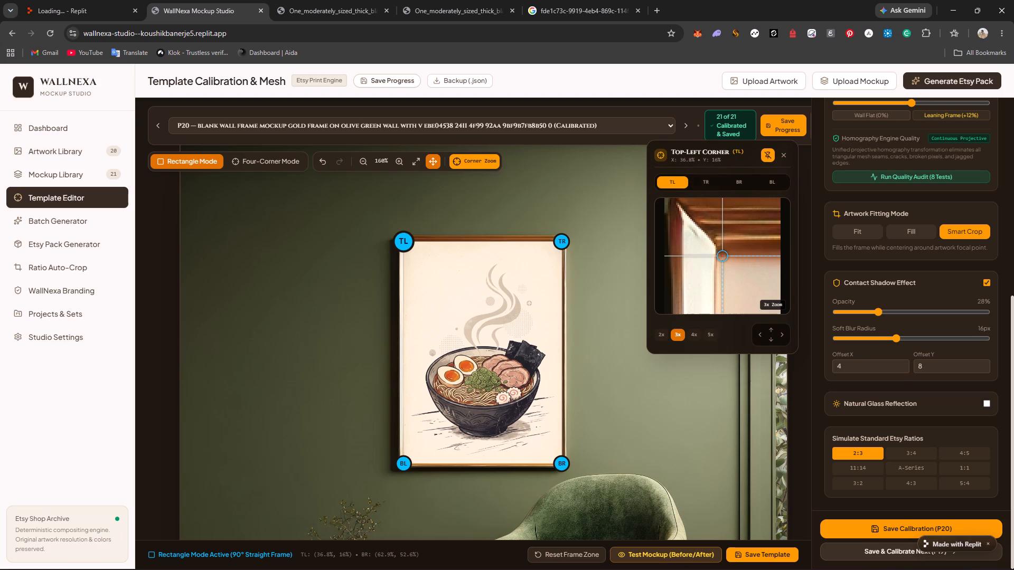
# In Four-Corner Mode, move P20's top-left corner to about X 36.7%, Y 15.9% and top-right corner to about X 62.6%, Y 16%.
pyautogui.click(246, 157)
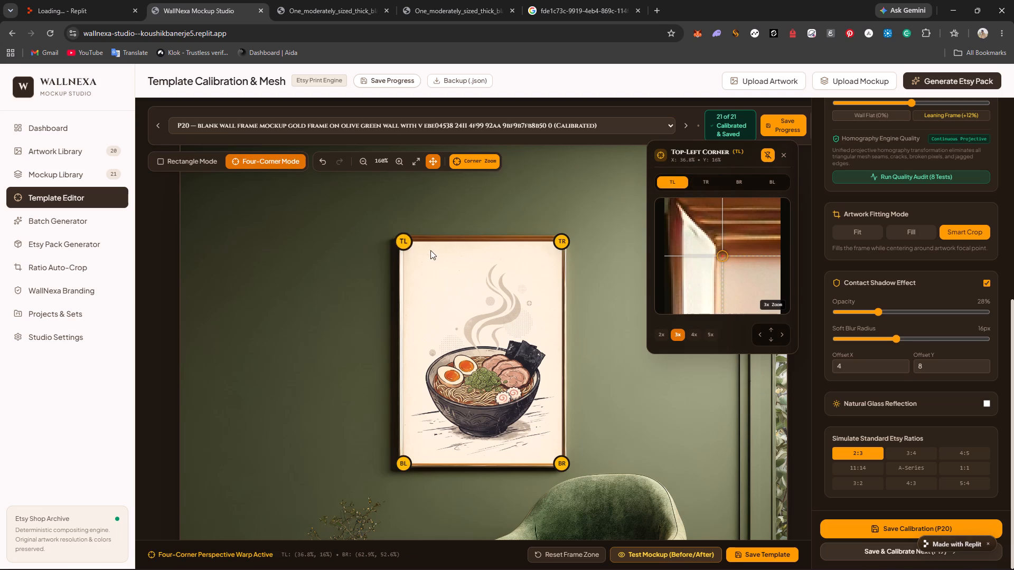
pyautogui.moveTo(408, 244); pyautogui.dragTo(405, 241)
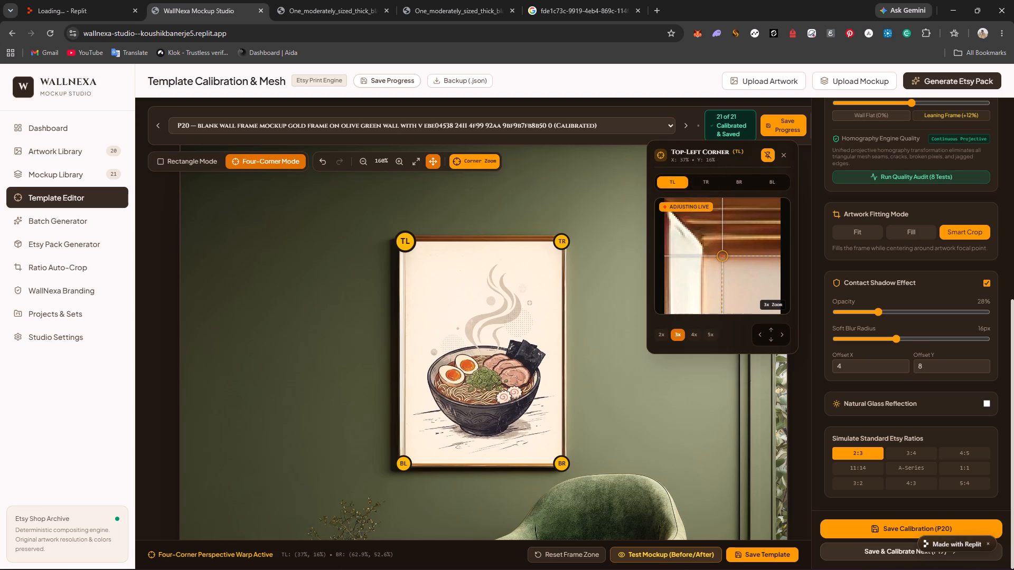
pyautogui.moveTo(405, 241); pyautogui.dragTo(403, 240)
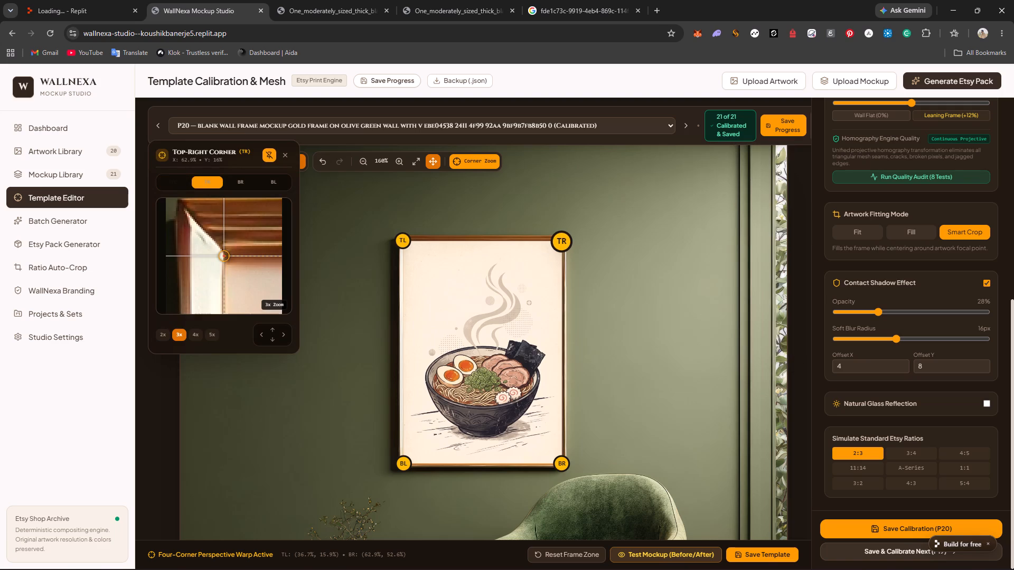
pyautogui.click(559, 243)
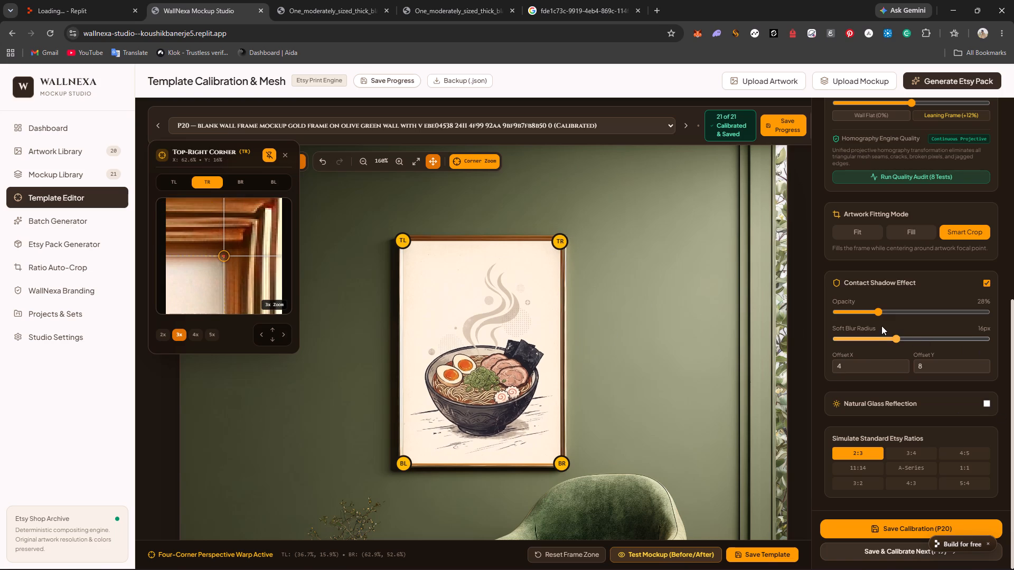
# Set P20's Contact Shadow Effect opacity to 0%.
pyautogui.moveTo(878, 310); pyautogui.dragTo(772, 310)
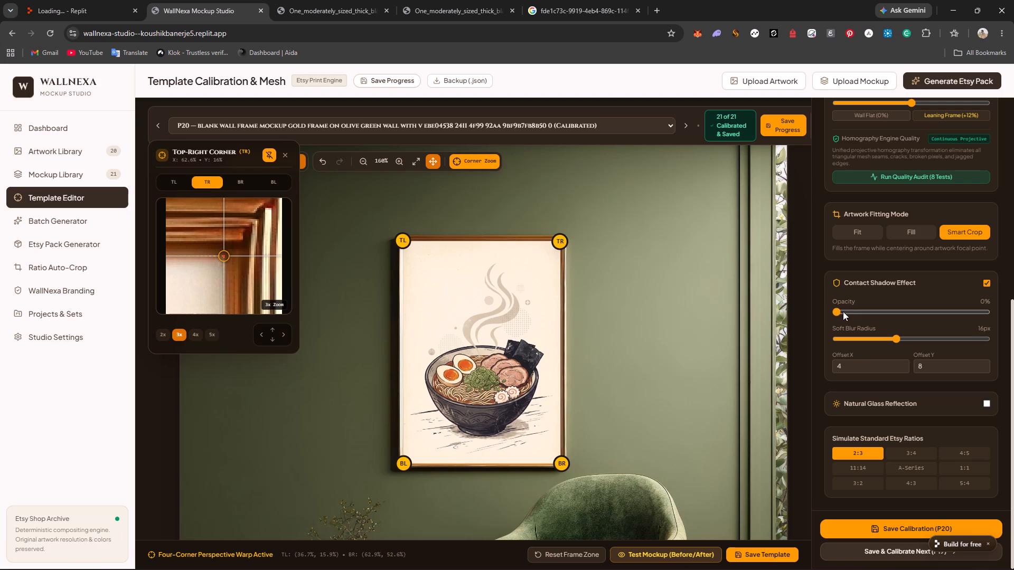
pyautogui.moveTo(839, 311); pyautogui.dragTo(820, 321)
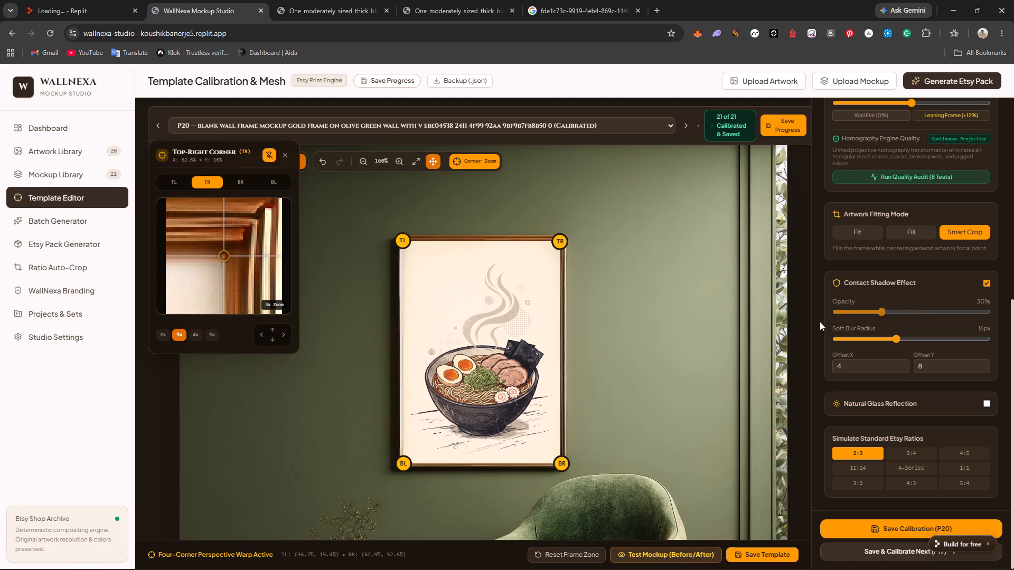
pyautogui.moveTo(820, 321); pyautogui.dragTo(804, 321)
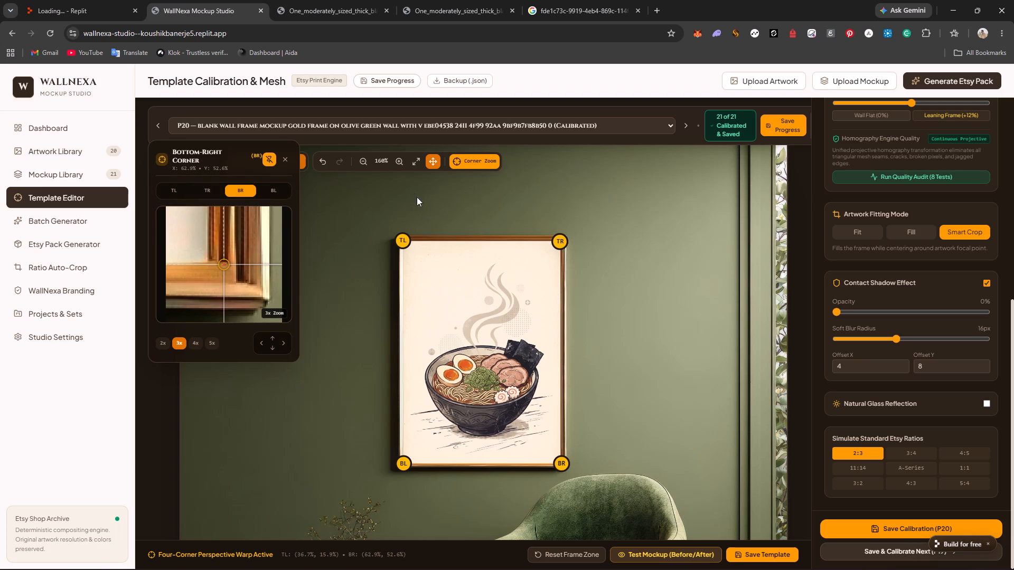
# Check P20's artwork placement against the whole room scene at 100% zoom and save the template.
pyautogui.tripleClick(368, 160)
pyautogui.moveTo(635, 321); pyautogui.dragTo(623, 304)
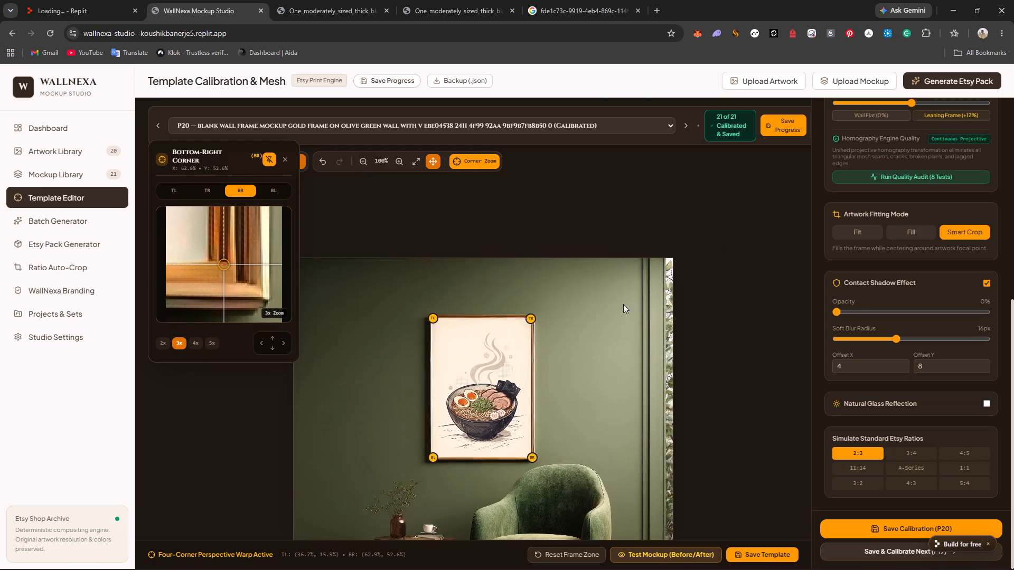
pyautogui.moveTo(623, 304); pyautogui.dragTo(619, 227)
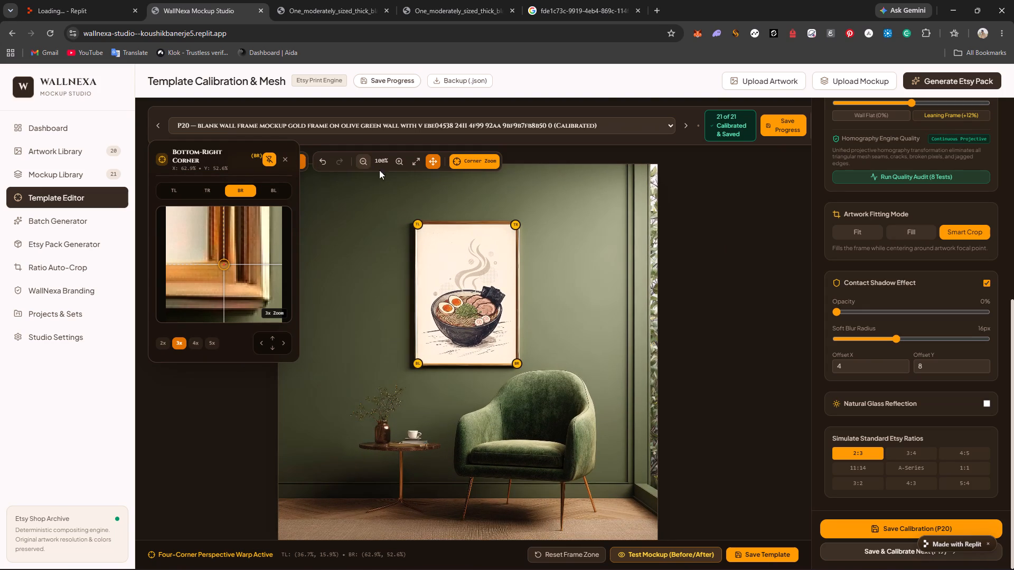
pyautogui.click(758, 556)
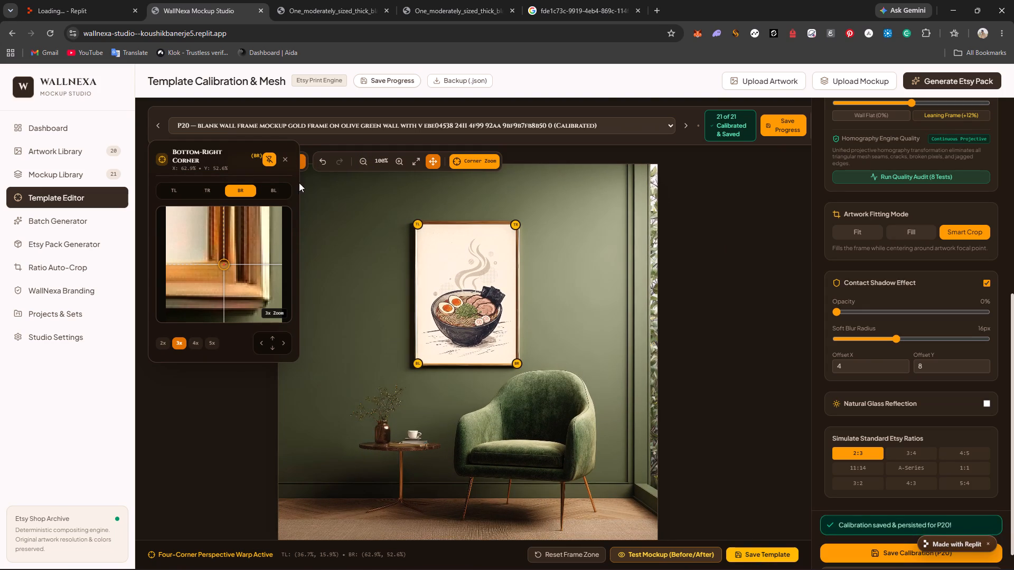
# Switch to template P21 and turn off its Natural Glass Reflection.
pyautogui.click(157, 123)
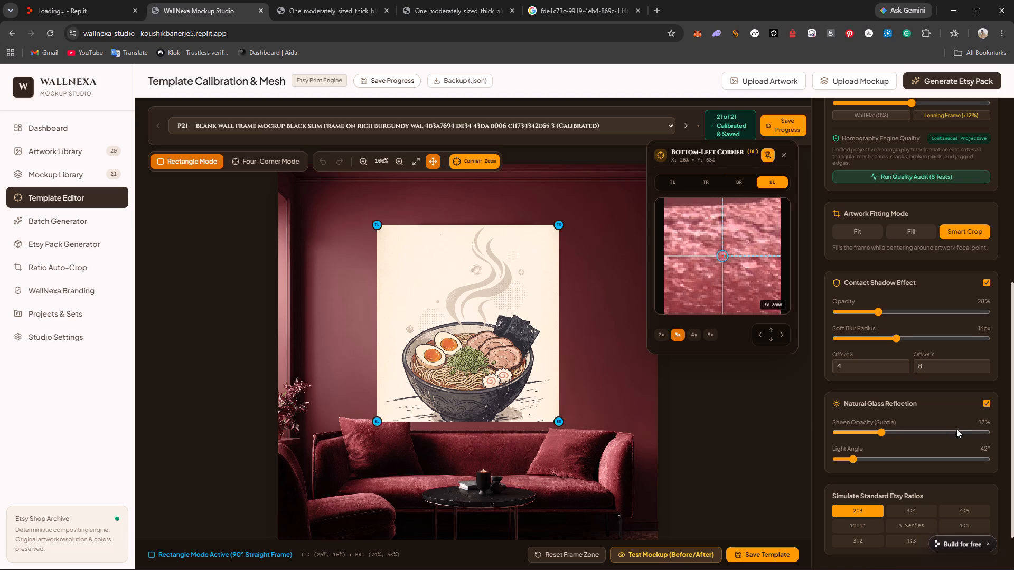
pyautogui.click(987, 400)
# Fit P21's bottom artwork corners to the black frame at about X 37.5% and X 64.3%, with the bottom edge near Y 56.3%.
pyautogui.moveTo(372, 423); pyautogui.dragTo(377, 420)
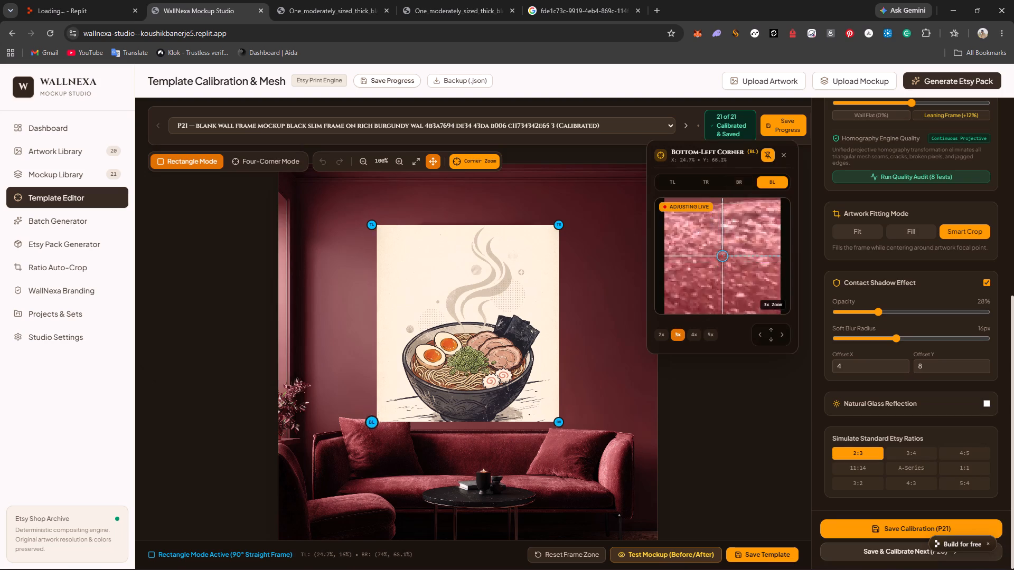
pyautogui.moveTo(377, 420); pyautogui.dragTo(421, 375)
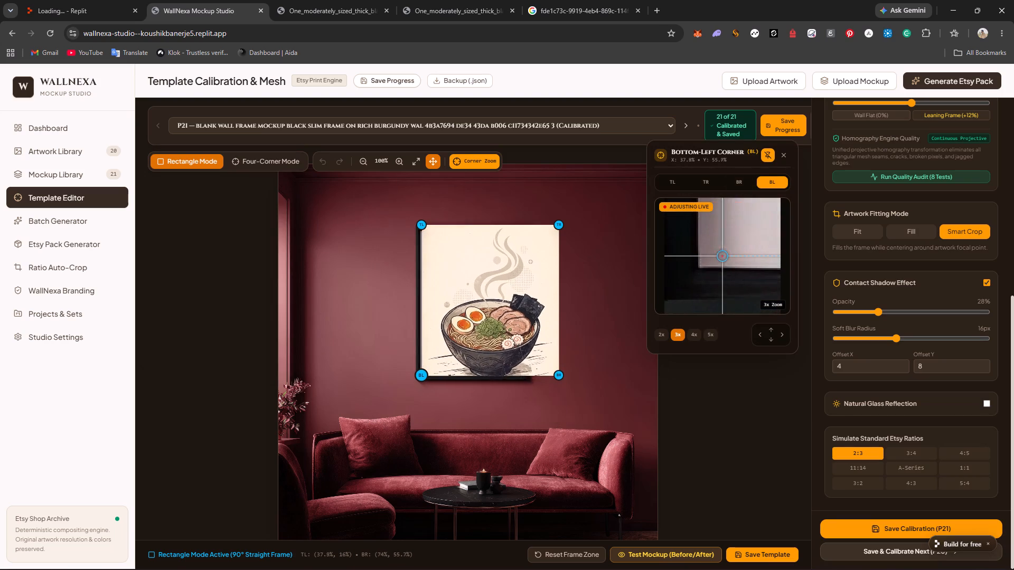
pyautogui.moveTo(421, 375); pyautogui.dragTo(420, 375)
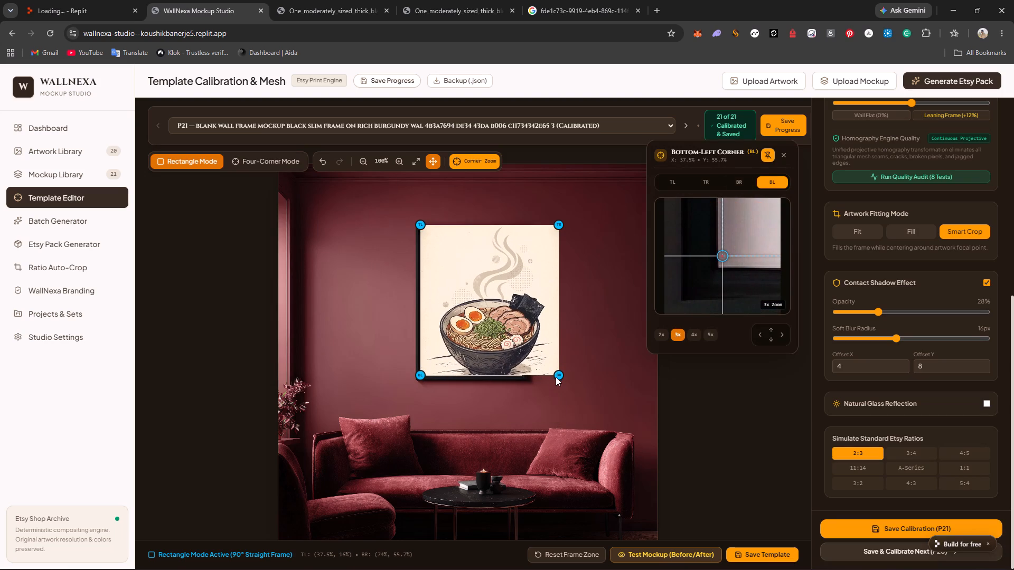
pyautogui.moveTo(557, 375); pyautogui.dragTo(522, 377)
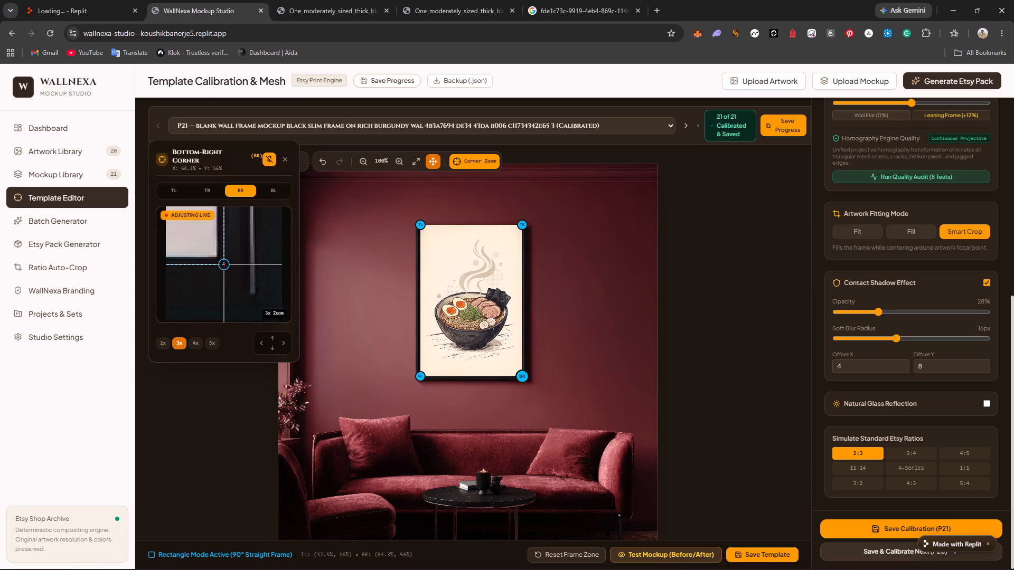
pyautogui.moveTo(522, 377); pyautogui.dragTo(522, 377)
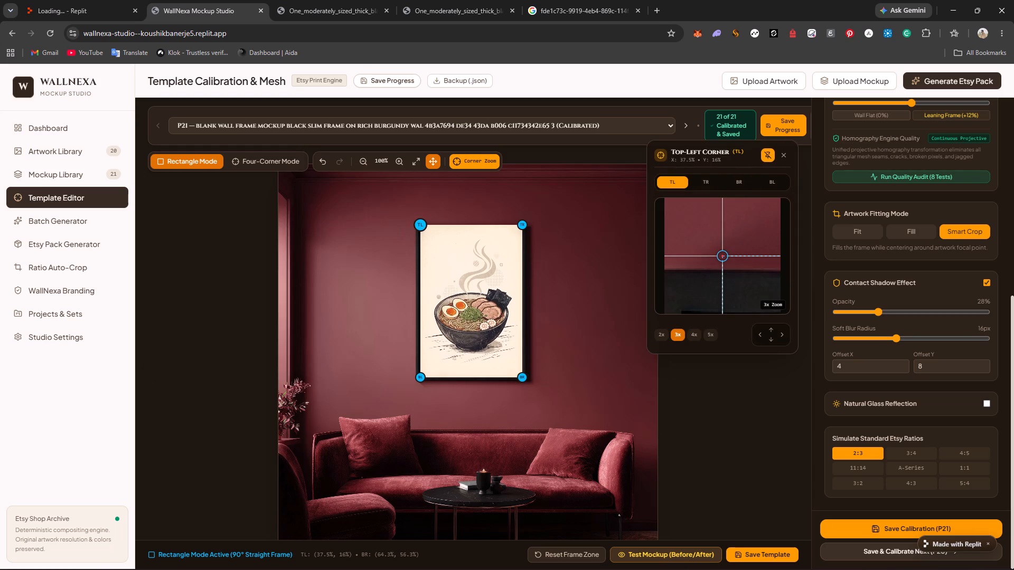
# Align P21's top-left artwork corner with the frame's inner corner at about X 37.4%, Y 17.6%.
pyautogui.moveTo(421, 226); pyautogui.dragTo(421, 232)
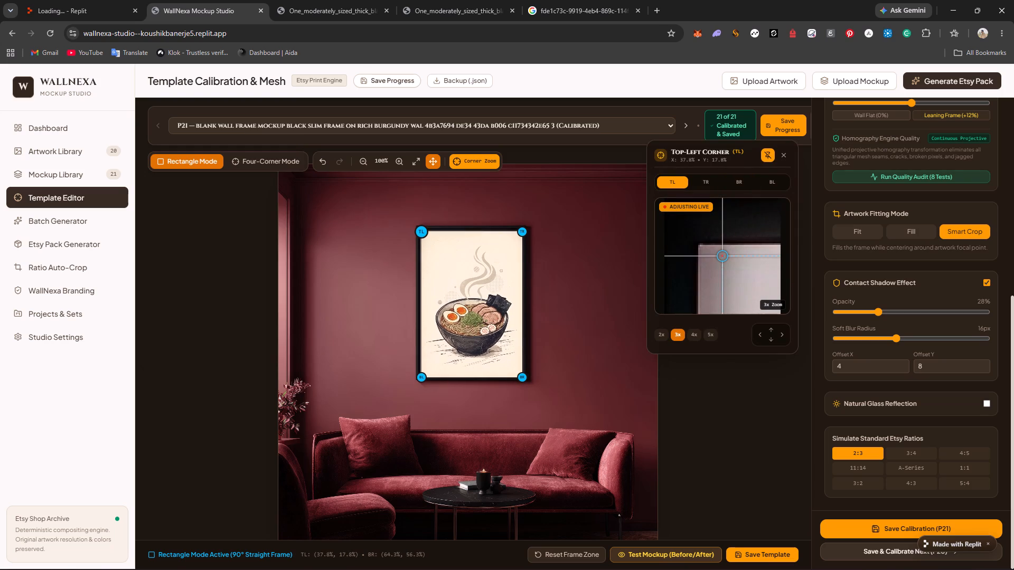
pyautogui.moveTo(421, 232); pyautogui.dragTo(421, 231)
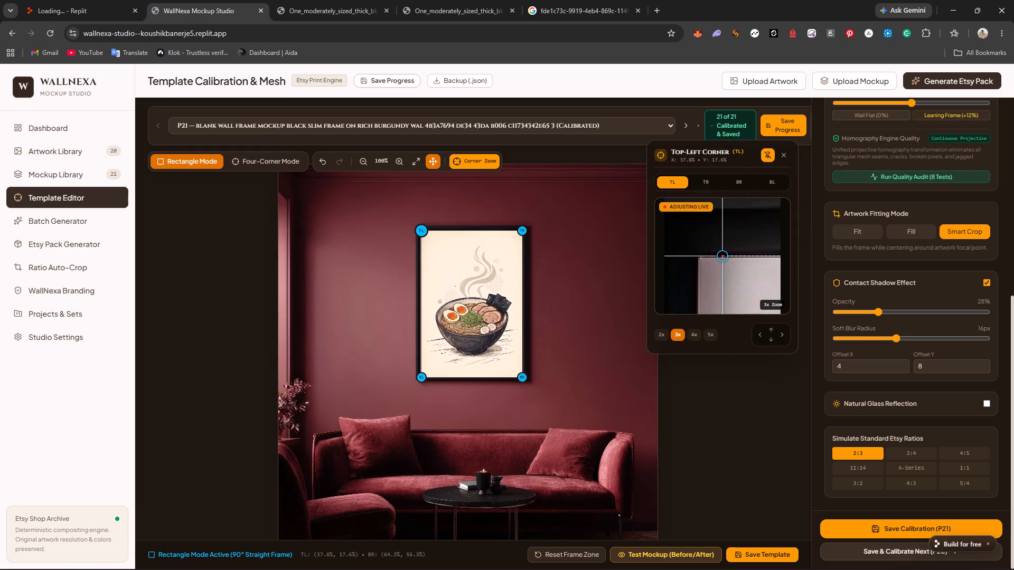
pyautogui.moveTo(421, 231); pyautogui.dragTo(420, 231)
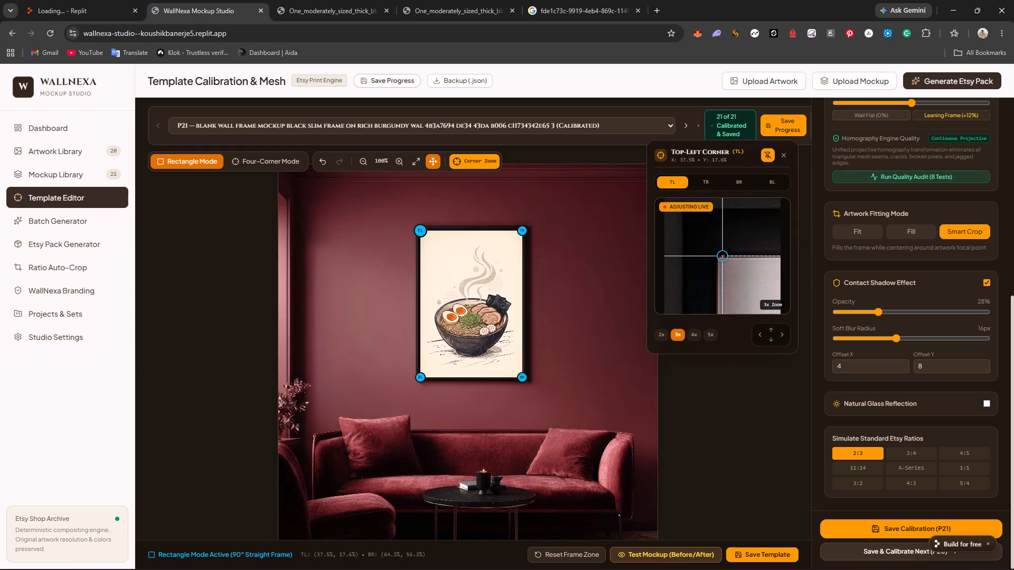
pyautogui.moveTo(420, 231); pyautogui.dragTo(420, 231)
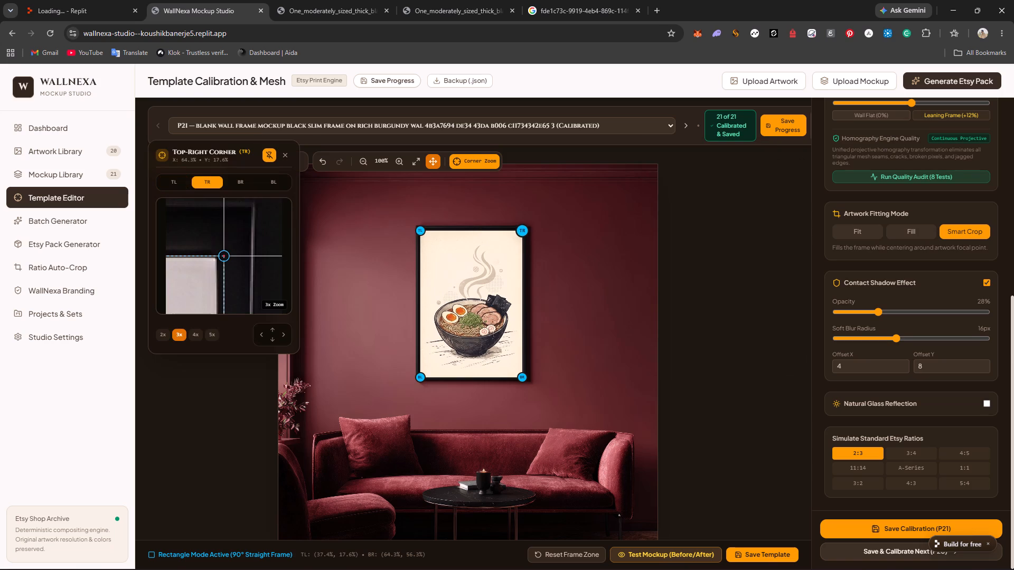
# Settle P21's artwork right edge at about X 64.2% and bottom edge at about Y 55.8%, and save the template.
pyautogui.click(523, 229)
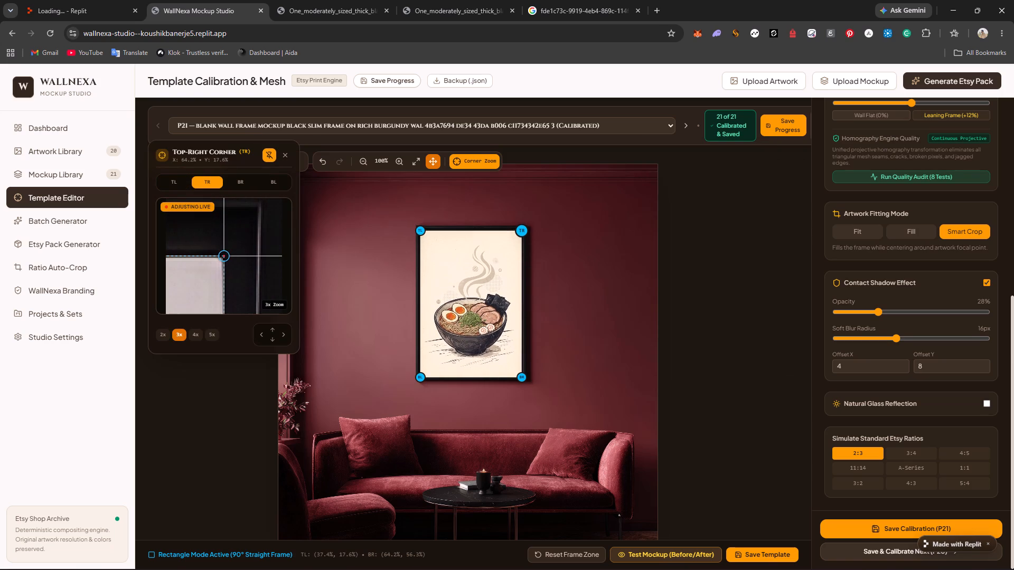
pyautogui.click(520, 376)
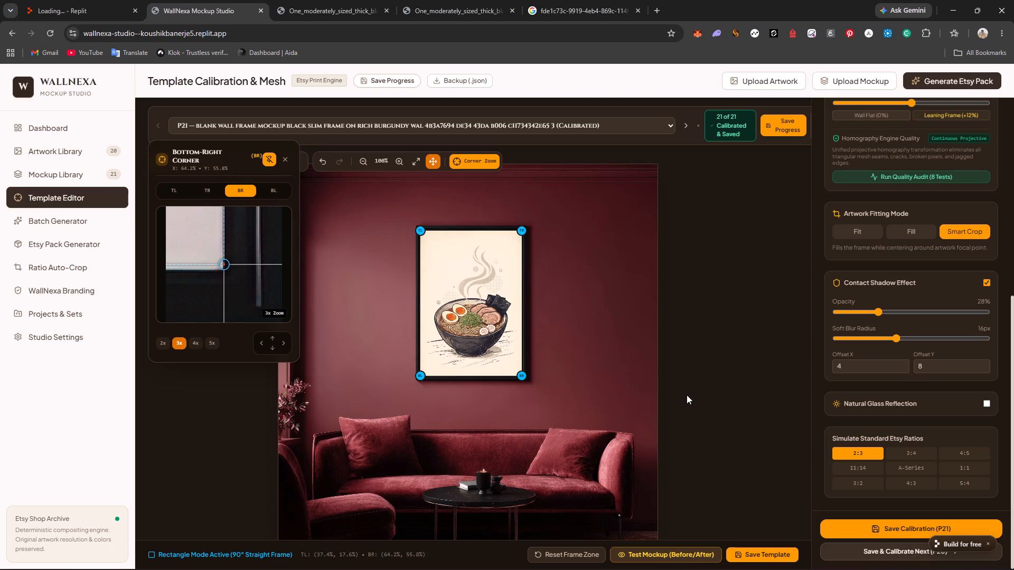
pyautogui.scroll(-2, 739, 376)
pyautogui.click(762, 555)
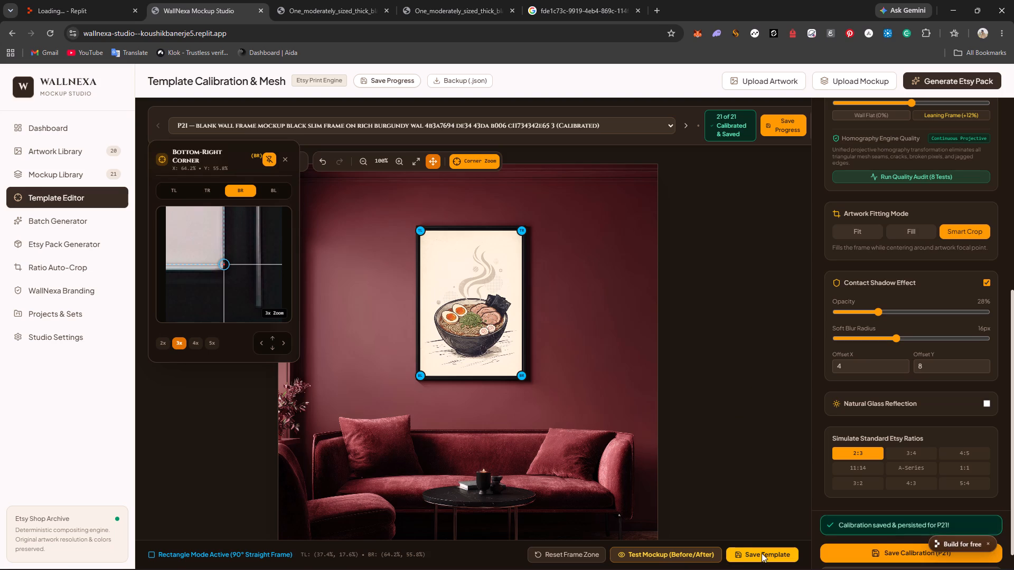
# Open the Artwork Library.
pyautogui.click(62, 155)
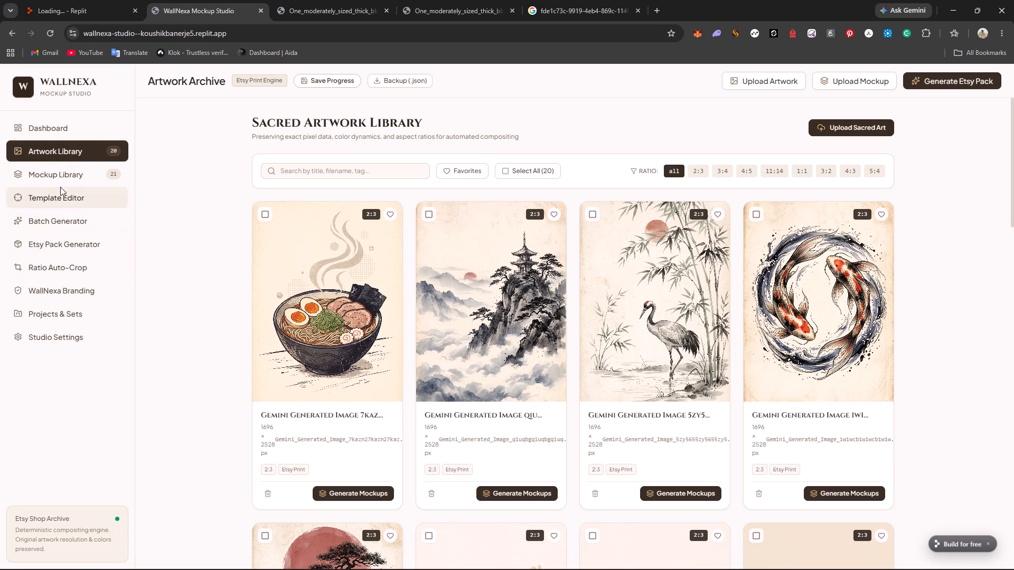
# In the Batch Generator, select every artwork in the 2:3 ratio group and all visible room scenes.
pyautogui.click(64, 225)
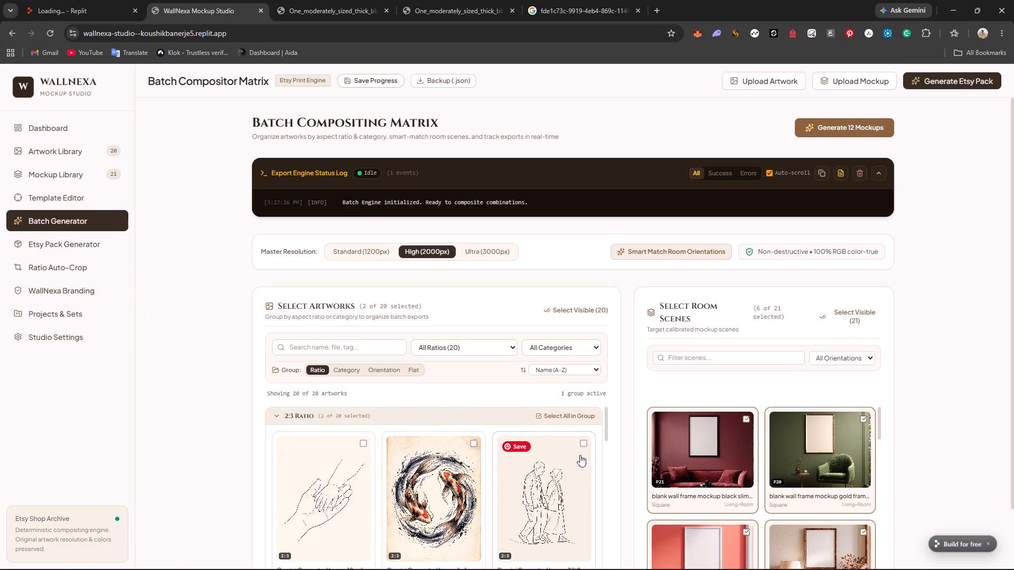
pyautogui.click(566, 415)
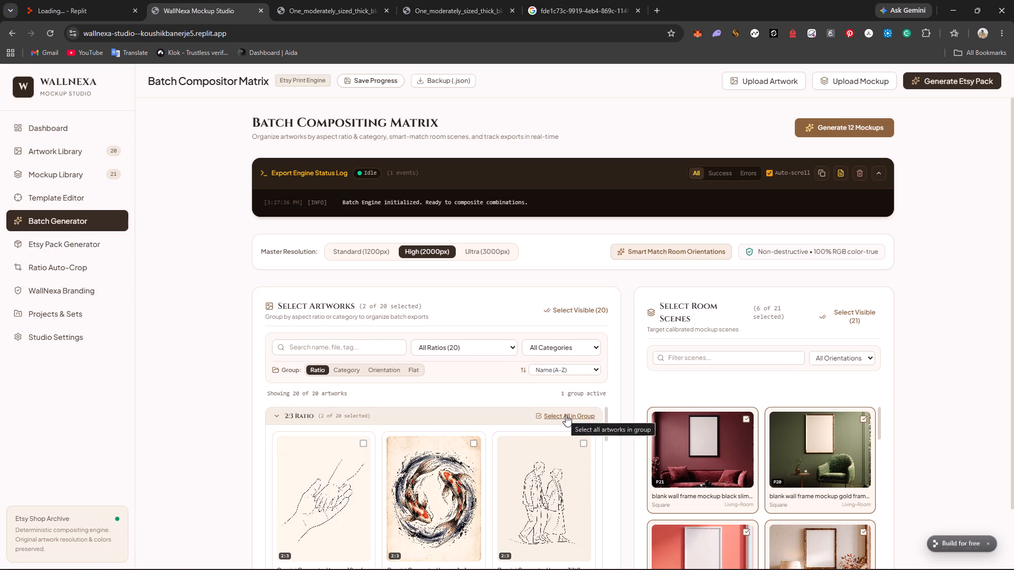
pyautogui.click(845, 314)
# Set the batch's master resolution to Ultra (3000px).
pyautogui.scroll(-8, 948, 373)
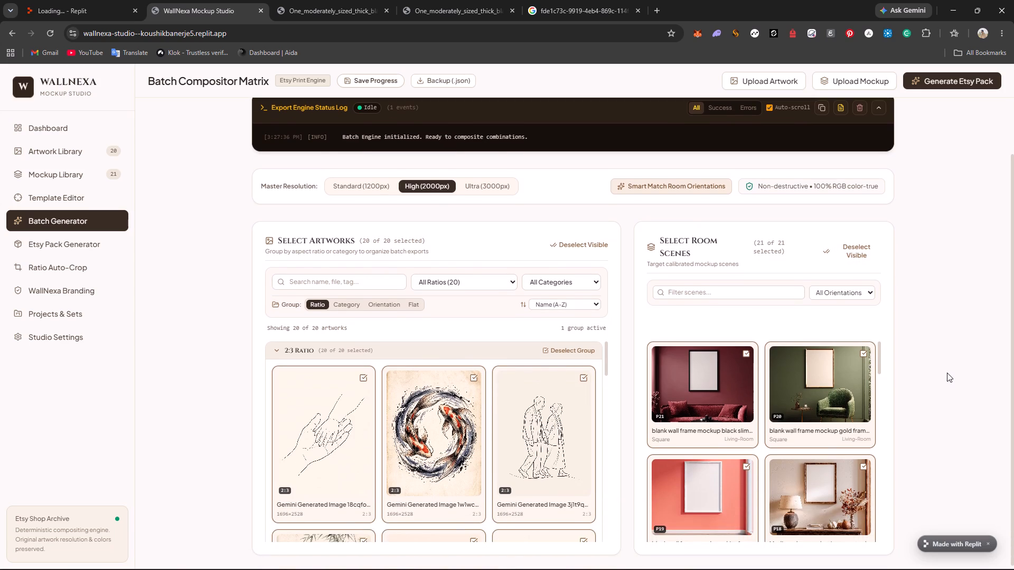
pyautogui.scroll(-3, 947, 373)
pyautogui.scroll(-7, 610, 392)
pyautogui.click(492, 180)
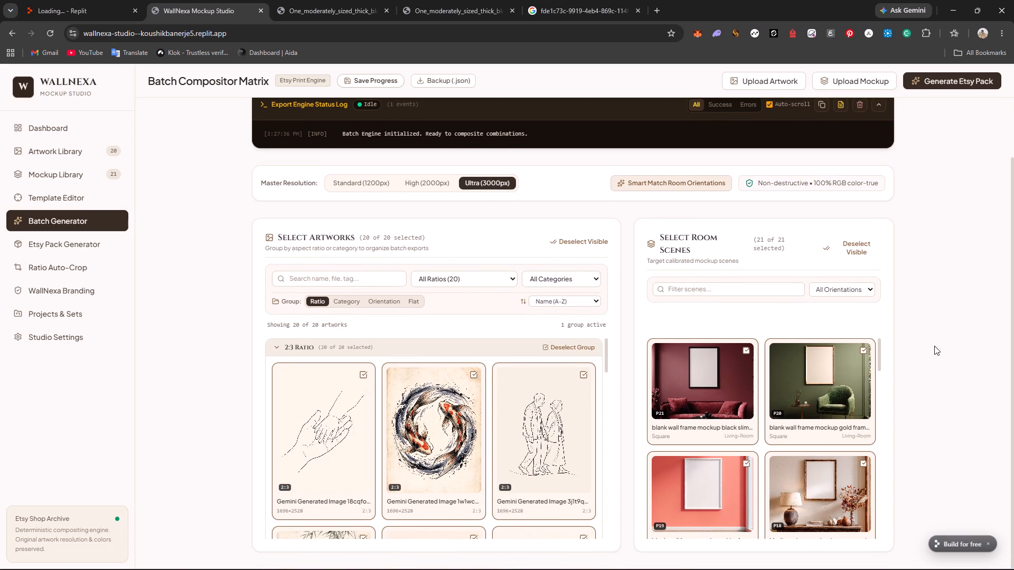
# Review the selected artworks and room scenes through to the end of both lists.
pyautogui.scroll(-6, 914, 340)
pyautogui.scroll(-18, 589, 424)
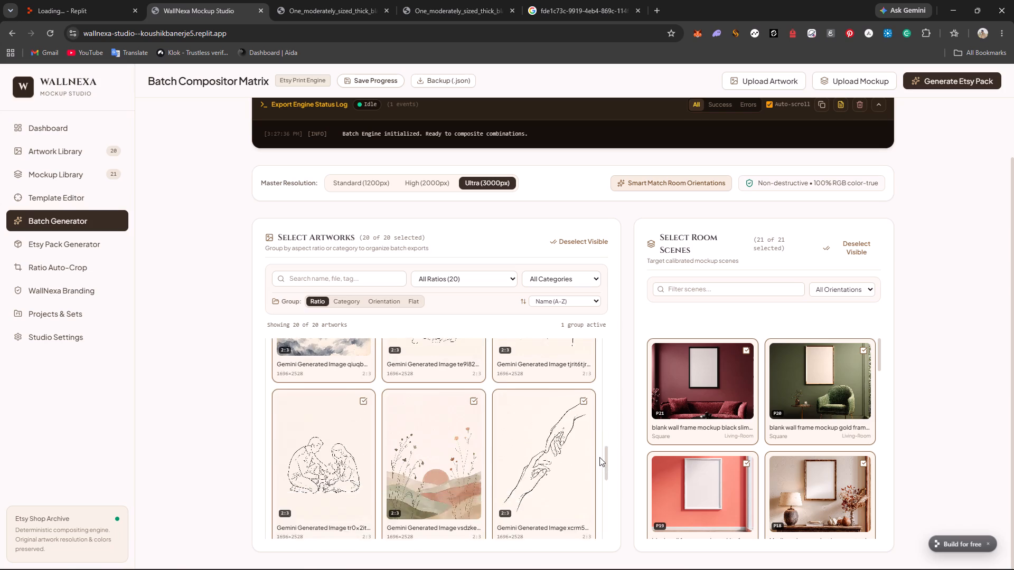
pyautogui.scroll(-5, 598, 458)
pyautogui.scroll(-3, 938, 337)
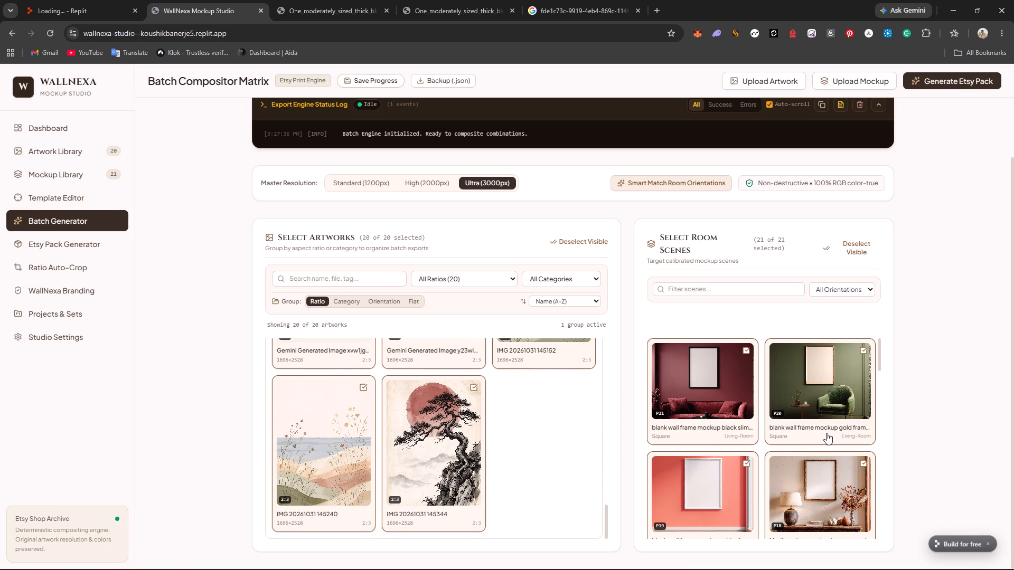
pyautogui.scroll(-20, 827, 434)
pyautogui.scroll(-6, 826, 430)
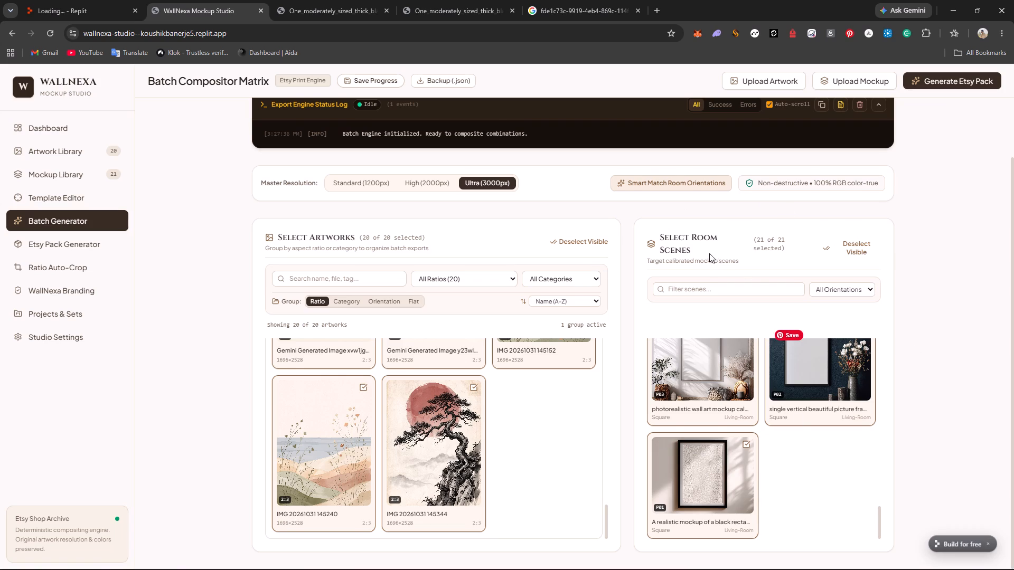
# Start generating the batch of mockups from all selected artwork and room scene combinations.
pyautogui.scroll(4, 744, 255)
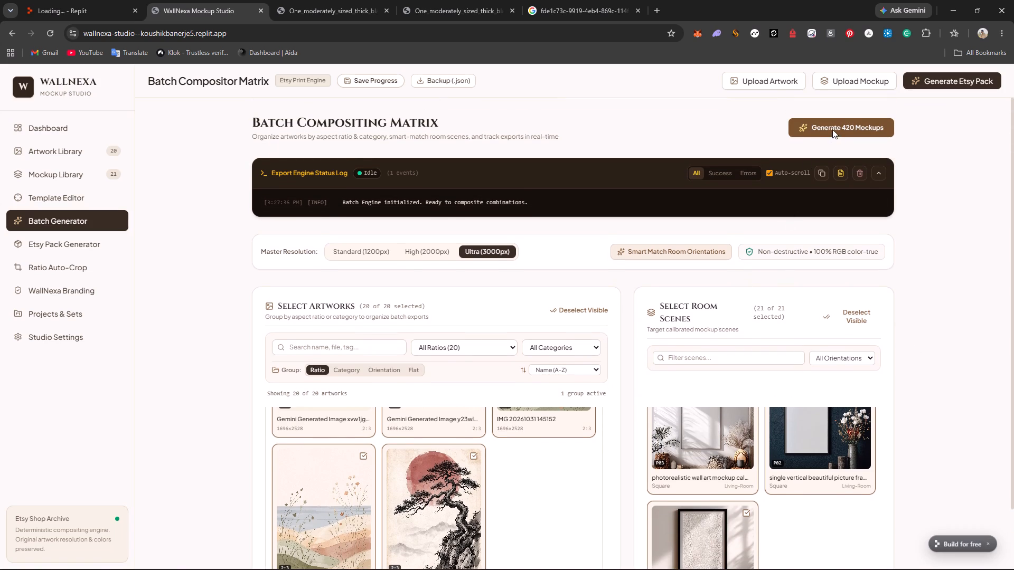
pyautogui.click(832, 127)
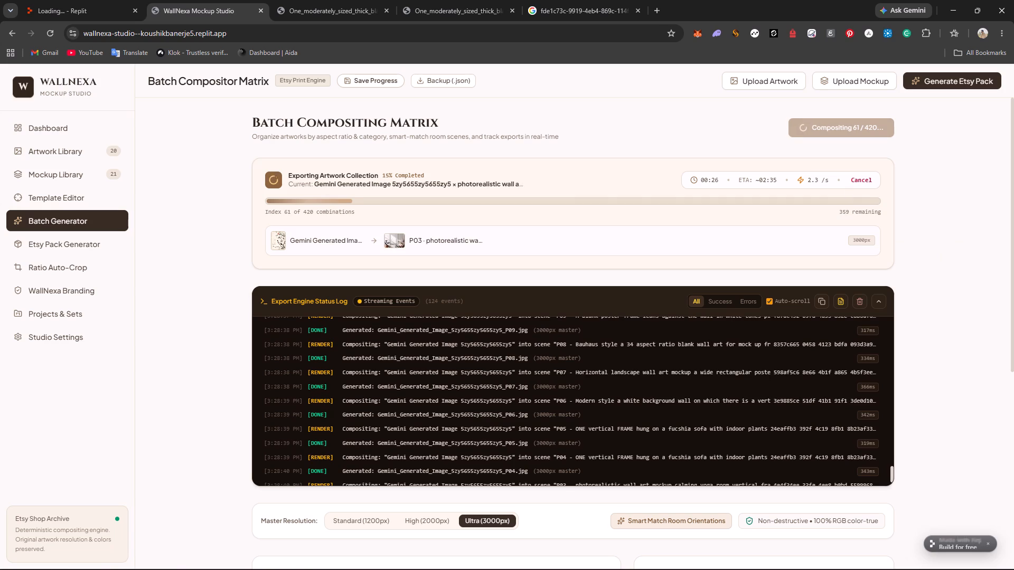
# Minimize the browser to the desktop and show the hidden system tray icons.
pyautogui.click(952, 12)
pyautogui.click(895, 559)
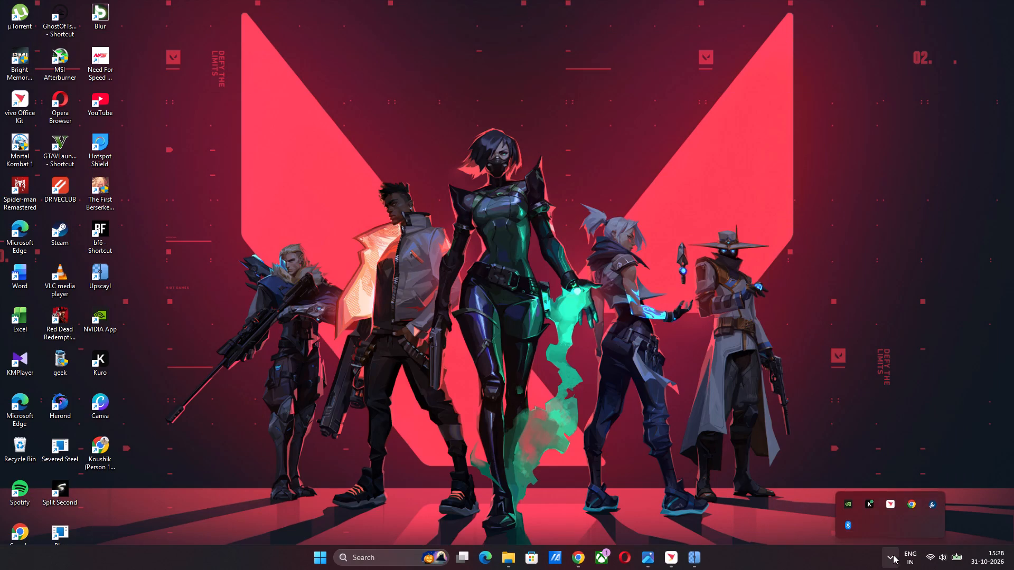
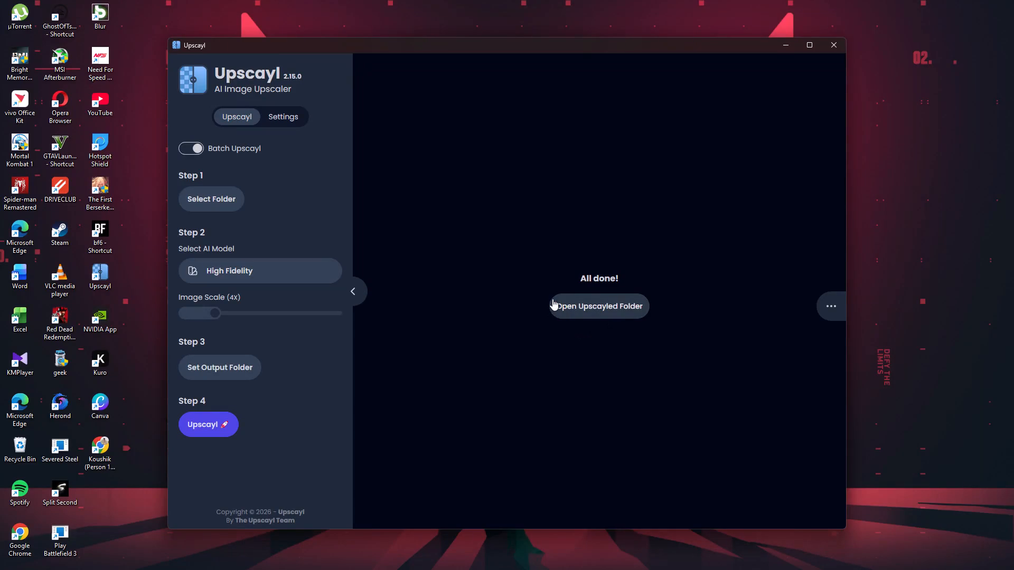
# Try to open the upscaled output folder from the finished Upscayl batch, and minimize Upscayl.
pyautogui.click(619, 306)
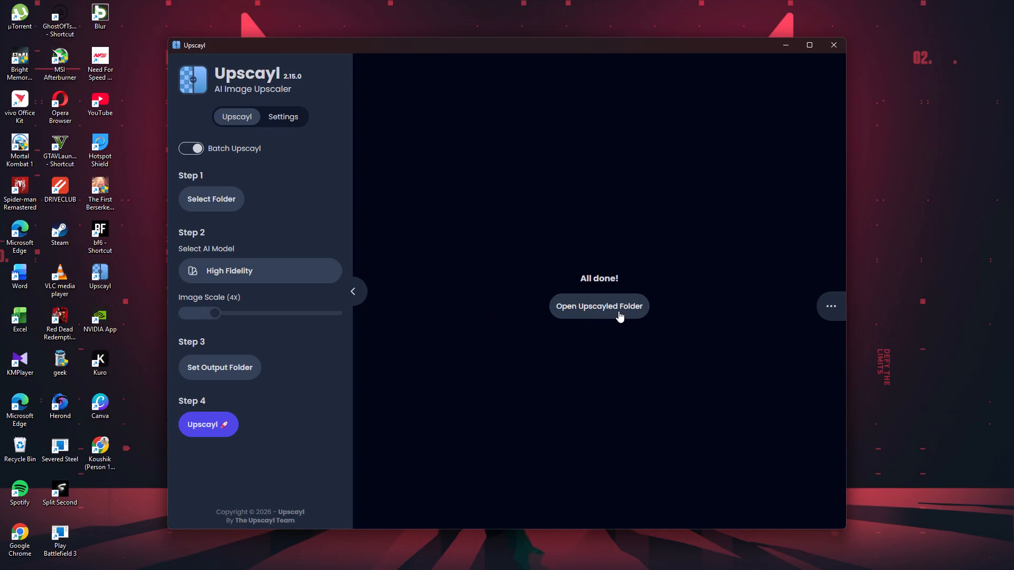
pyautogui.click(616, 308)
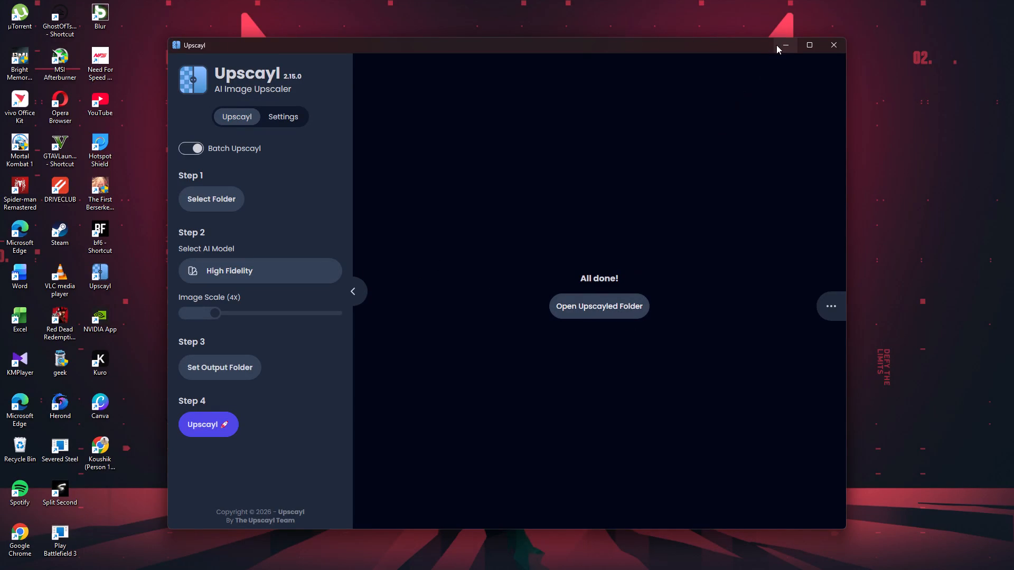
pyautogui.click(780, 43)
# Open the upscayl_jpg_high-fidelity-4x_4x folder inside the upscale folder on drive D and browse its artworks.
pyautogui.click(509, 557)
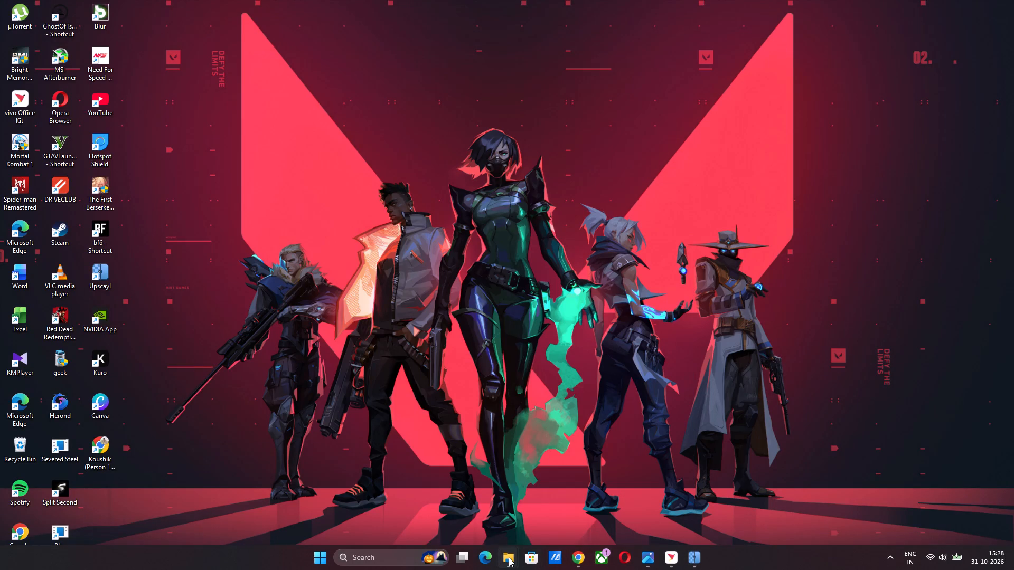
pyautogui.click(473, 513)
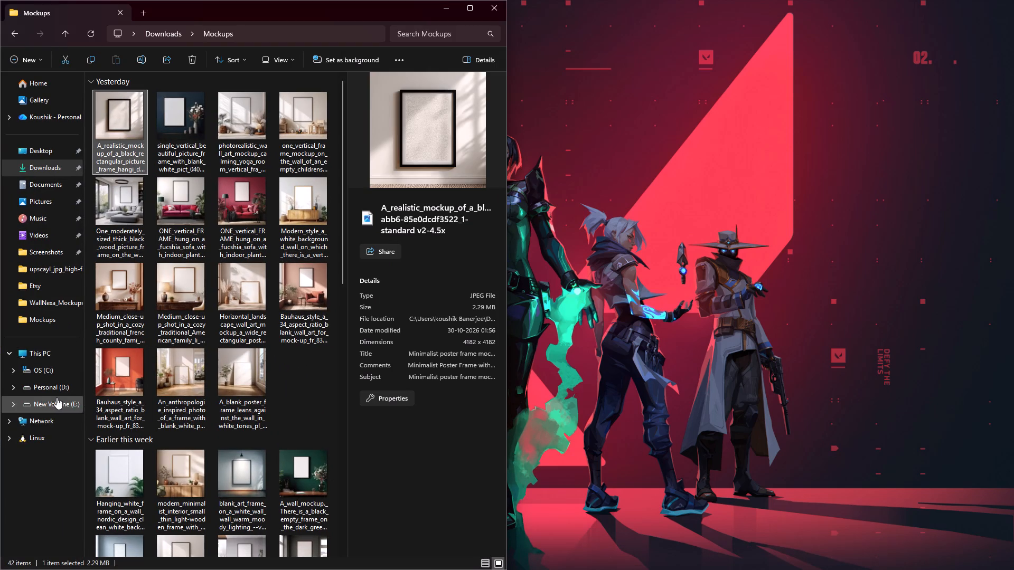
pyautogui.click(45, 391)
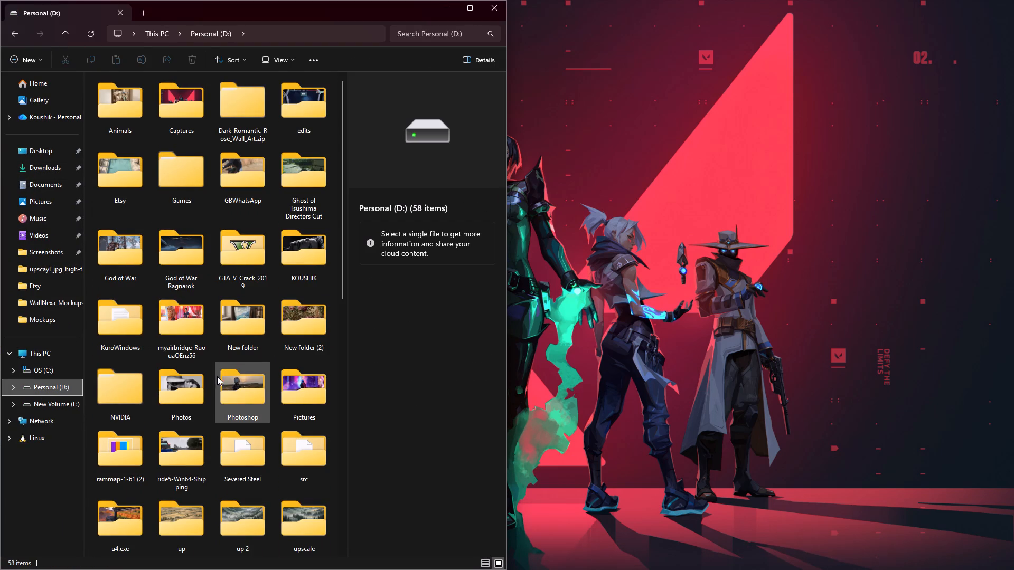
pyautogui.scroll(-3, 218, 382)
pyautogui.scroll(1, 166, 244)
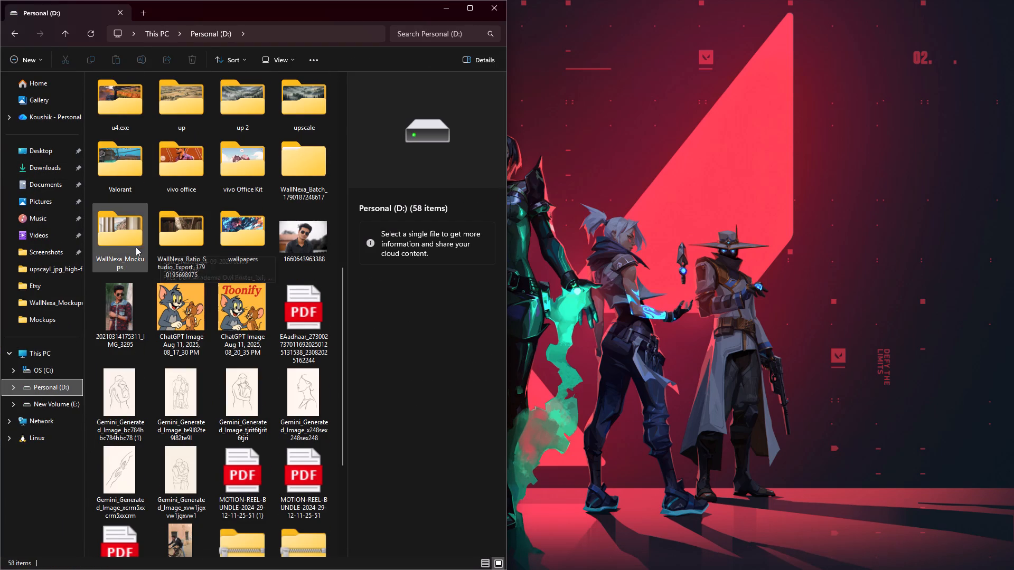
pyautogui.doubleClick(295, 106)
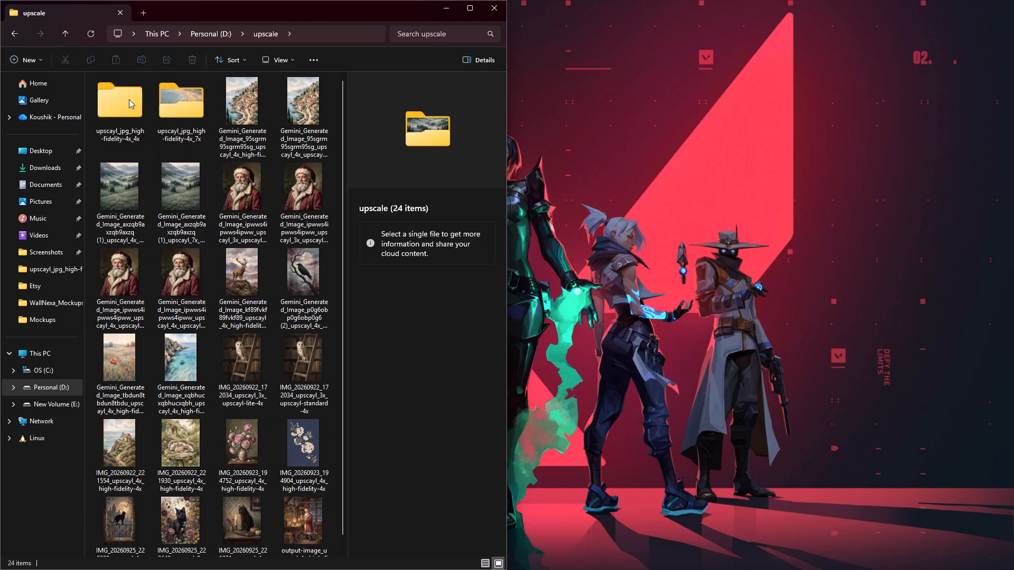
pyautogui.doubleClick(111, 106)
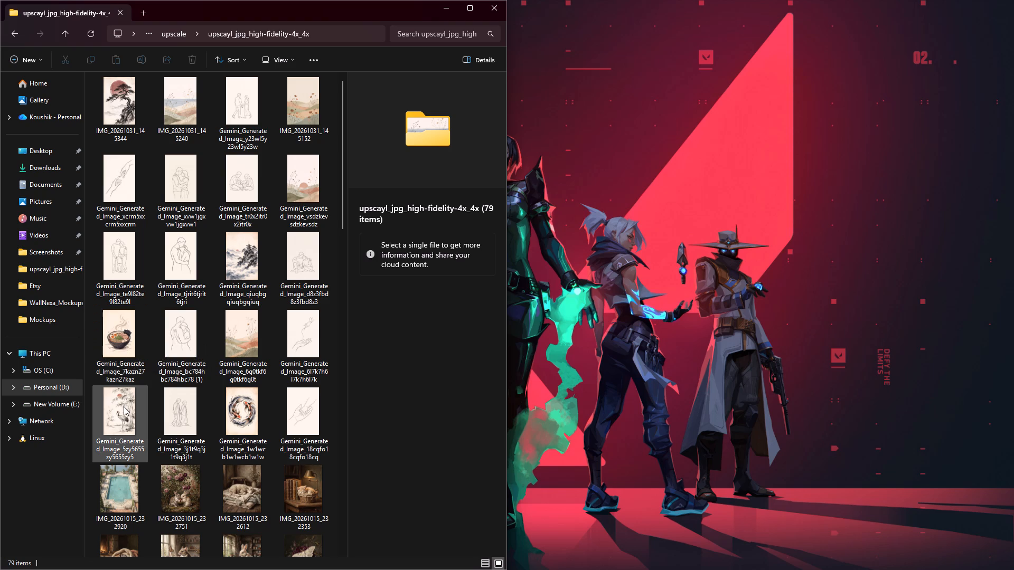
pyautogui.scroll(-2, 125, 406)
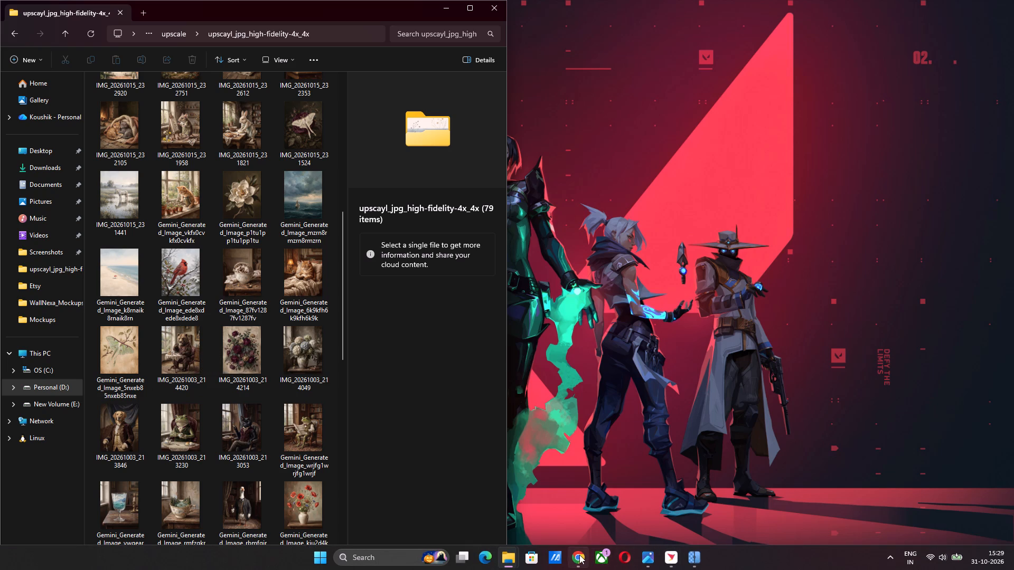
# Switch to Upscayl, turn off batch mode and load Gemini_Generated_Image_7kazn27kazn27kaz.jpeg from the vivo Office Kit folder, checking its image scale.
pyautogui.click(691, 563)
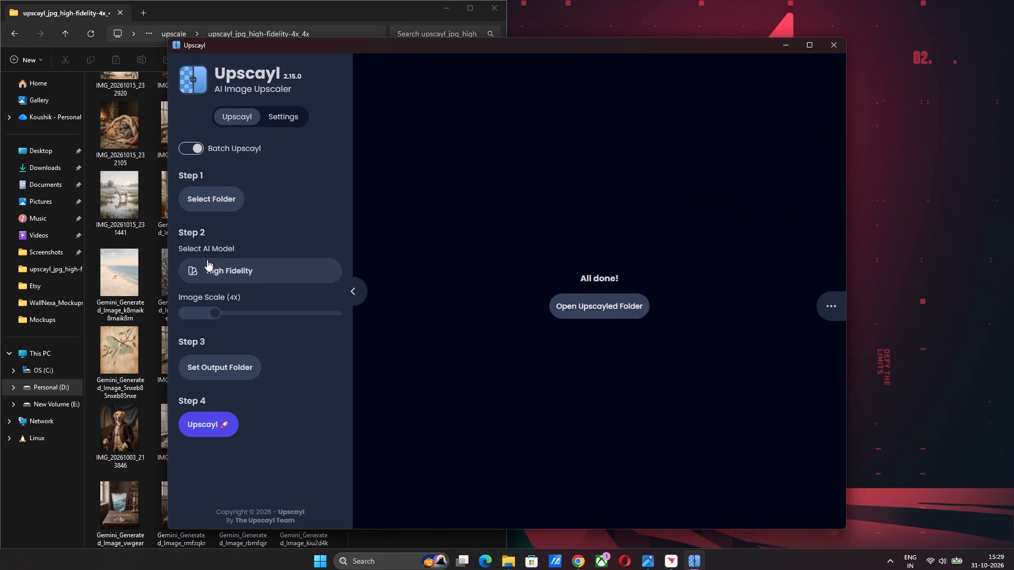
pyautogui.click(211, 203)
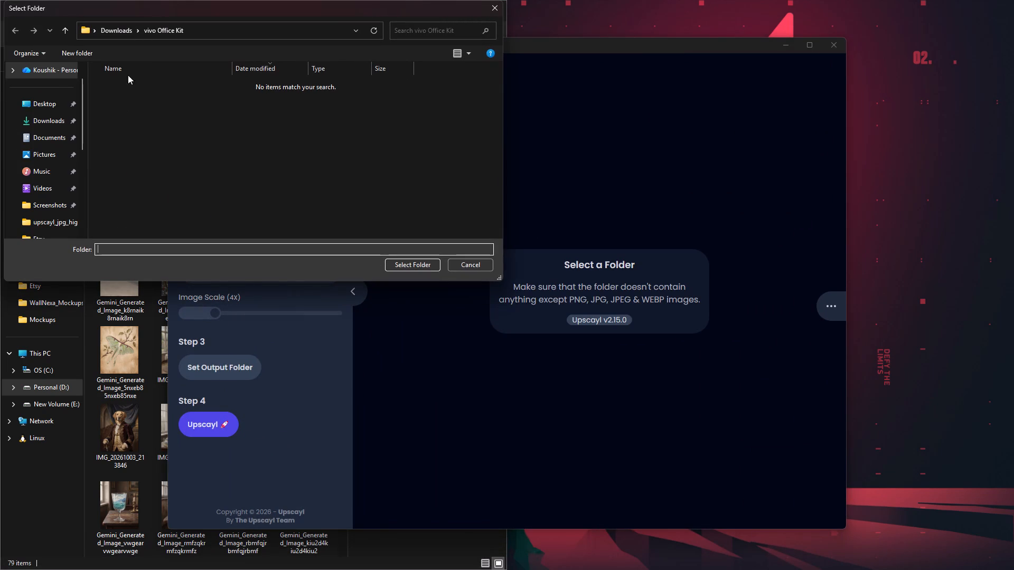
pyautogui.click(501, 7)
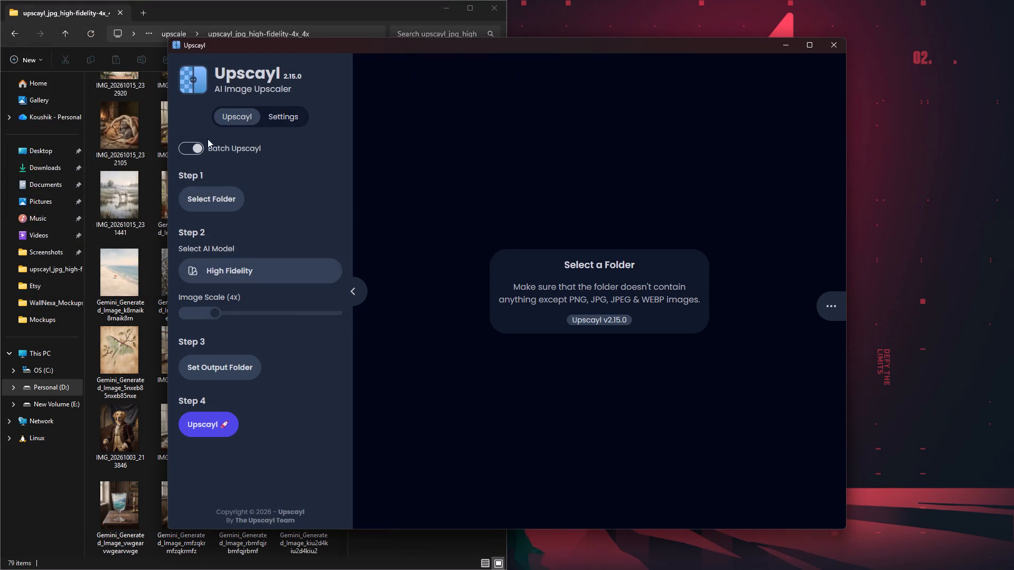
pyautogui.click(198, 146)
pyautogui.click(218, 205)
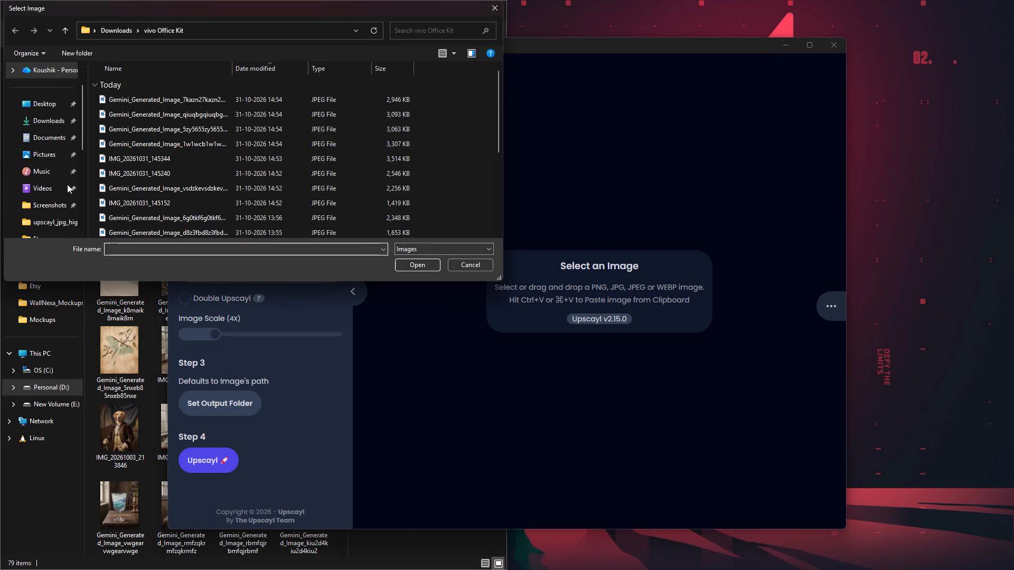
pyautogui.click(149, 99)
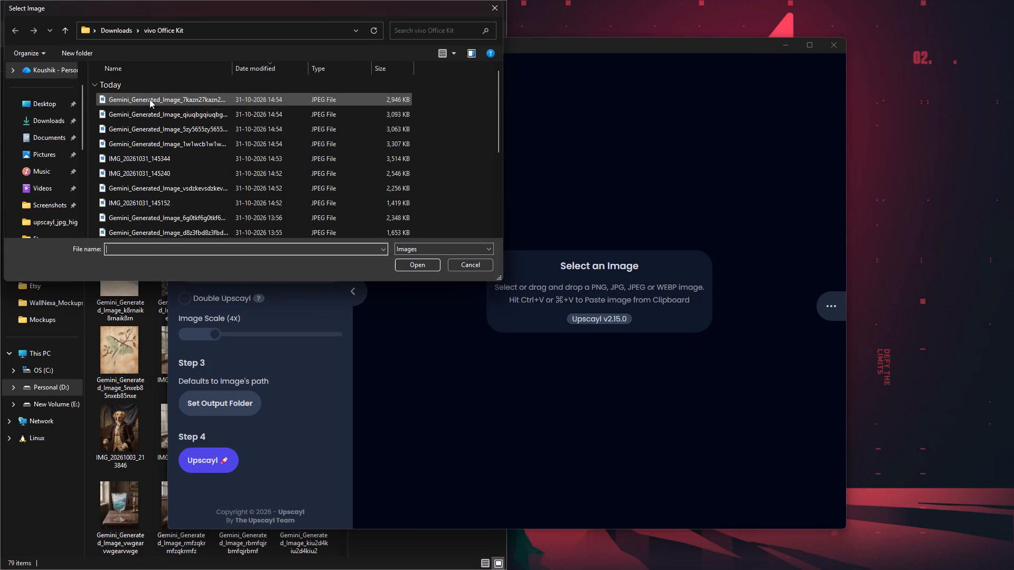
pyautogui.click(407, 264)
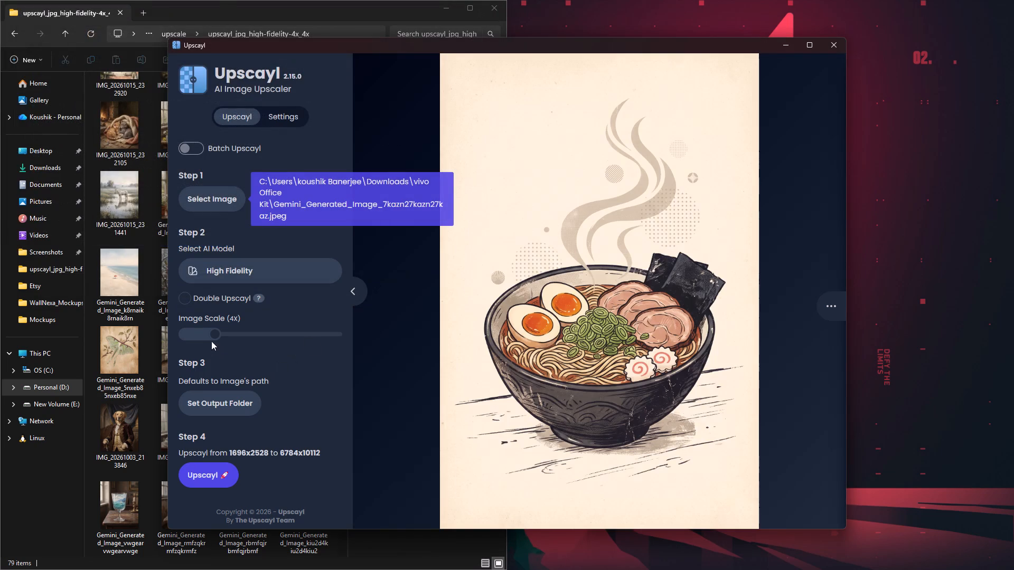
pyautogui.click(213, 334)
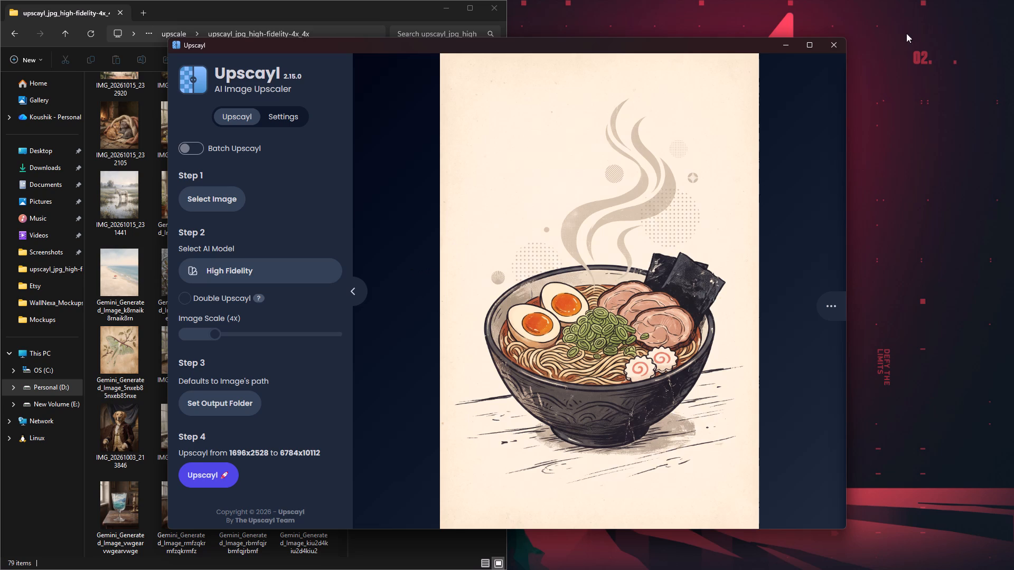
pyautogui.click(794, 45)
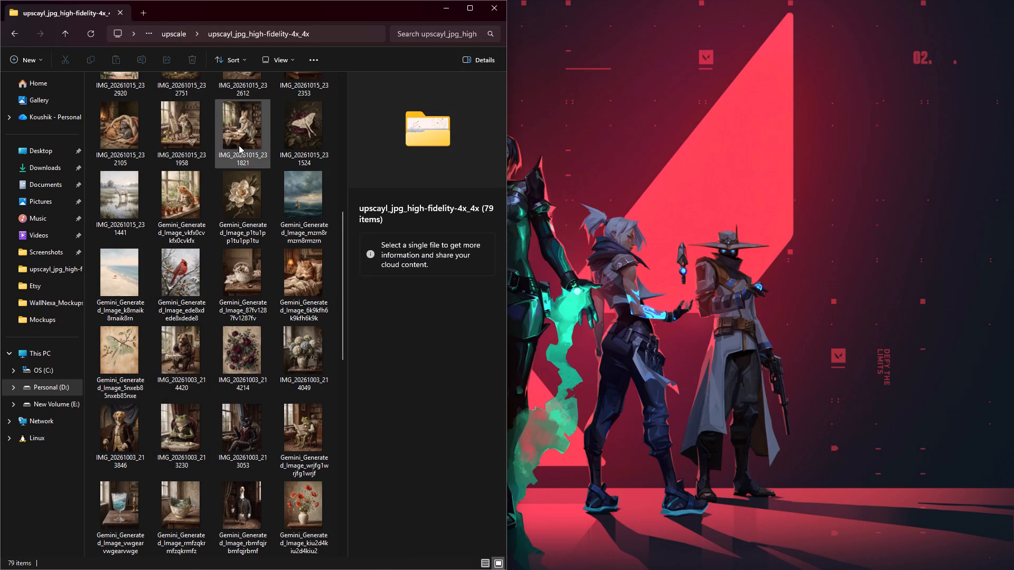
# Open the upscaled pine tree artwork IMG_20261031_145344 and examine its detail at close zoom.
pyautogui.scroll(7, 239, 145)
pyautogui.doubleClick(123, 106)
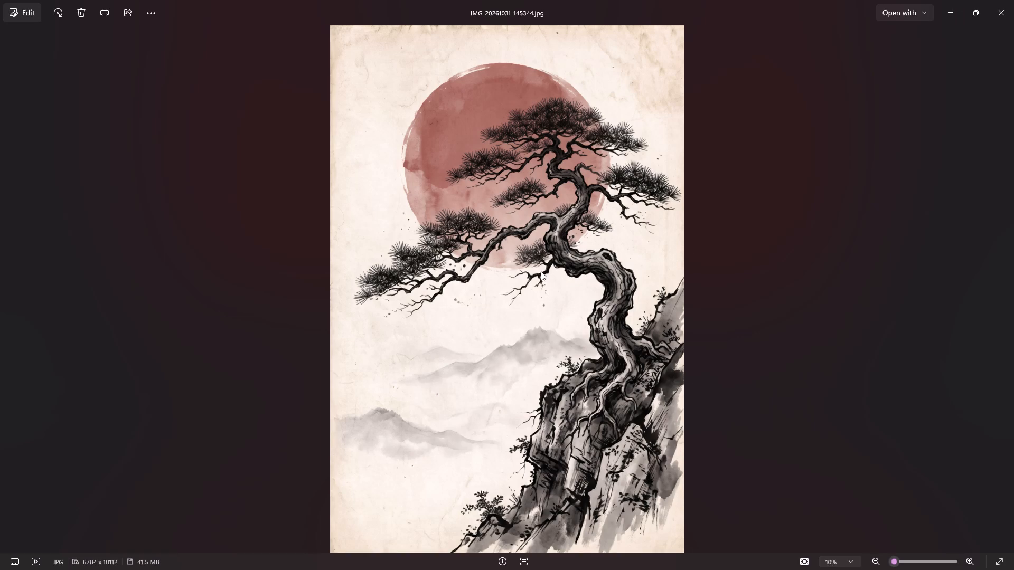
pyautogui.scroll(17, 541, 271)
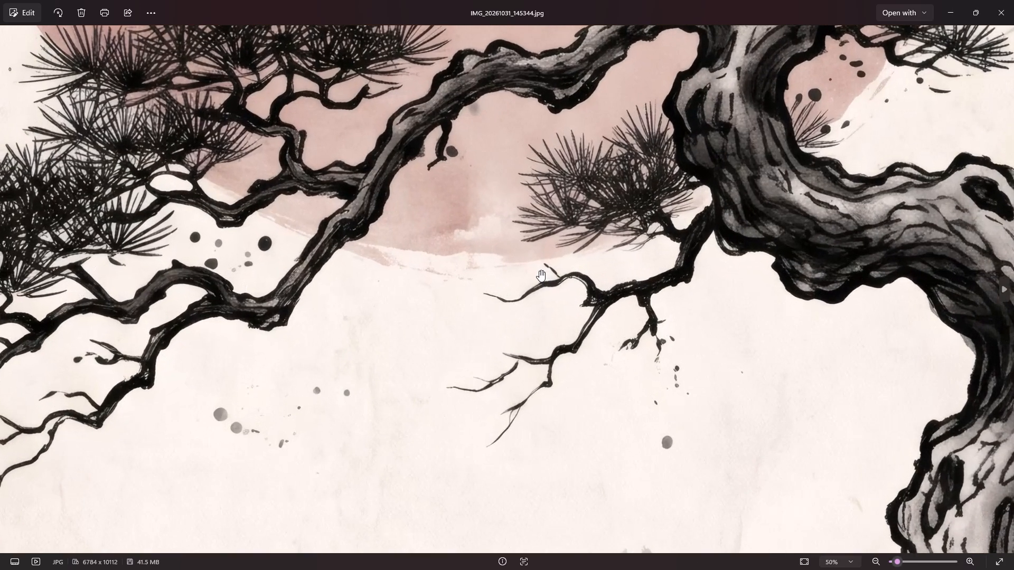
pyautogui.scroll(6, 539, 270)
pyautogui.scroll(-14, 539, 270)
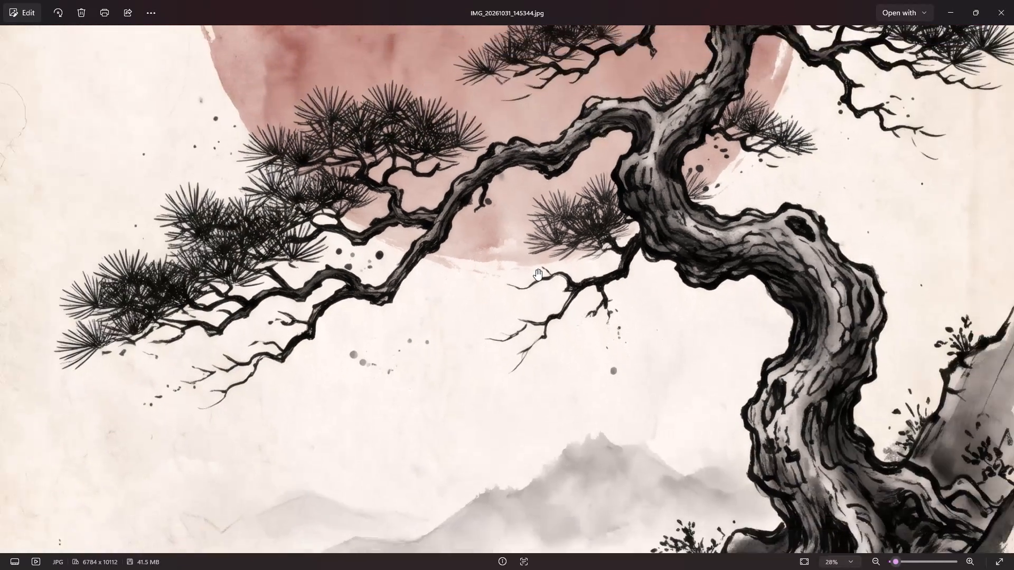
pyautogui.scroll(-6, 536, 269)
pyautogui.scroll(8, 536, 269)
pyautogui.scroll(-10, 536, 269)
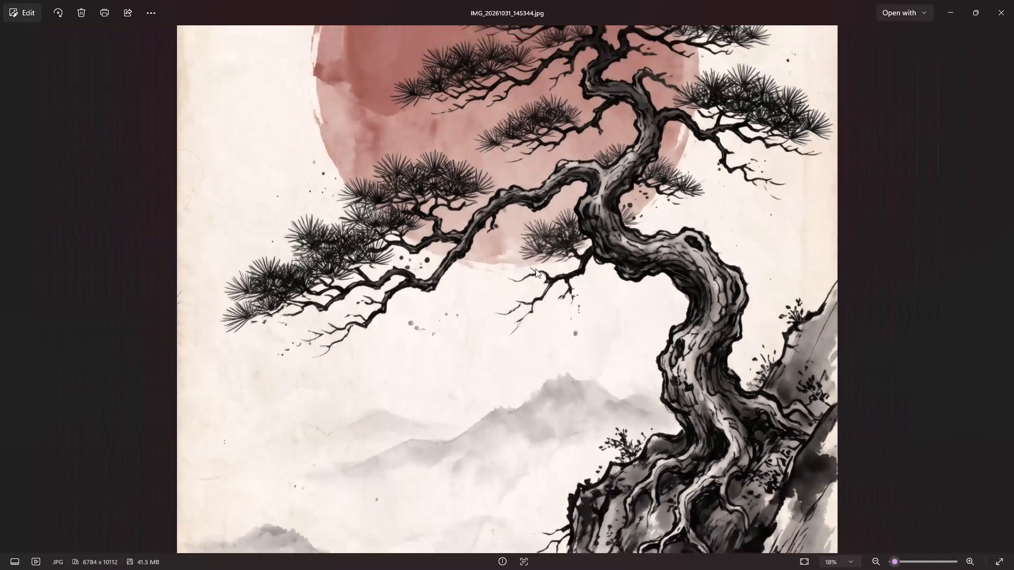
pyautogui.scroll(-11, 536, 269)
# Bring up the next upscaled artwork, IMG_20261031_145240, and examine its wildflowers and background texture up close.
pyautogui.press('Right')
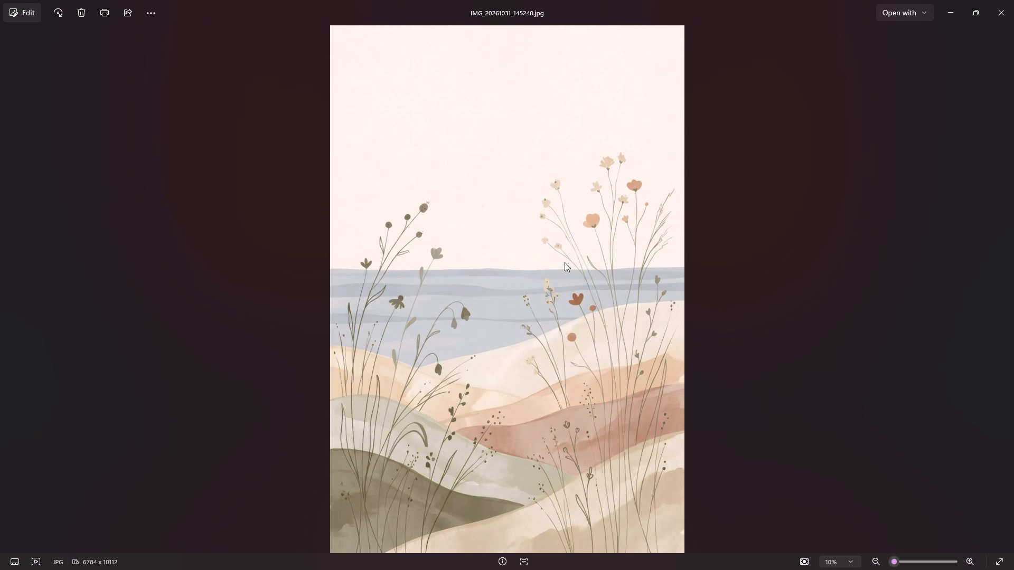
pyautogui.scroll(17, 571, 261)
pyautogui.scroll(6, 569, 258)
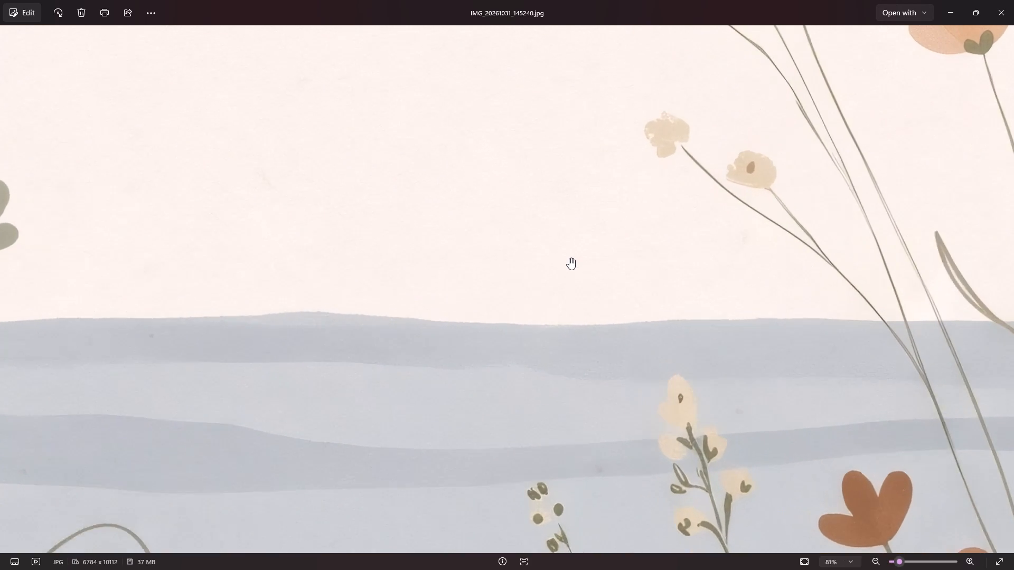
pyautogui.scroll(18, 569, 258)
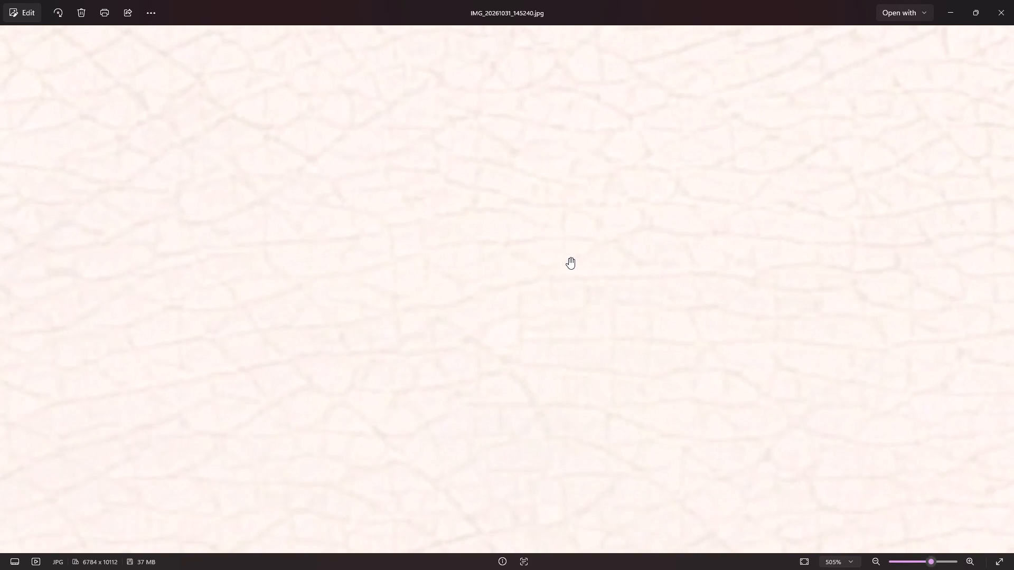
pyautogui.scroll(-20, 569, 258)
pyautogui.scroll(-11, 569, 258)
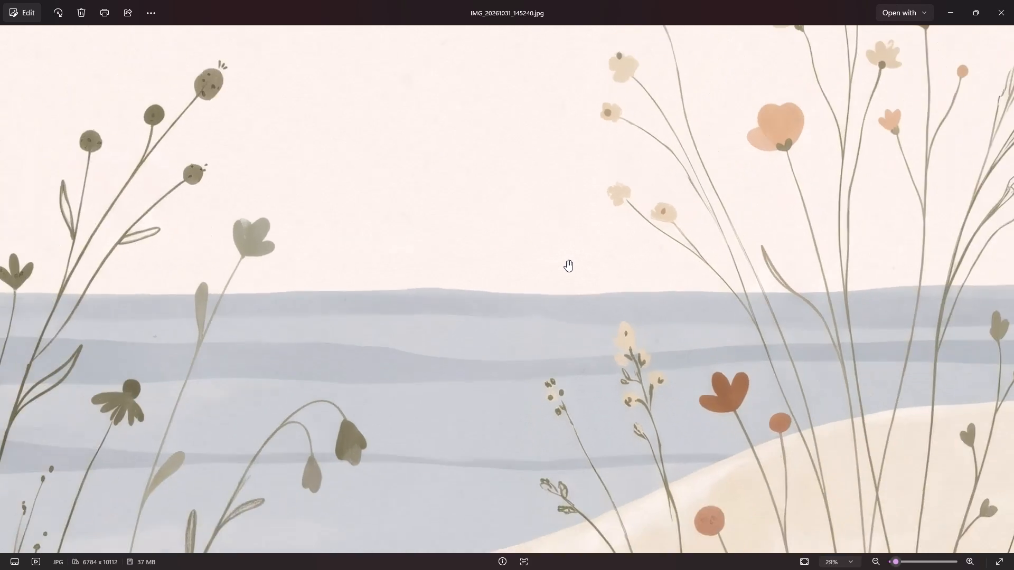
pyautogui.scroll(-19, 567, 260)
# Bring up the line-art couple artwork and examine the lines and background around both figures up close.
pyautogui.press('Right')
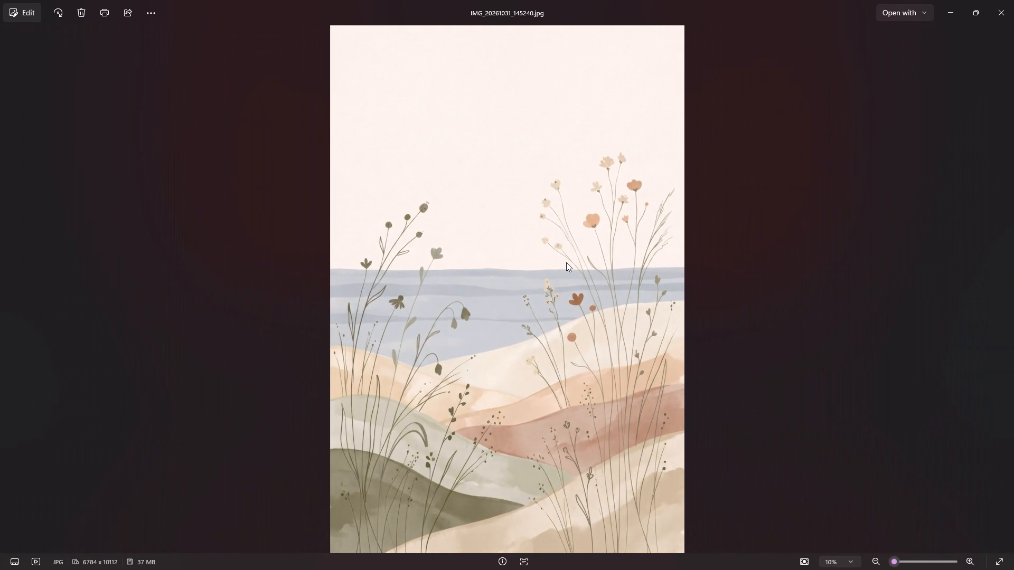
pyautogui.scroll(16, 566, 262)
pyautogui.scroll(7, 566, 260)
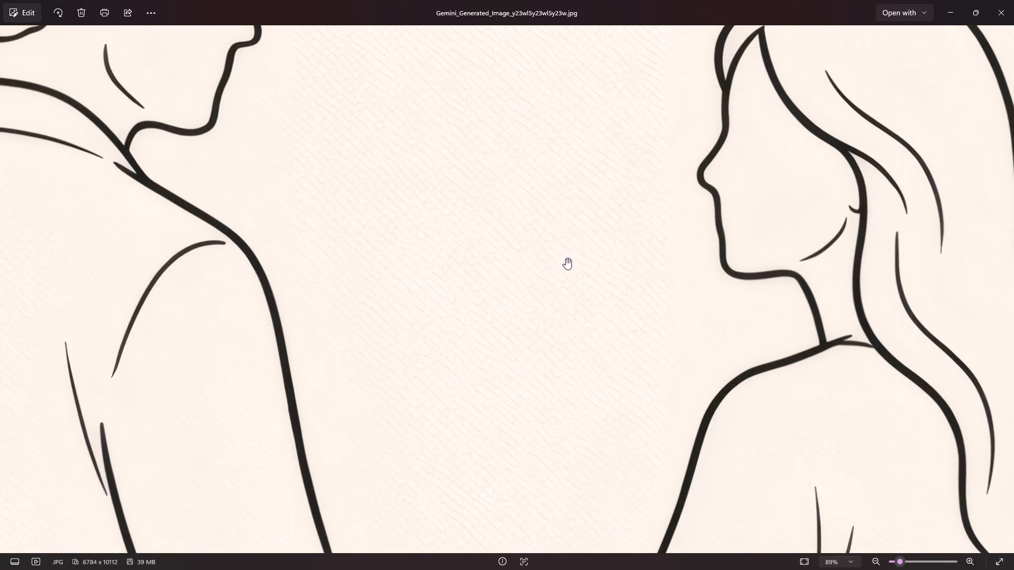
pyautogui.moveTo(712, 245); pyautogui.dragTo(637, 248)
pyautogui.scroll(6, 633, 246)
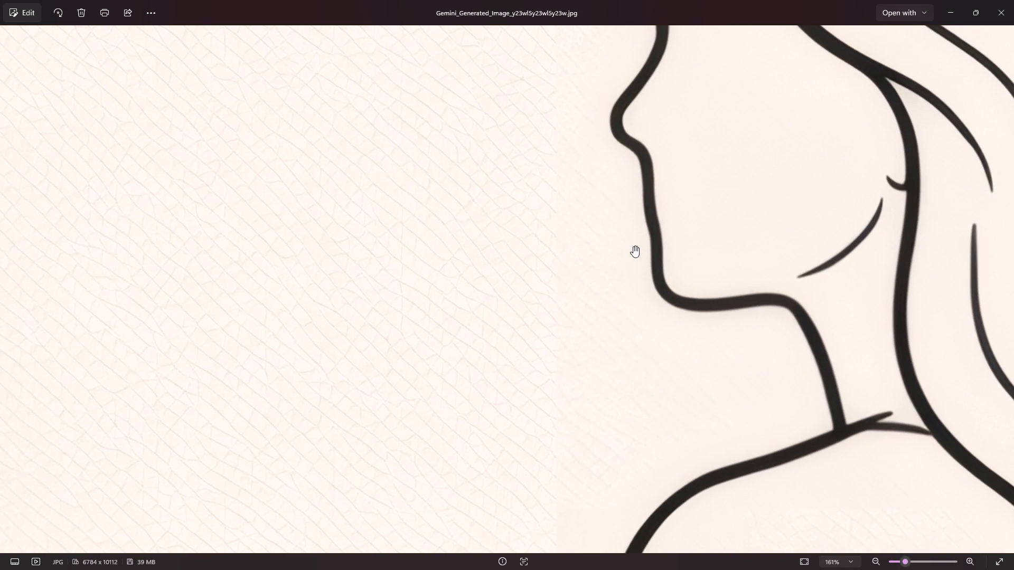
pyautogui.scroll(5, 633, 245)
pyautogui.scroll(-9, 633, 245)
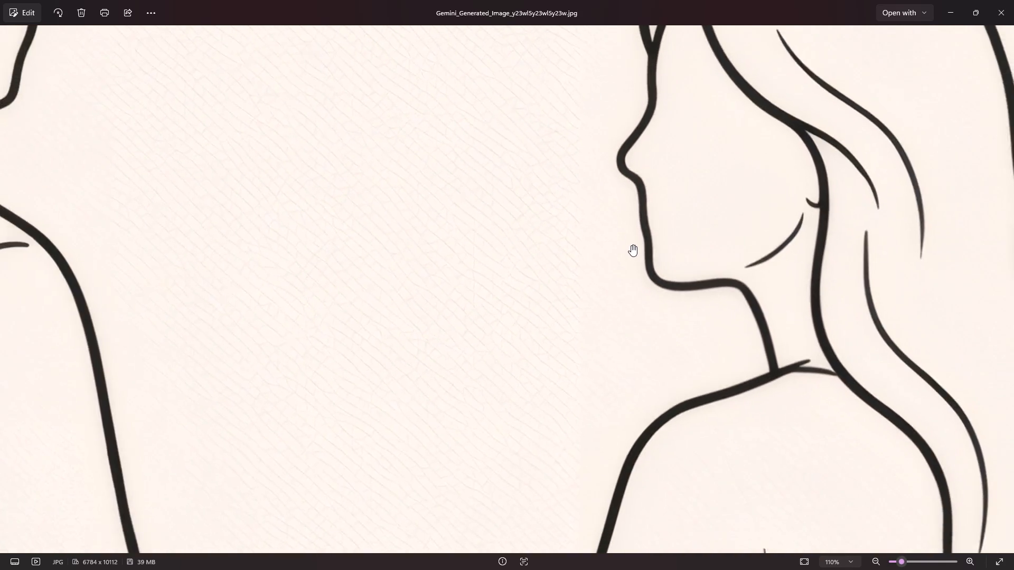
pyautogui.scroll(-5, 631, 245)
pyautogui.moveTo(428, 235); pyautogui.dragTo(886, 273)
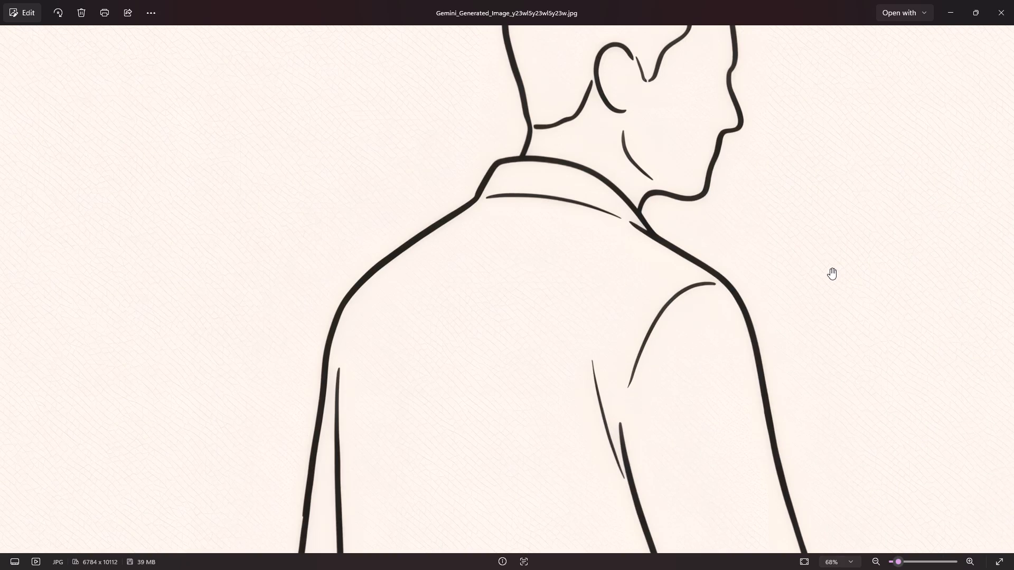
pyautogui.scroll(-12, 830, 268)
pyautogui.scroll(-5, 871, 278)
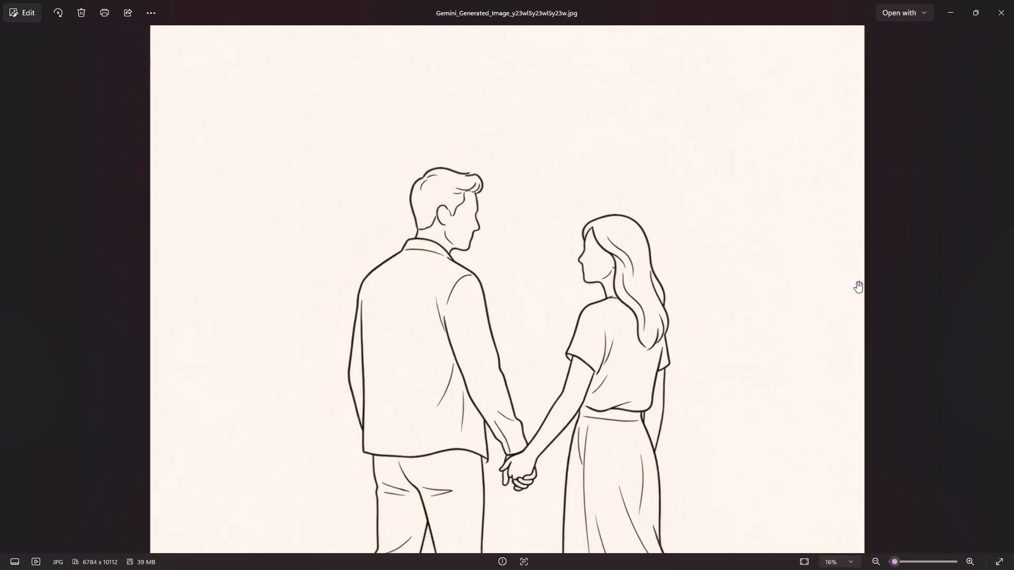
pyautogui.scroll(-13, 857, 281)
# Bring up the poppy hills artwork IMG_20261031_145152 and examine its edges and paper texture up close.
pyautogui.press('Right')
pyautogui.scroll(8, 689, 285)
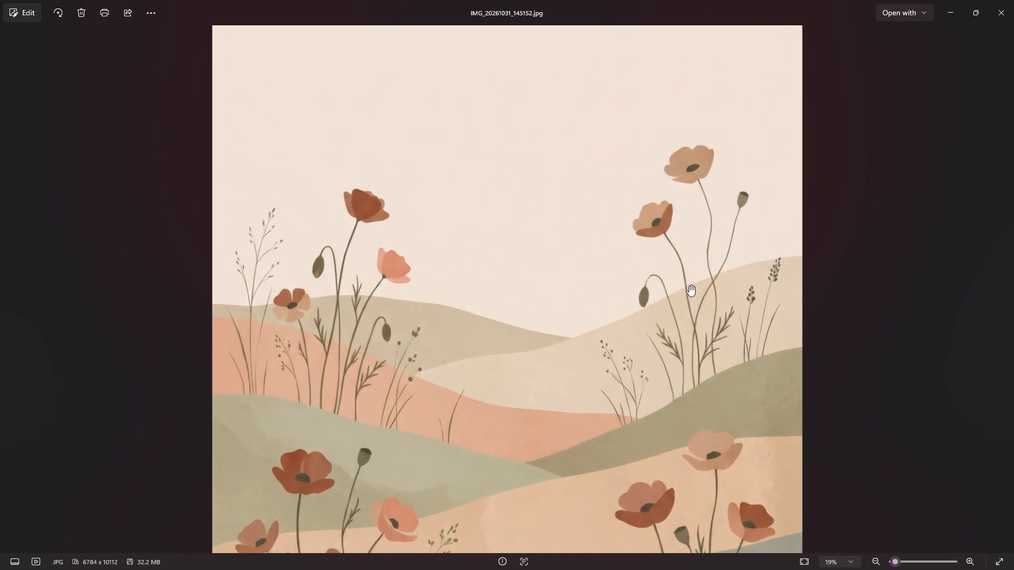
pyautogui.scroll(20, 689, 285)
pyautogui.scroll(1, 689, 285)
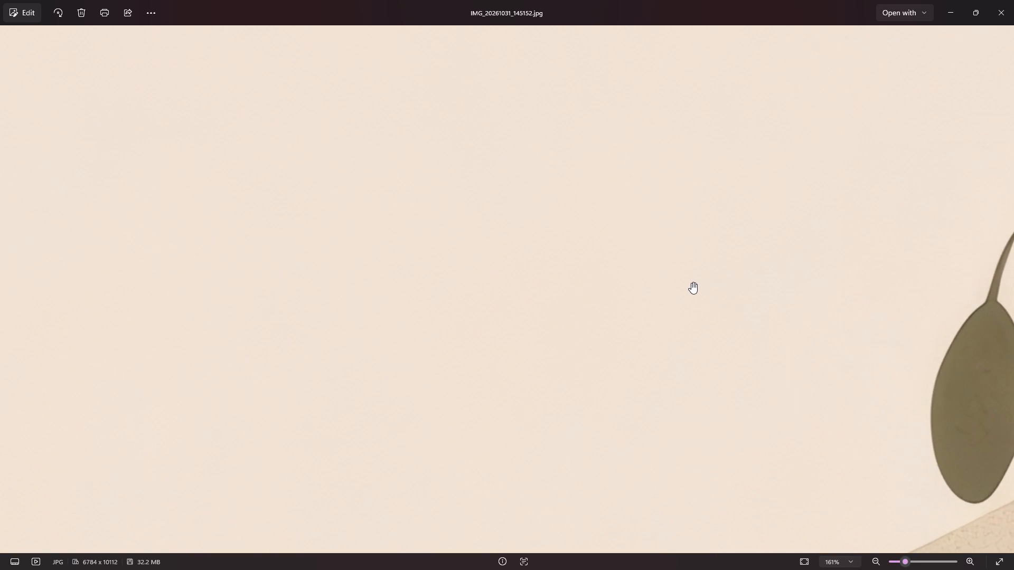
pyautogui.moveTo(680, 279); pyautogui.dragTo(616, 104)
pyautogui.moveTo(791, 264); pyautogui.dragTo(738, 156)
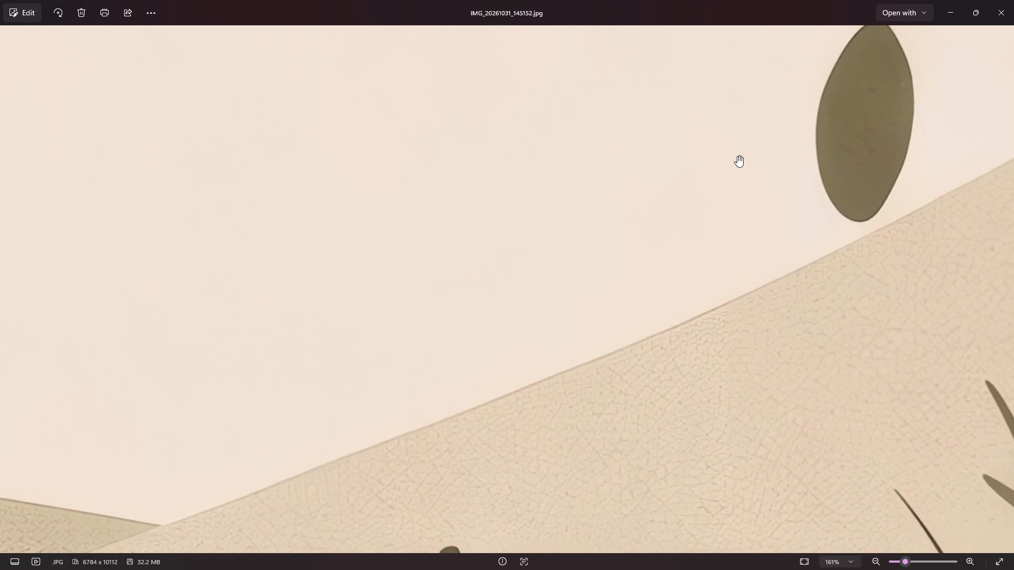
pyautogui.scroll(-3, 737, 163)
pyautogui.moveTo(801, 269); pyautogui.dragTo(681, 44)
pyautogui.scroll(-20, 723, 263)
pyautogui.scroll(-1, 723, 263)
pyautogui.scroll(1, 723, 263)
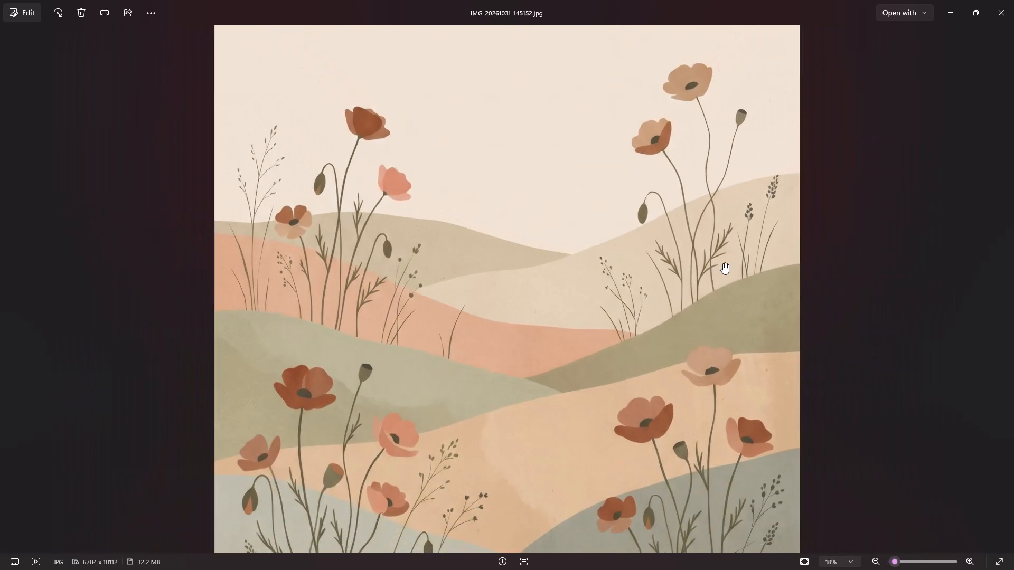
# Examine the poppy hills artwork's flowers and hill texture once more, finishing at the full view.
pyautogui.scroll(9, 723, 263)
pyautogui.scroll(-12, 722, 260)
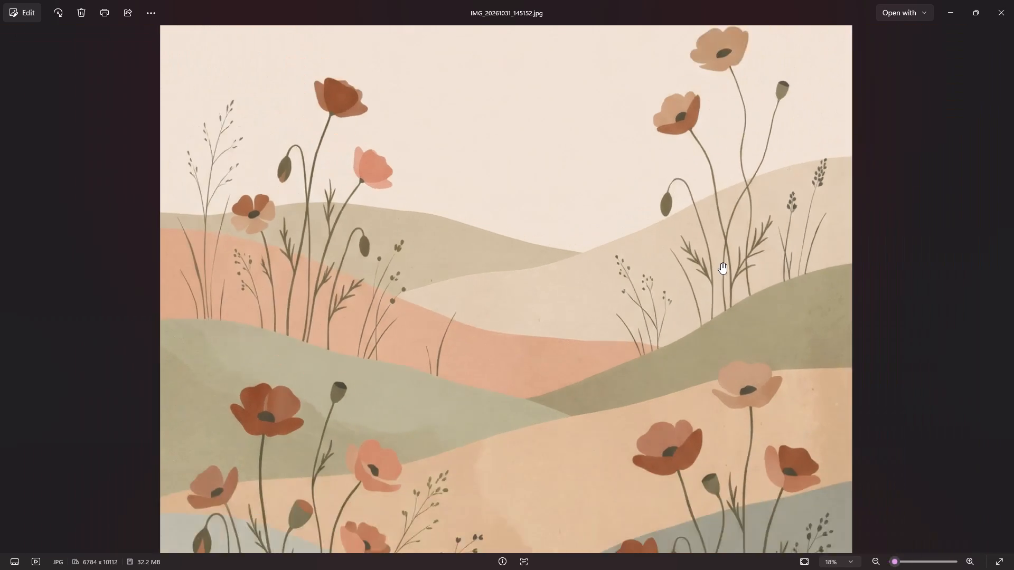
pyautogui.scroll(-13, 721, 263)
# Bring up the line-art reaching hands artwork and examine the fingers' outlines and background texture up close.
pyautogui.press('Right')
pyautogui.scroll(5, 595, 256)
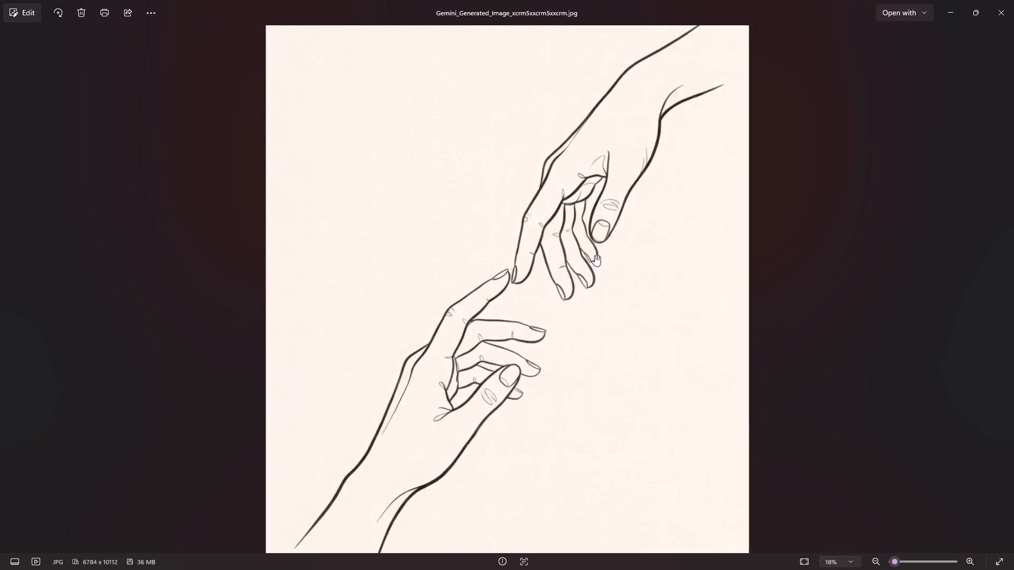
pyautogui.scroll(18, 595, 255)
pyautogui.scroll(-4, 592, 253)
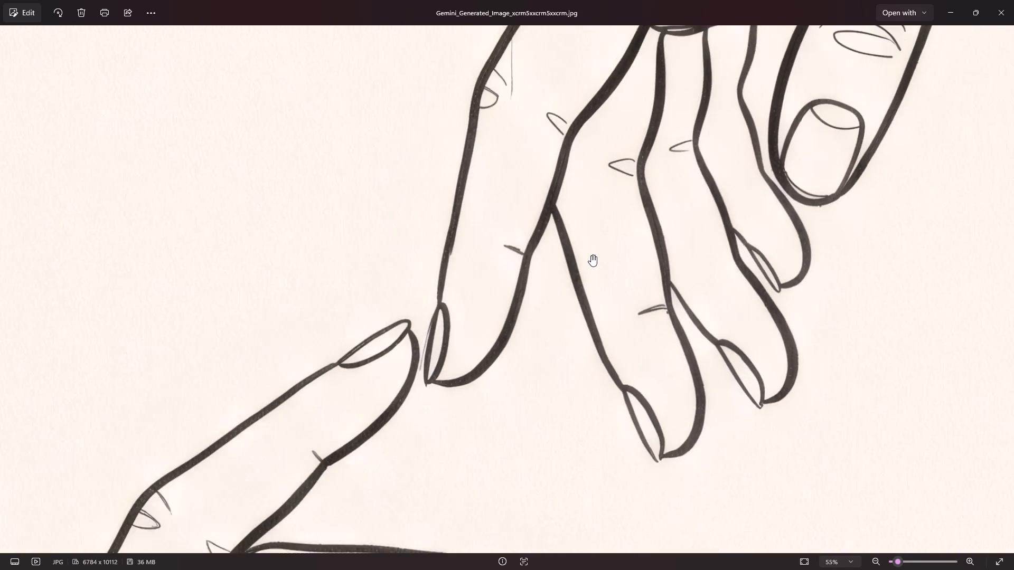
pyautogui.scroll(-7, 591, 255)
pyautogui.scroll(-18, 594, 259)
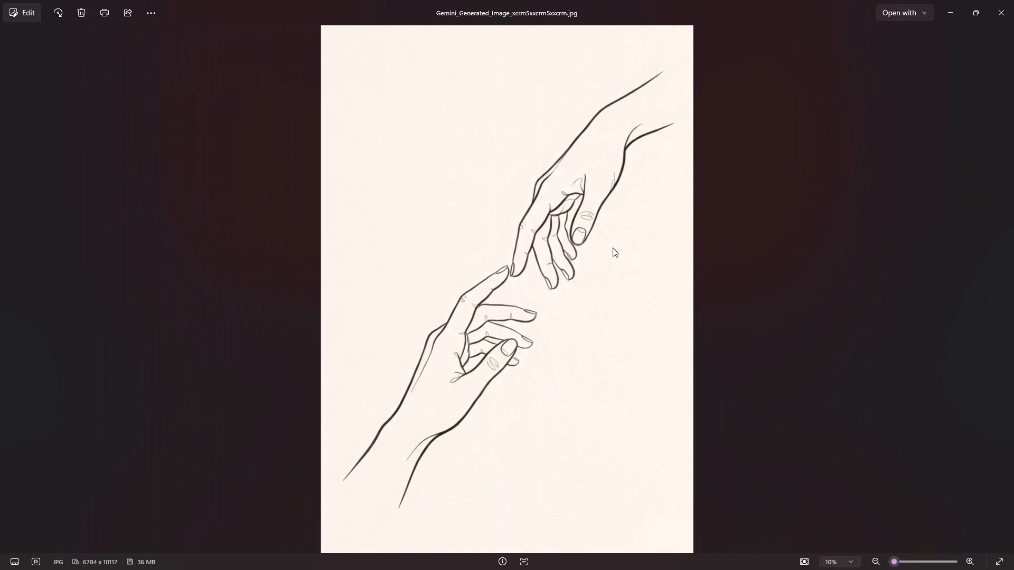
pyautogui.scroll(-5, 613, 248)
# Bring up the upscaled artwork that follows the reaching hands and enlarge it for a closer look.
pyautogui.press('Right')
pyautogui.scroll(1, 532, 207)
# Close the image viewer, minimize the upscaled images folder, and switch to Chrome showing WallNexa's batch compositing progress.
pyautogui.click(1013, 7)
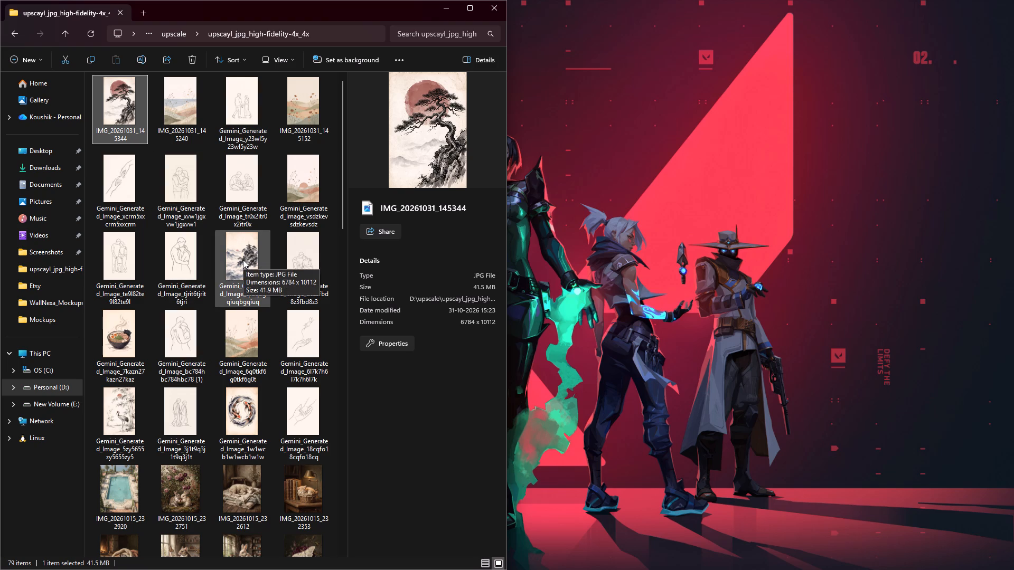
pyautogui.click(450, 6)
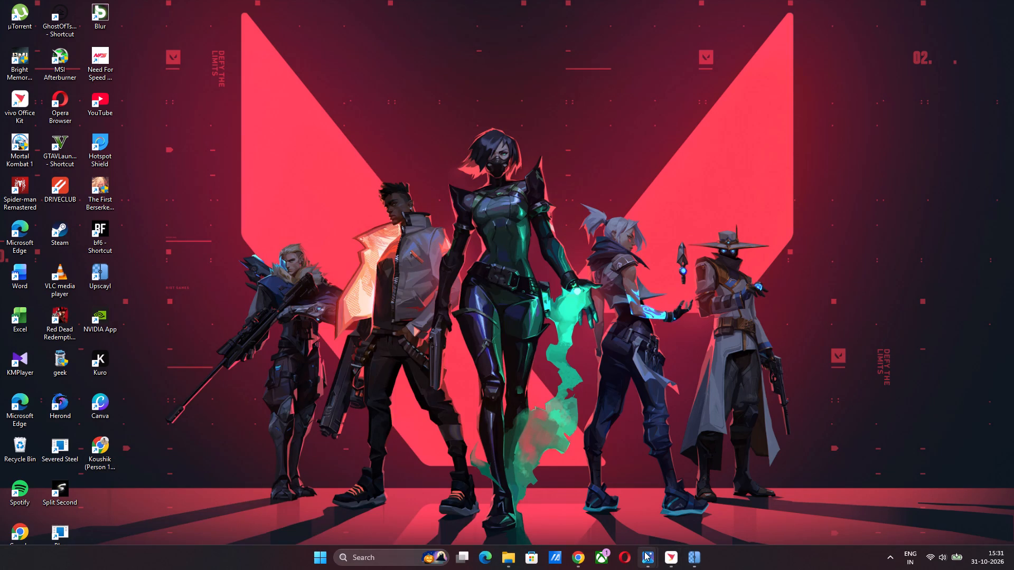
pyautogui.click(578, 559)
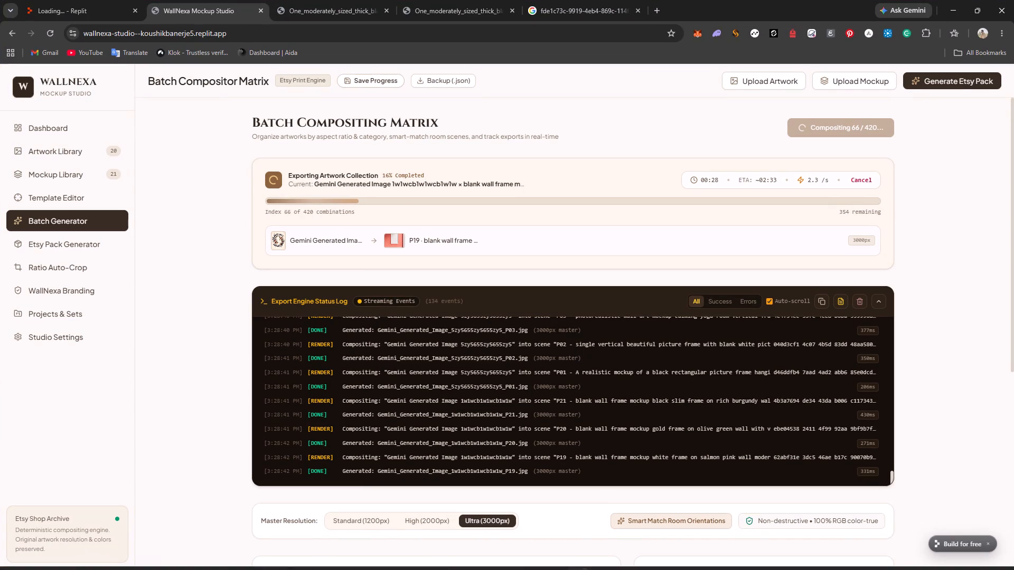
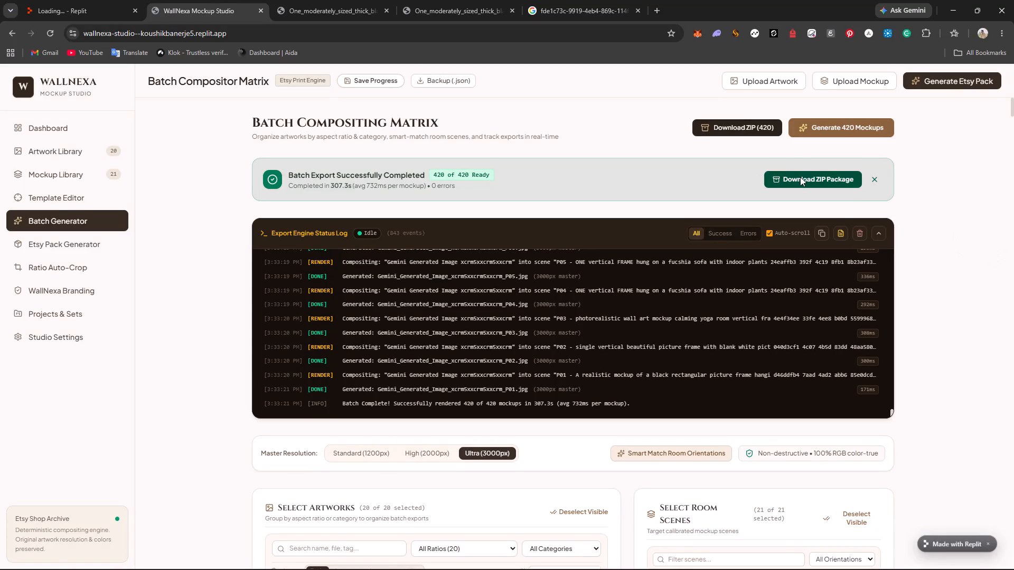
# Download the ZIP package of the completed 420-mockup batch, waiting for the page whenever it stops responding.
pyautogui.click(800, 177)
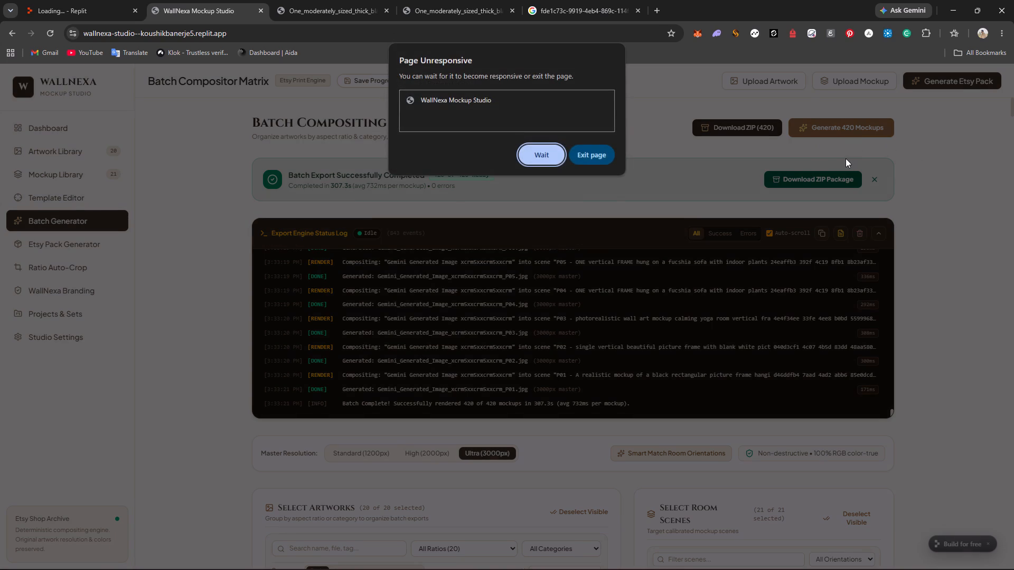
pyautogui.click(534, 153)
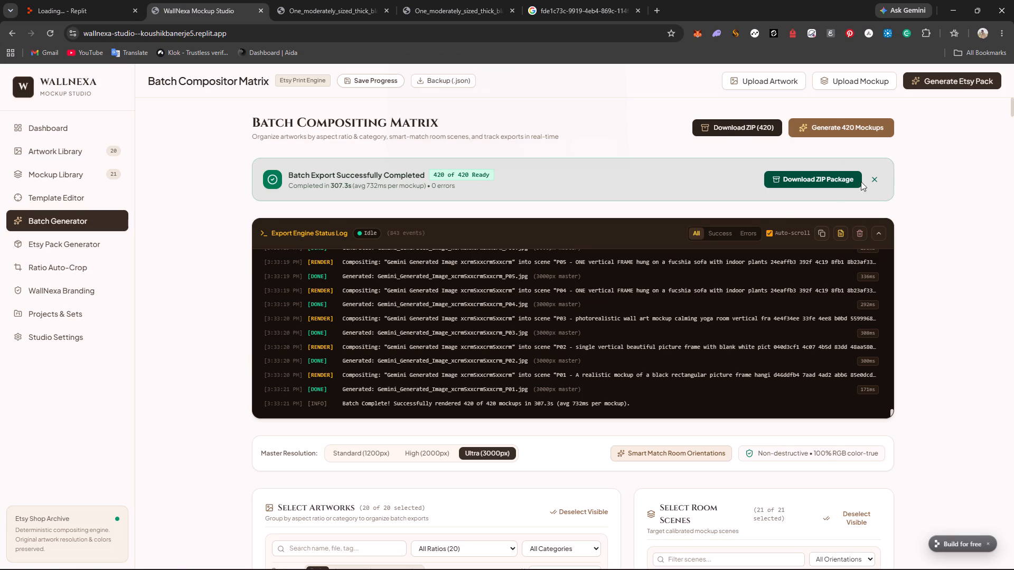
pyautogui.scroll(-4, 791, 282)
pyautogui.scroll(-3, 930, 275)
pyautogui.scroll(5, 931, 276)
pyautogui.scroll(-5, 931, 276)
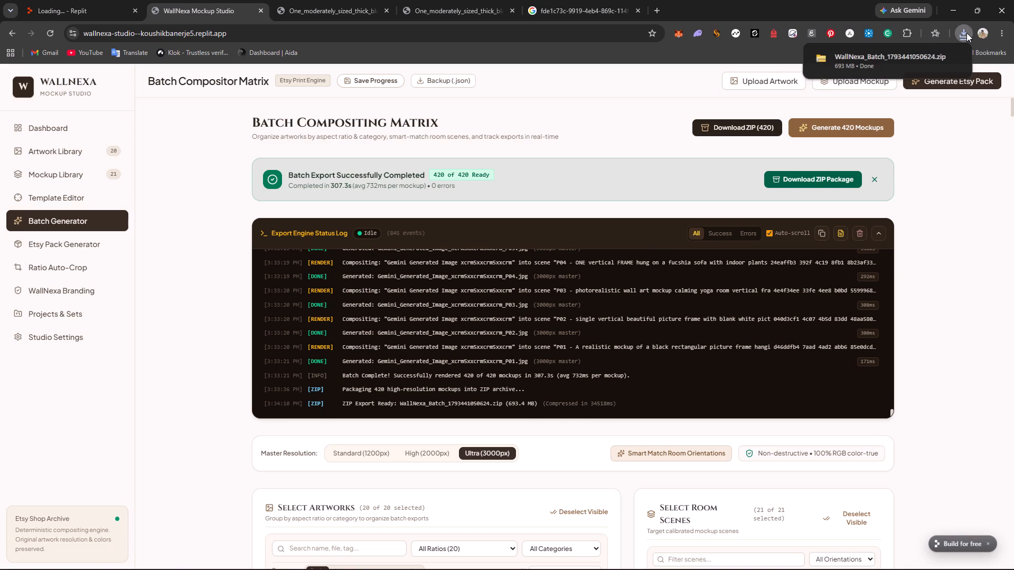
# Open the downloaded WallNexa_Batch ZIP and look inside its WallNexa_Mockups folder.
pyautogui.click(901, 60)
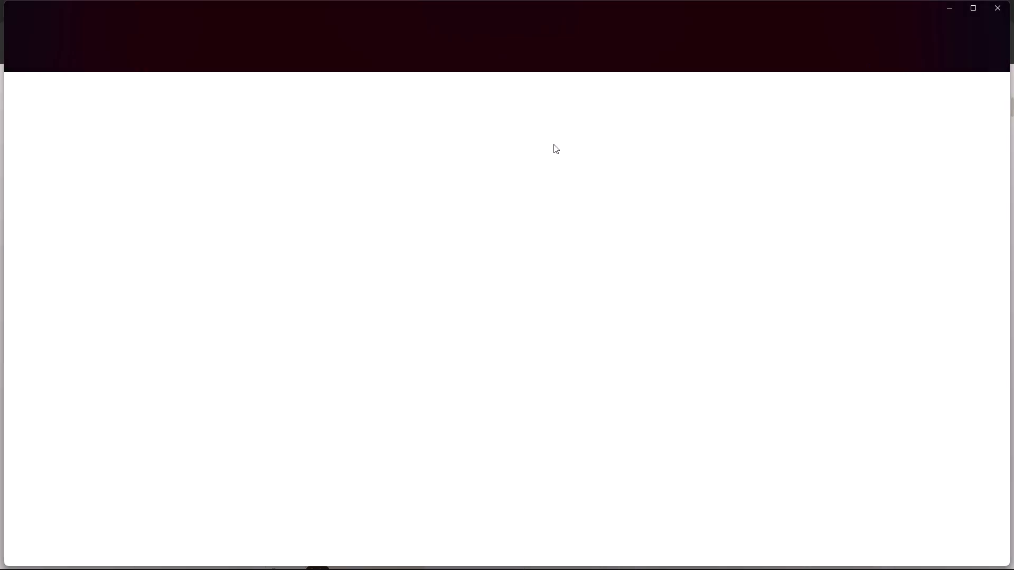
pyautogui.doubleClick(217, 99)
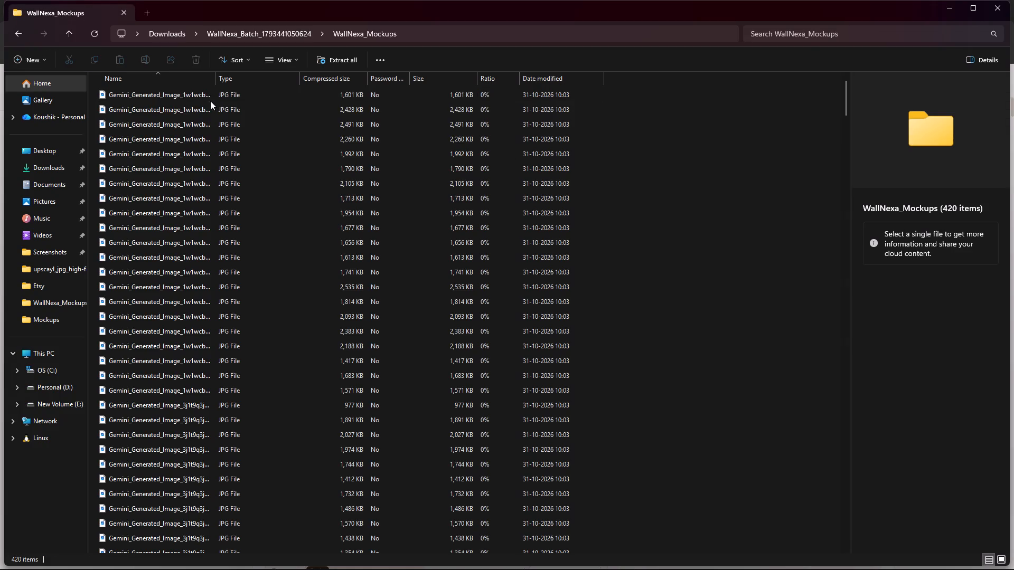
# Go back up to Downloads and extract the WallNexa_Batch ZIP there with WinRAR's Extract Here.
pyautogui.click(73, 36)
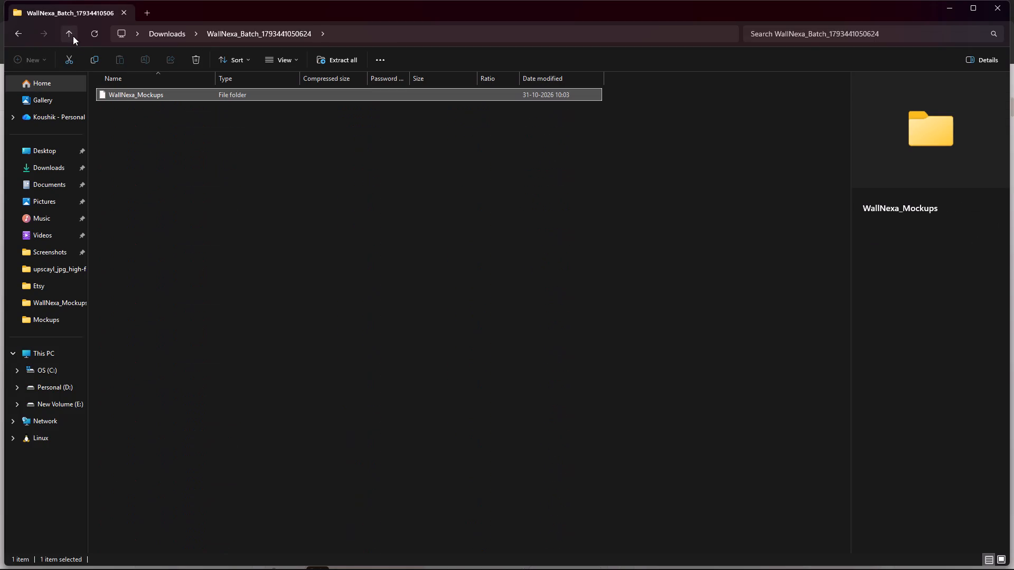
pyautogui.click(70, 34)
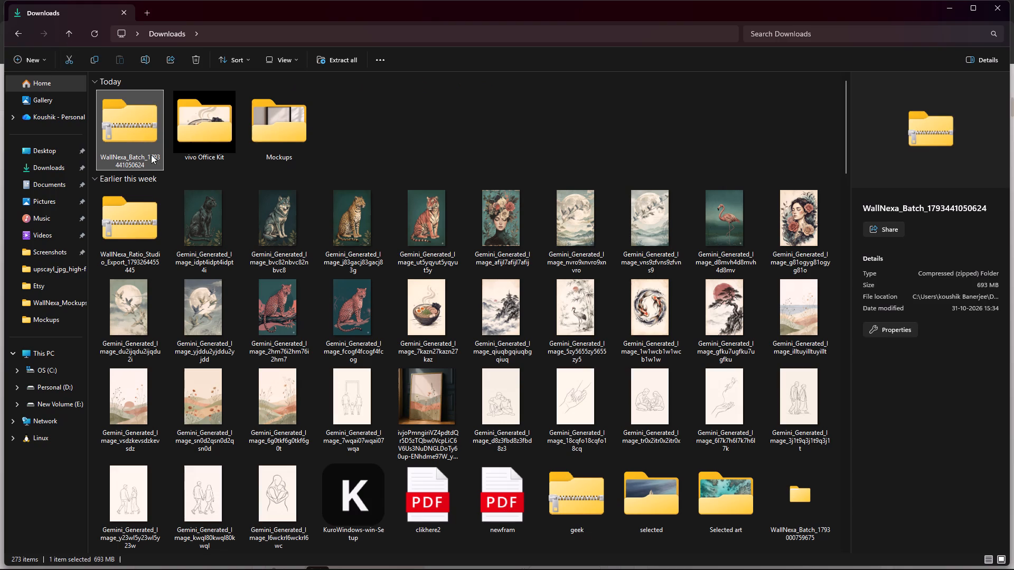
pyautogui.rightClick(140, 126)
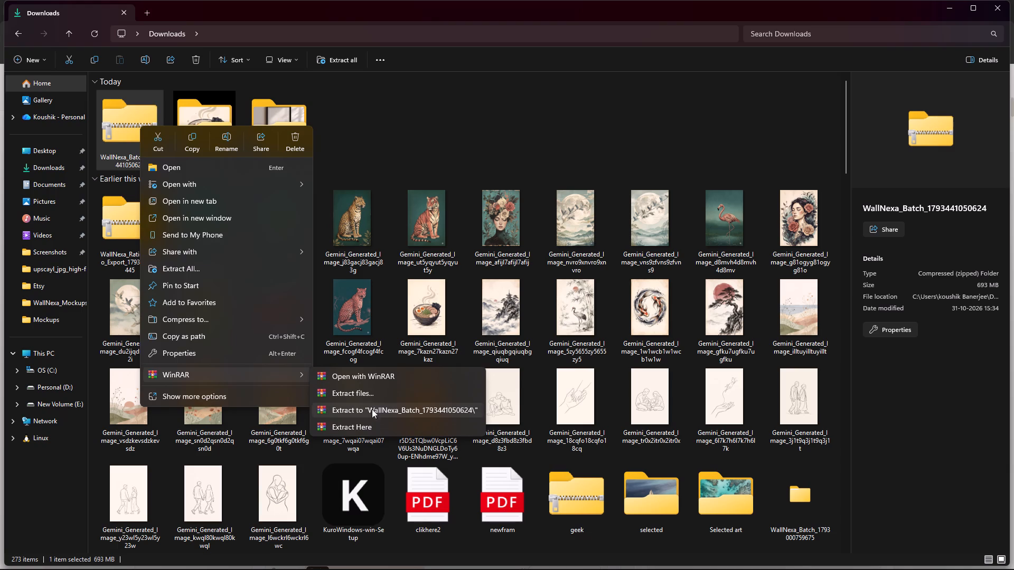
pyautogui.click(377, 432)
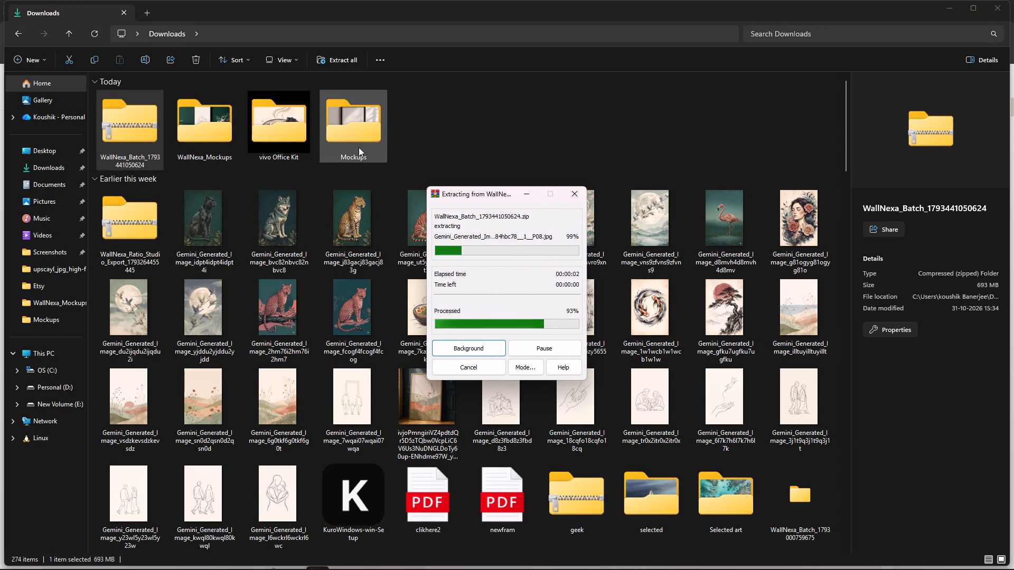
# Open the extracted WallNexa_Mockups folder in Downloads and show its files as medium icons.
pyautogui.doubleClick(212, 138)
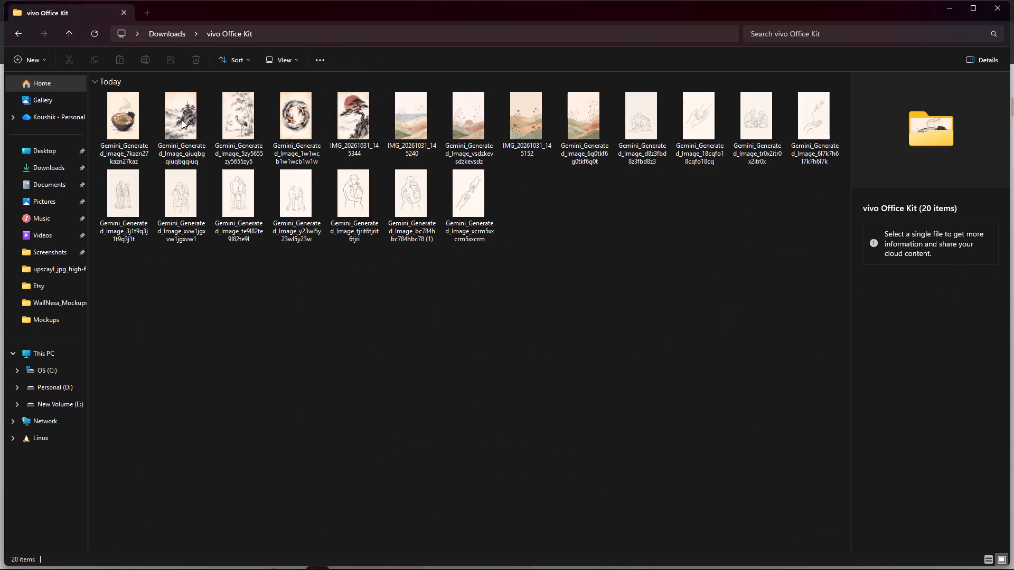
pyautogui.click(70, 33)
pyautogui.doubleClick(354, 122)
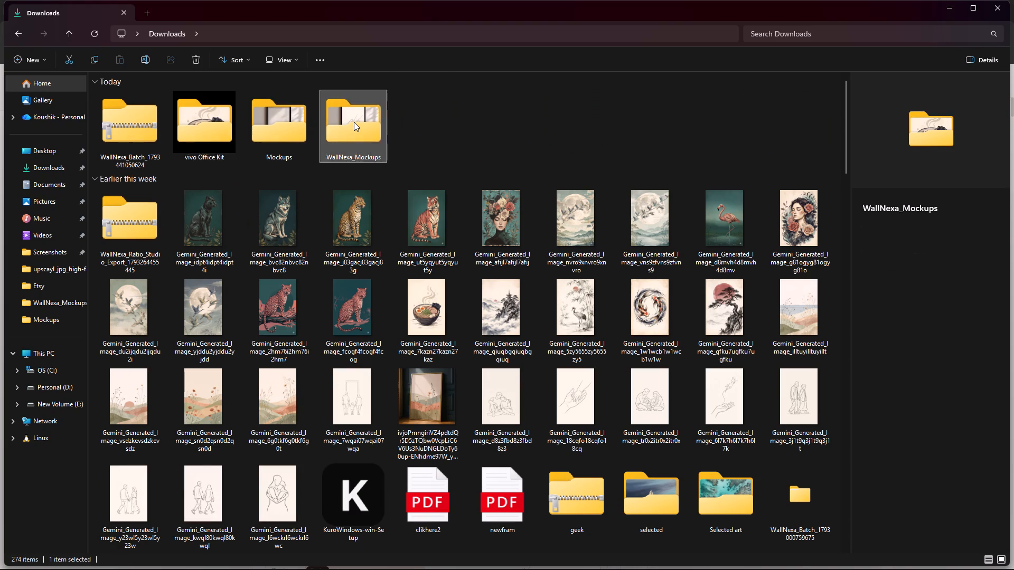
pyautogui.click(277, 60)
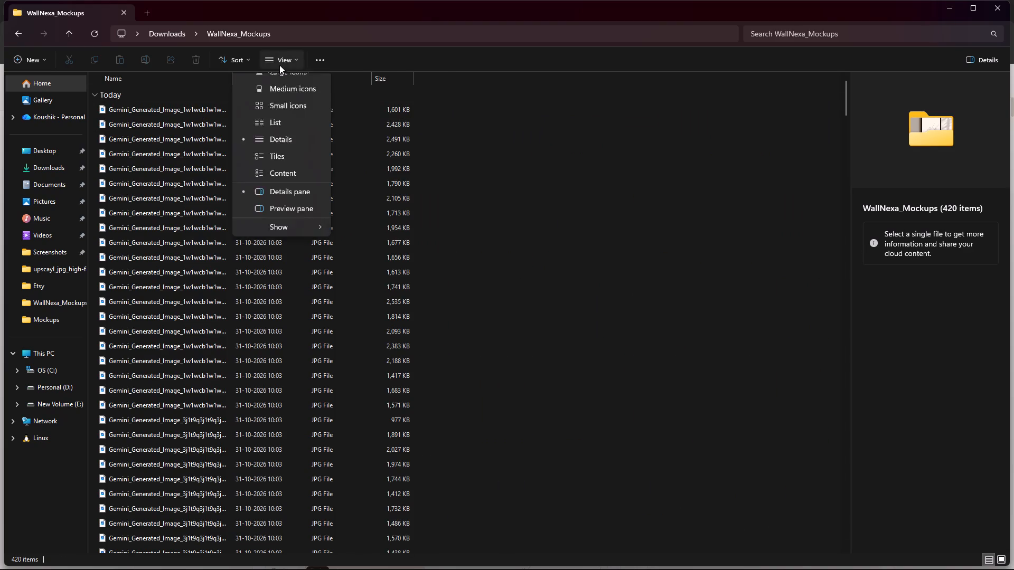
pyautogui.click(293, 104)
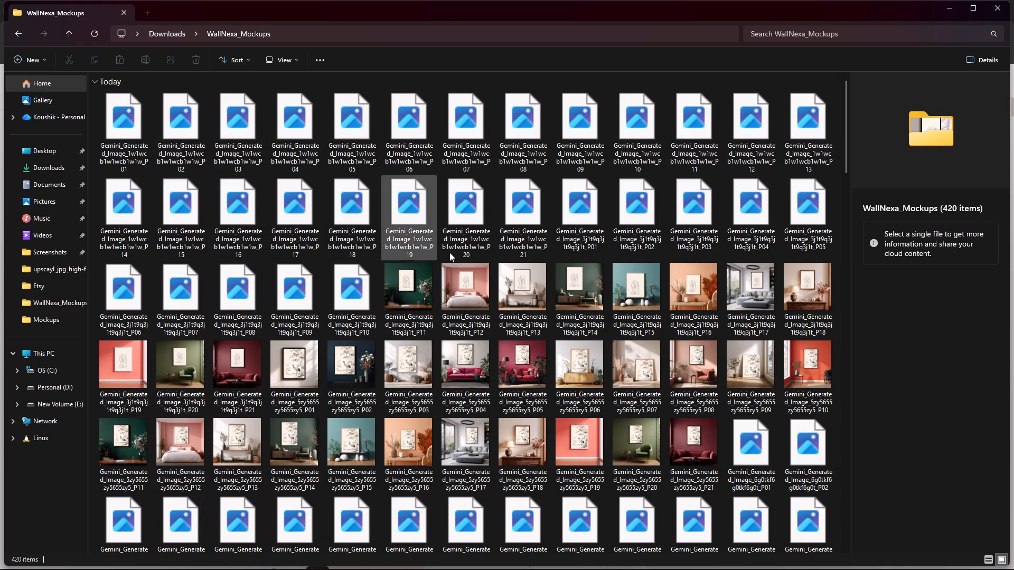
# Open the pink bedroom mockup of the line-art elderly couple and browse backward through that artwork's earlier room scenes.
pyautogui.doubleClick(471, 293)
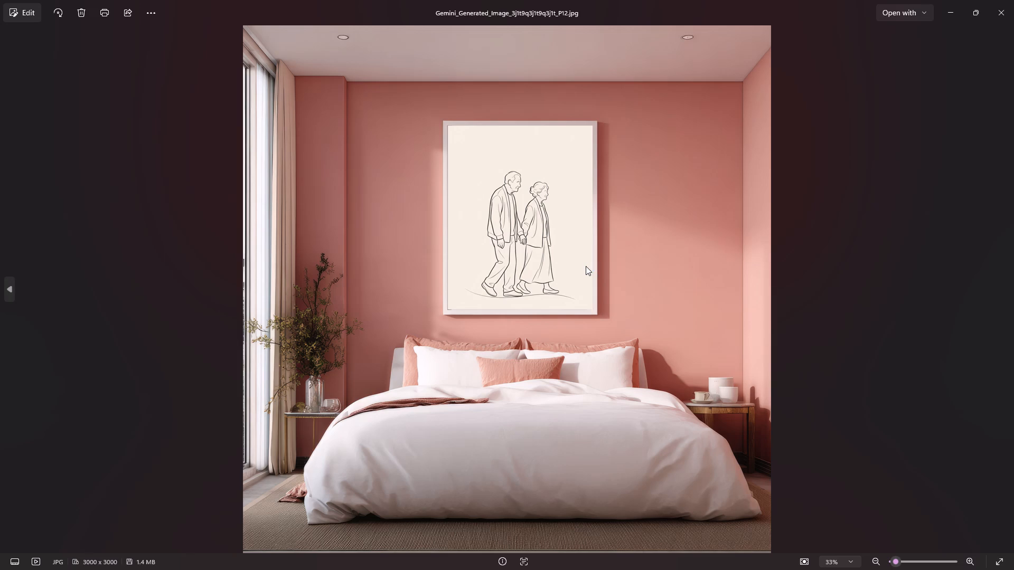
pyautogui.press('Left')
pyautogui.press('Left')
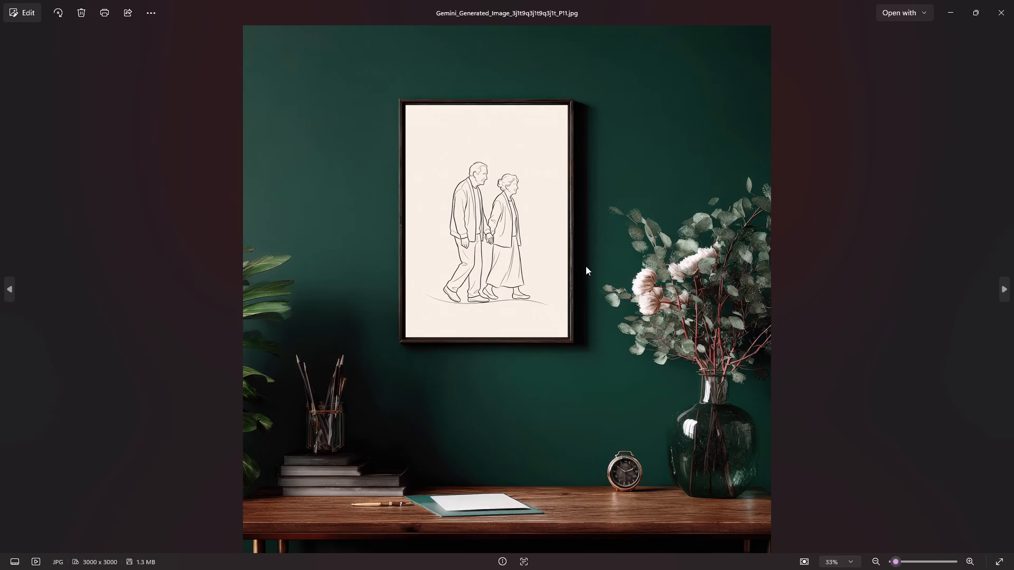
pyautogui.press('Left')
pyautogui.press('Left')
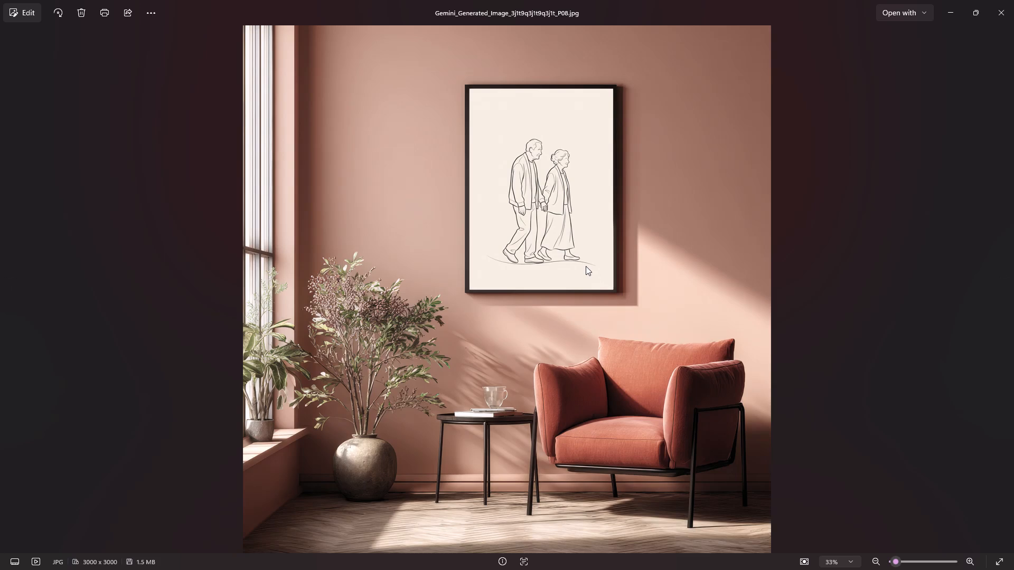
pyautogui.press('Left')
pyautogui.press('Left')
pyautogui.press('Left')
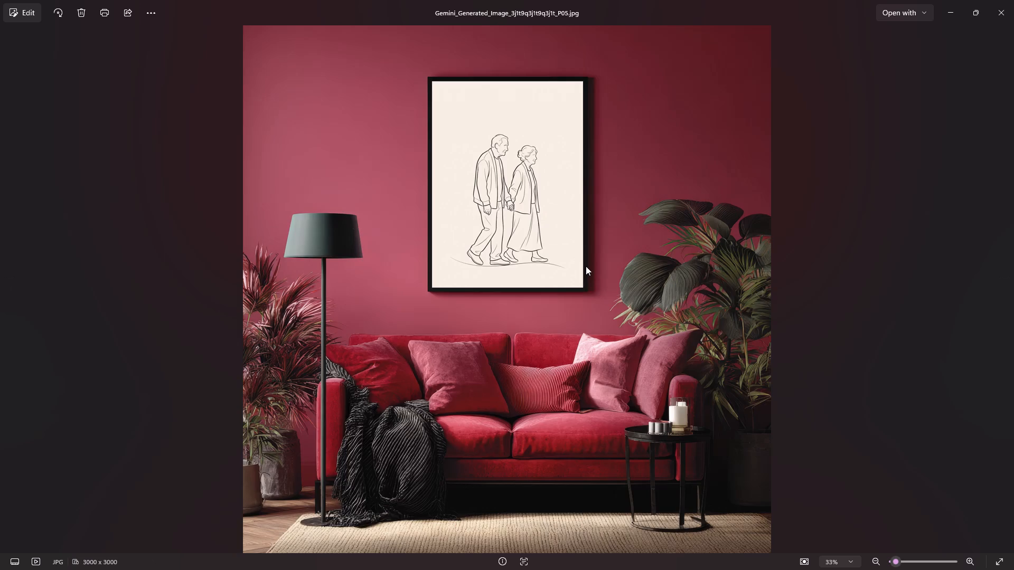
pyautogui.press('Left')
pyautogui.press('Left')
pyautogui.press('Left')
pyautogui.press('Left')
pyautogui.press('Left')
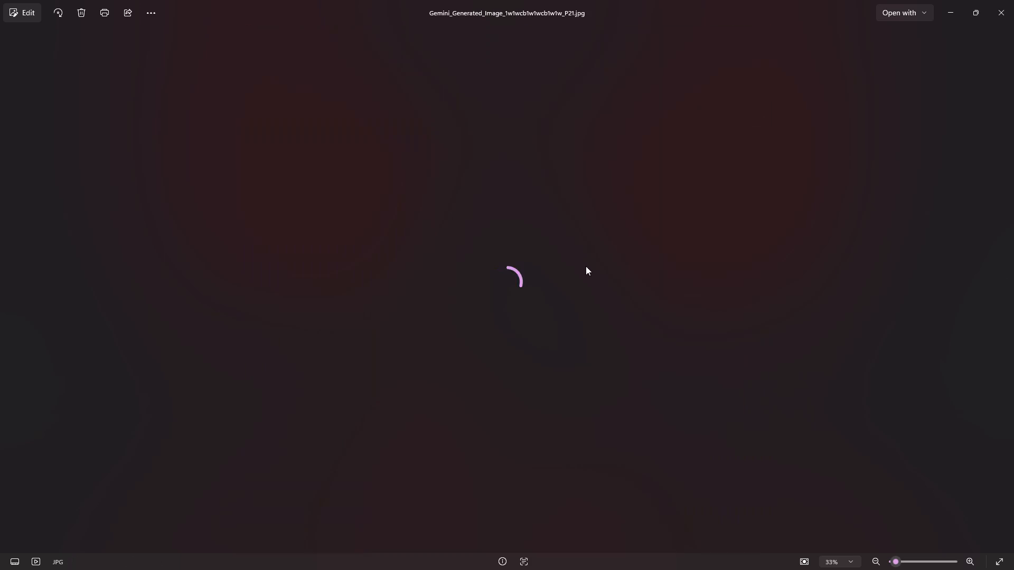
pyautogui.press('Left')
# Browse forward through all the elderly couple mockups in their different rooms until reaching the crane and bamboo artwork.
pyautogui.press('Right')
pyautogui.press('Right')
pyautogui.press('Right')
pyautogui.press('Right')
pyautogui.press('Right')
pyautogui.press('Right')
pyautogui.press('Right')
pyautogui.press('Right')
pyautogui.press('Right')
pyautogui.press('Right')
pyautogui.press('Right')
pyautogui.press('Right')
pyautogui.press('Right')
pyautogui.press('Right')
pyautogui.press('Right')
pyautogui.press('Right')
pyautogui.press('Right')
pyautogui.press('Right')
pyautogui.press('Right')
pyautogui.press('Right')
pyautogui.press('Right')
pyautogui.press('Right')
pyautogui.press('Right')
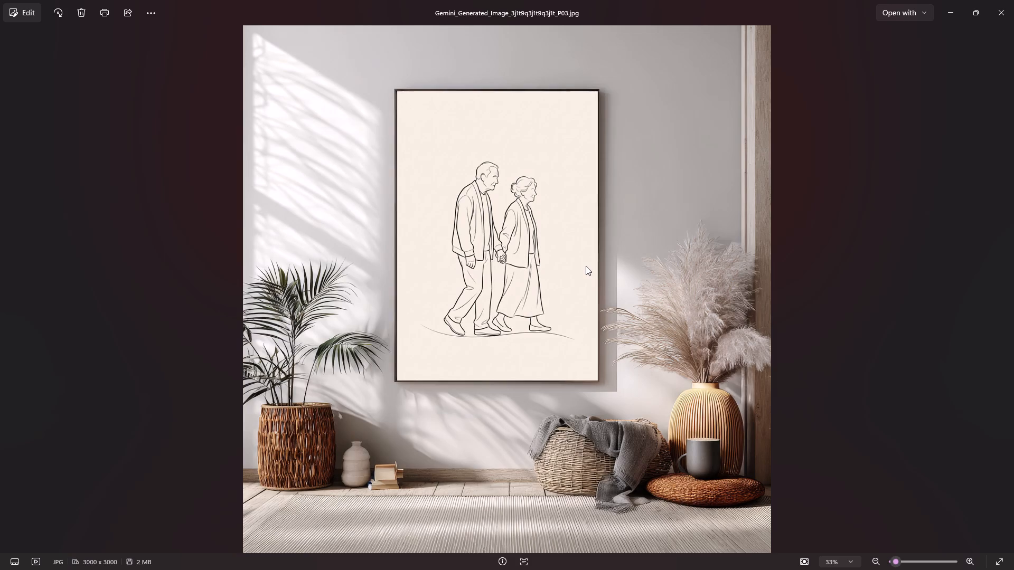
pyautogui.press('Right')
pyautogui.press('Right')
pyautogui.press('Right')
pyautogui.press('Right')
pyautogui.press('Right')
pyautogui.press('Right')
pyautogui.press('Right')
pyautogui.press('Right')
pyautogui.press('Right')
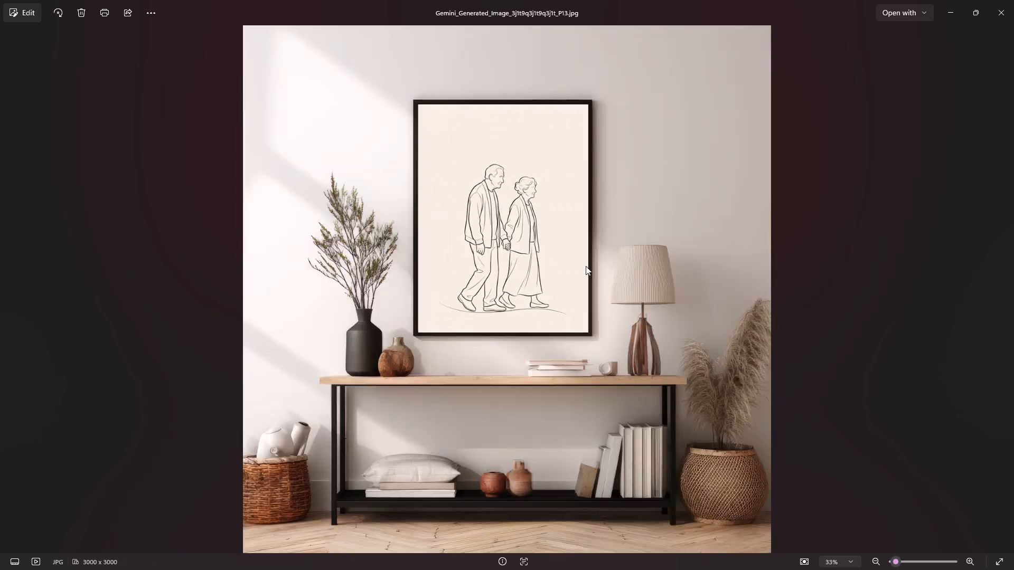
pyautogui.press('Right')
pyautogui.press('Right')
pyautogui.press('Right')
pyautogui.press('Right')
pyautogui.press('Right')
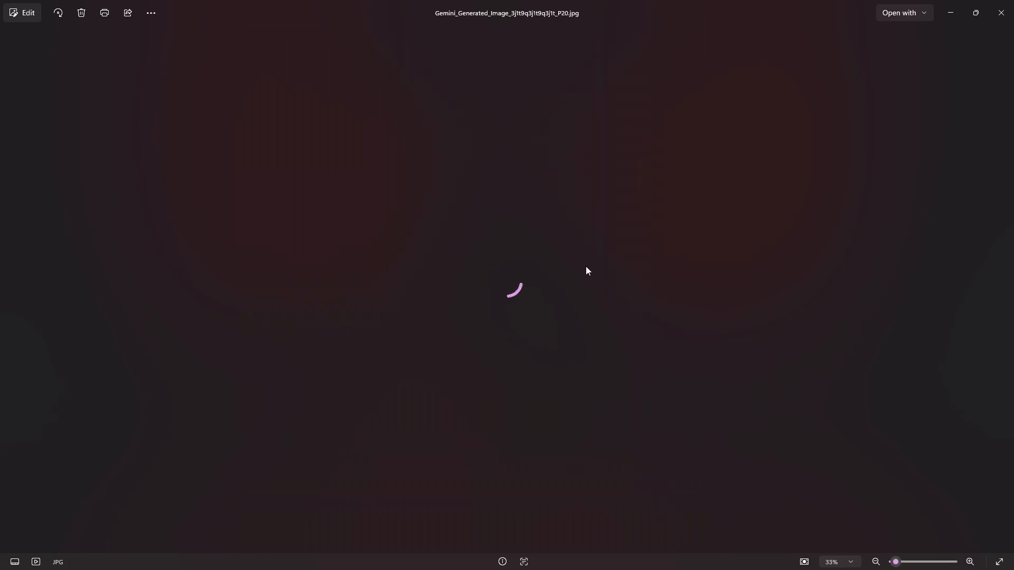
pyautogui.press('Right')
pyautogui.press('Right')
pyautogui.press('Right')
# Review the elderly couple mockups again in reverse, finishing at its P01 scene with the thick black frame.
pyautogui.press('Left')
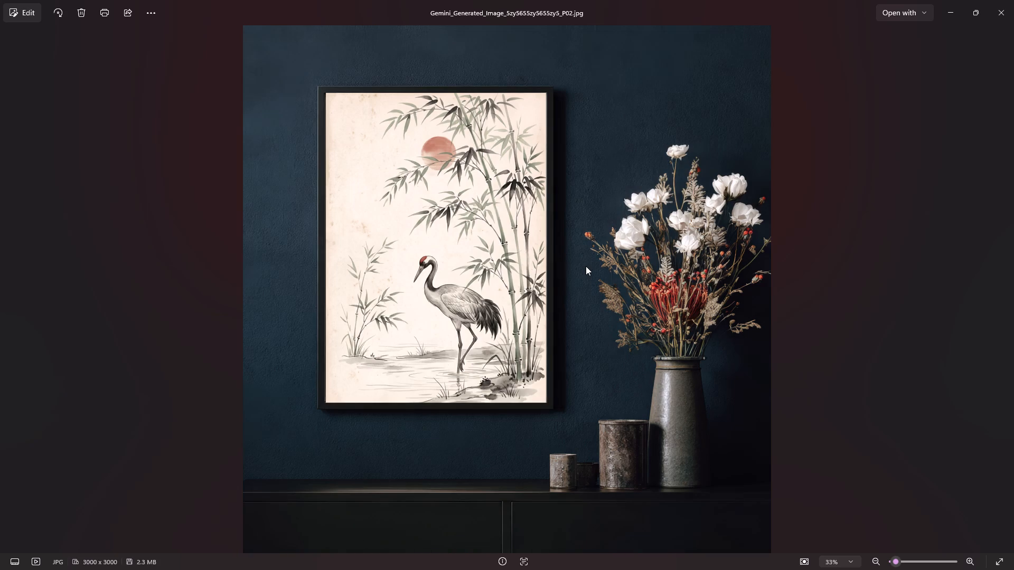
pyautogui.press('Left')
pyautogui.press('Left')
pyautogui.press('Left')
pyautogui.press('Left')
pyautogui.press('Left')
pyautogui.press('Left')
pyautogui.press('Left')
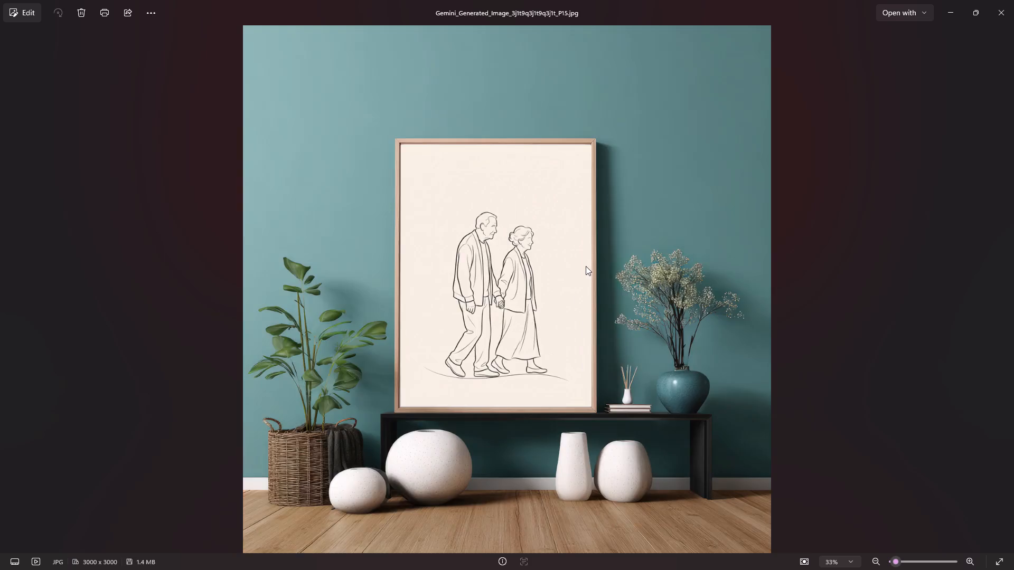
pyautogui.press('Left')
pyautogui.press('Left')
pyautogui.press('Left')
pyautogui.press('Left')
pyautogui.press('Left')
pyautogui.press('Left')
pyautogui.press('Left')
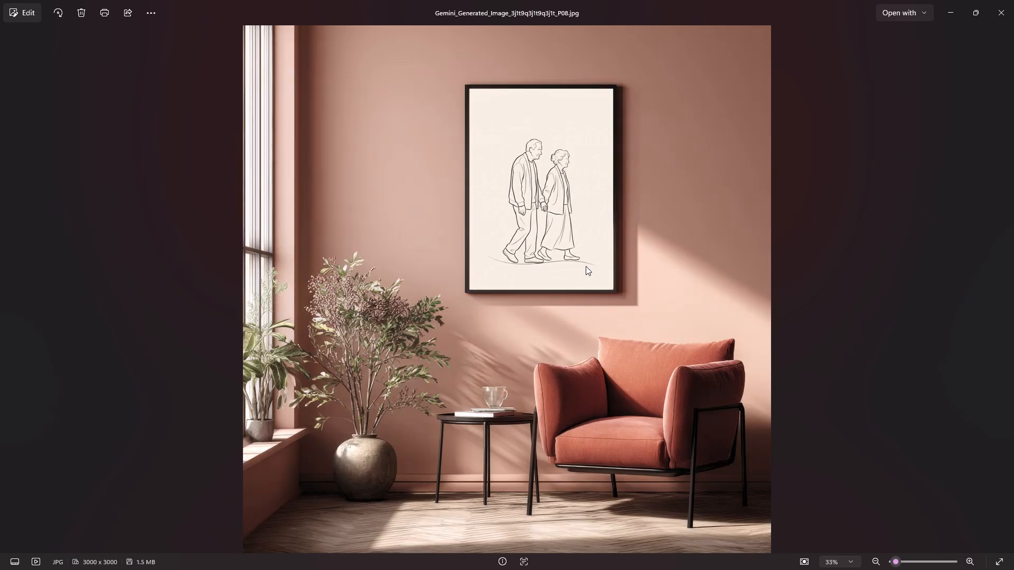
pyautogui.press('Left')
pyautogui.press('Left')
pyautogui.press('Left')
pyautogui.press('Left')
pyautogui.press('Left')
pyautogui.press('Left')
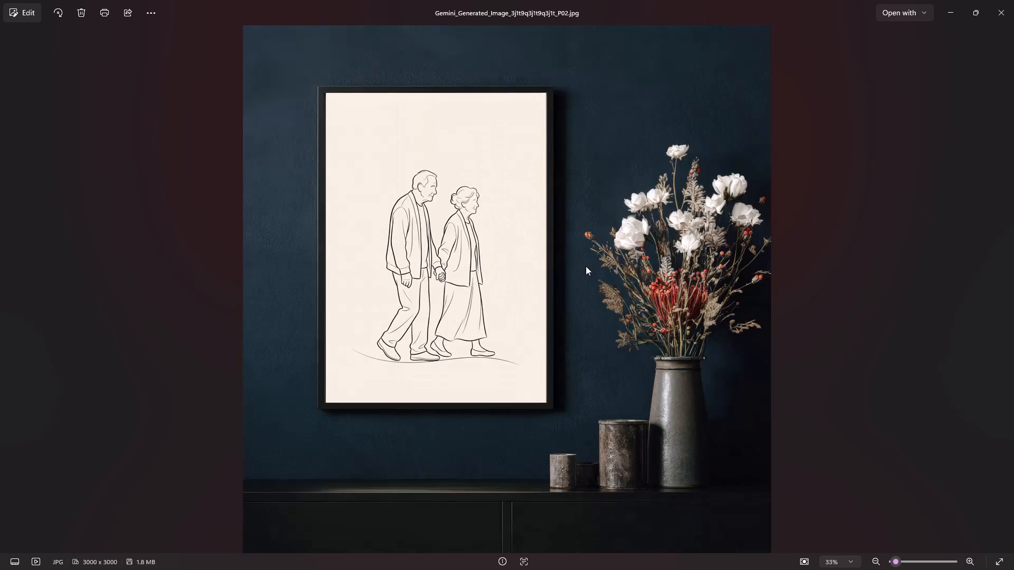
pyautogui.press('Left')
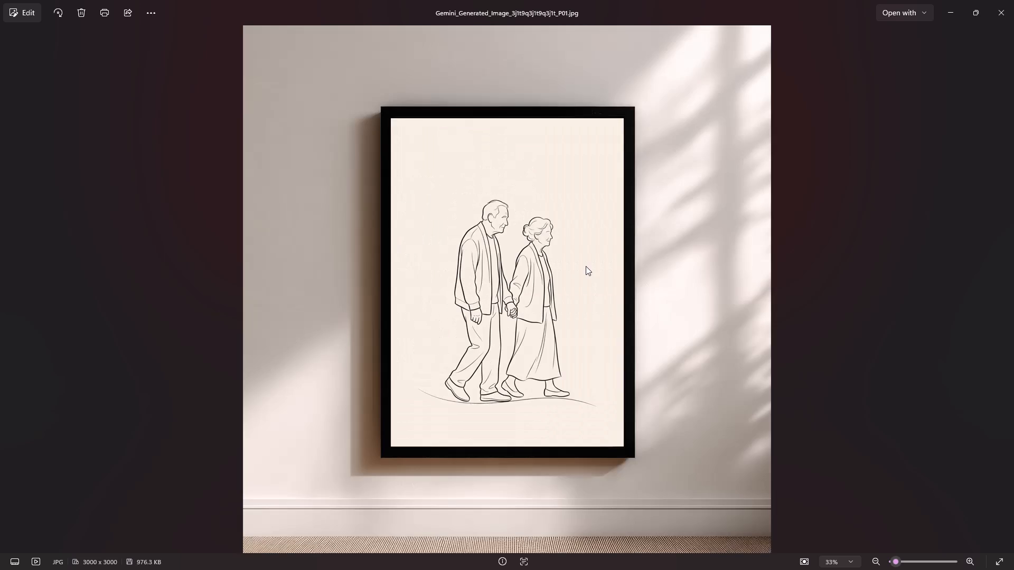
# Browse backward through the koi fish mockups in their various rooms to the folder's first image, P01.
pyautogui.press('Left')
pyautogui.press('Left')
pyautogui.press('Left')
pyautogui.press('Left')
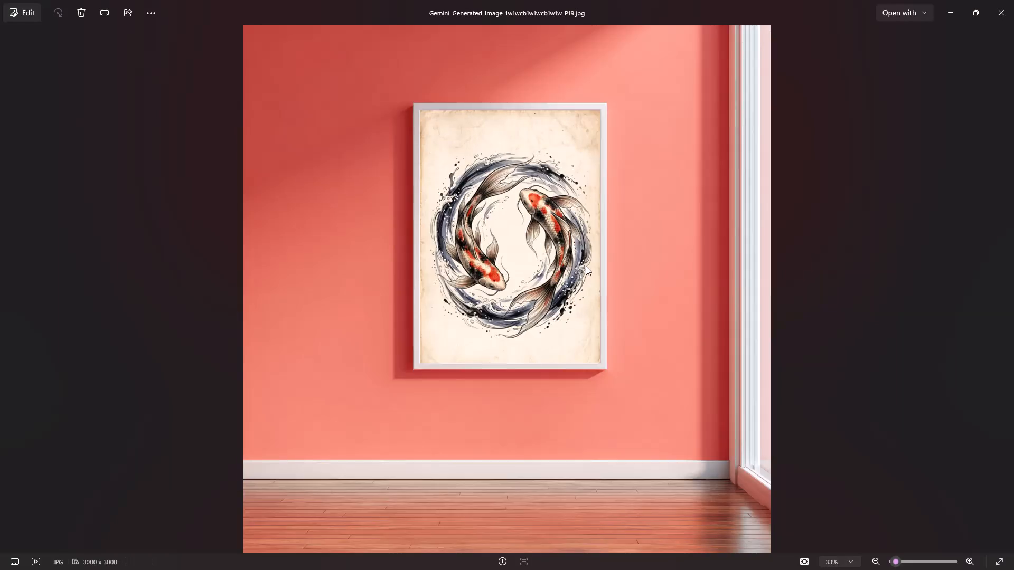
pyautogui.press('Left')
pyautogui.press('Left')
pyautogui.press('Left')
pyautogui.press('Left')
pyautogui.press('Left')
pyautogui.press('Left')
pyautogui.press('Left')
pyautogui.press('Left')
pyautogui.press('Left')
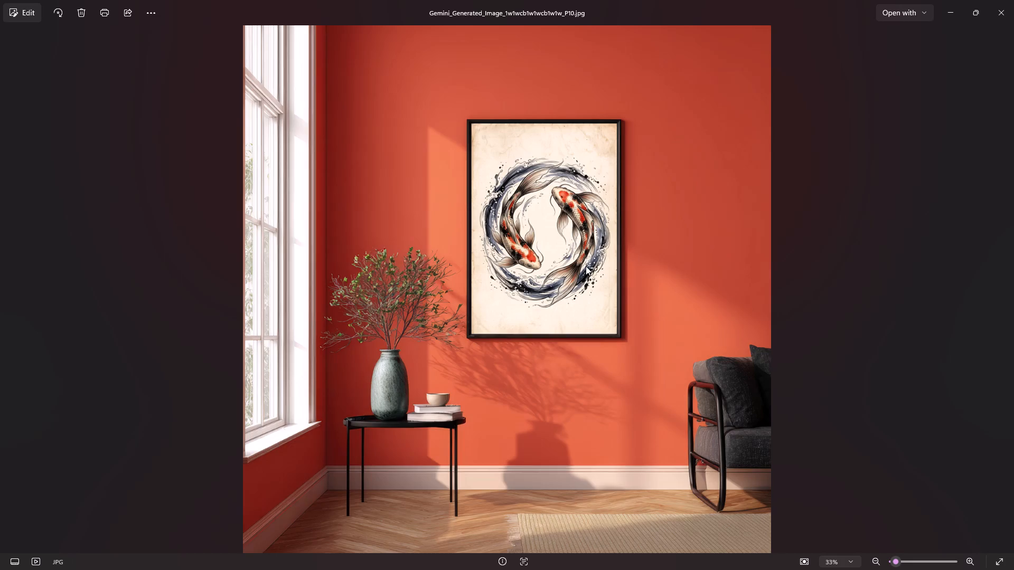
pyautogui.press('Left')
pyautogui.press('Left')
pyautogui.press('Left')
pyautogui.press('Left')
pyautogui.press('Right')
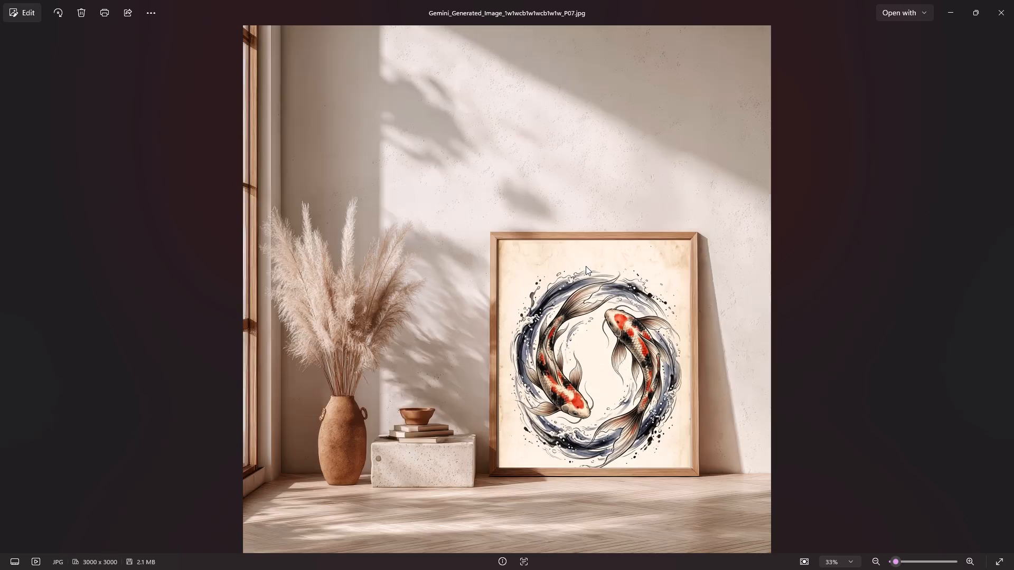
pyautogui.press('Left')
pyautogui.press('Left')
pyautogui.press('Left')
pyautogui.press('Left')
pyautogui.press('Left')
pyautogui.press('Left')
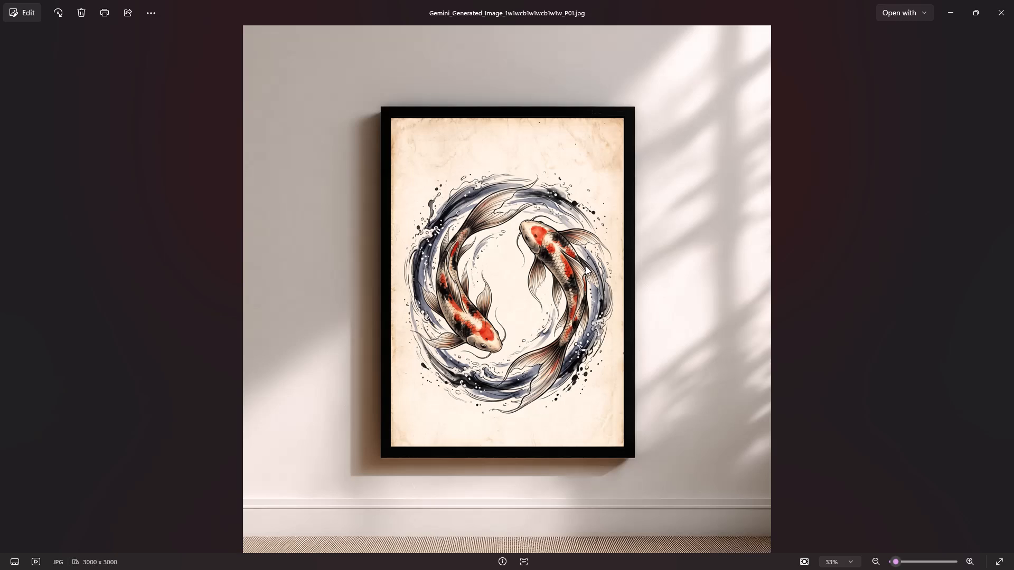
pyautogui.press('Left')
pyautogui.press('Left')
pyautogui.press('Left')
pyautogui.press('Left')
# Browse forward from the first koi mockup through the elderly couple scenes to the crane and bamboo mockups.
pyautogui.press('Right')
pyautogui.press('Right')
pyautogui.press('Right')
pyautogui.press('Right')
pyautogui.press('Right')
pyautogui.press('Right')
pyautogui.press('Right')
pyautogui.press('Right')
pyautogui.press('Right')
pyautogui.press('Right')
pyautogui.press('Right')
pyautogui.press('Right')
pyautogui.press('Right')
pyautogui.press('Right')
pyautogui.press('Right')
pyautogui.press('Right')
pyautogui.press('Right')
pyautogui.press('Right')
pyautogui.press('Right')
pyautogui.press('Right')
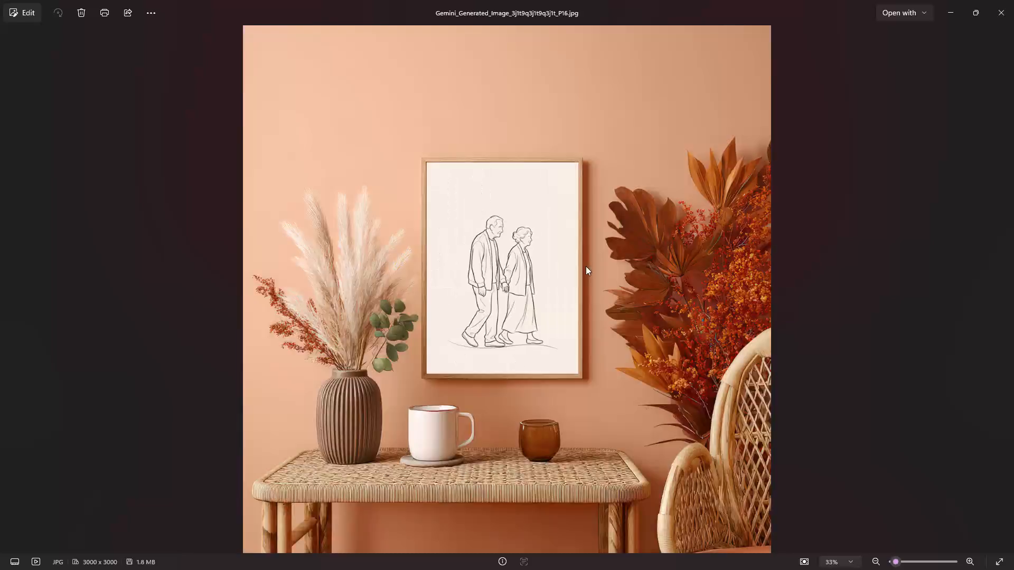
# Flip back and forth among the first crane and bamboo mockups, finishing at the dark blue wall scene P02.
pyautogui.press('Left')
pyautogui.press('Left')
pyautogui.press('Left')
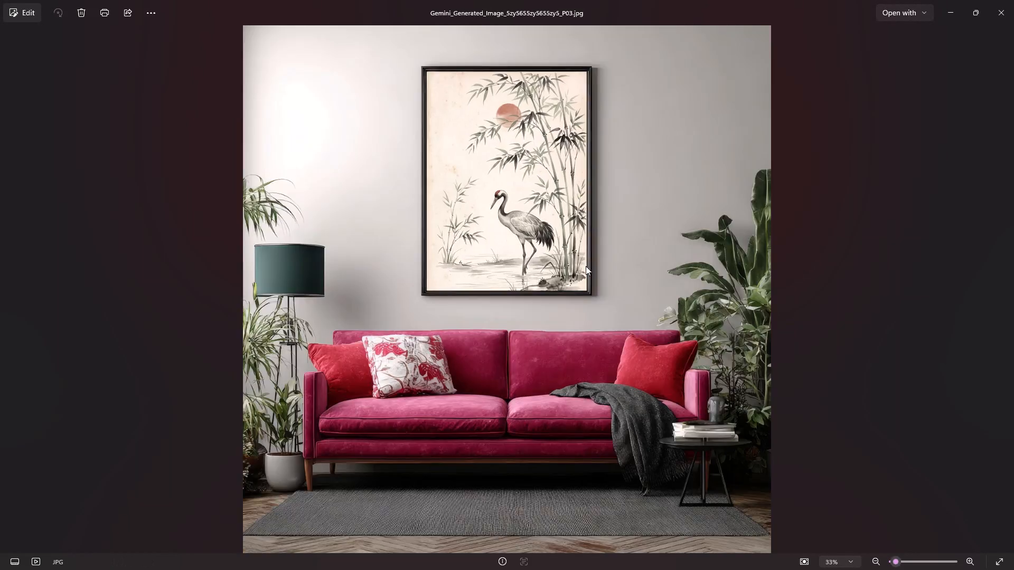
pyautogui.press('Left')
pyautogui.press('Left')
pyautogui.press('Right')
pyautogui.press('Right')
pyautogui.press('Right')
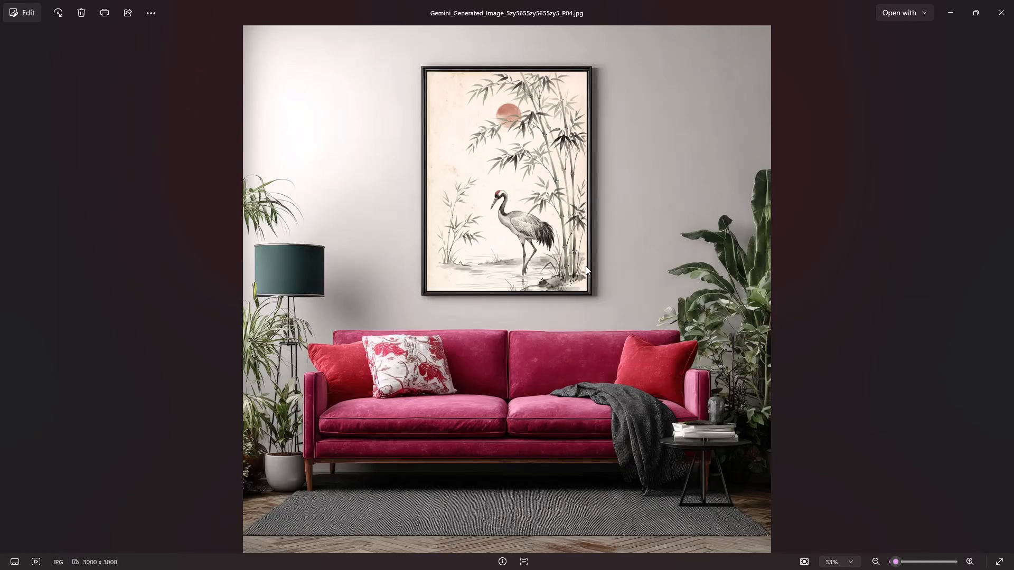
pyautogui.press('Right')
pyautogui.press('Left')
pyautogui.press('Left')
pyautogui.press('Left')
pyautogui.press('Left')
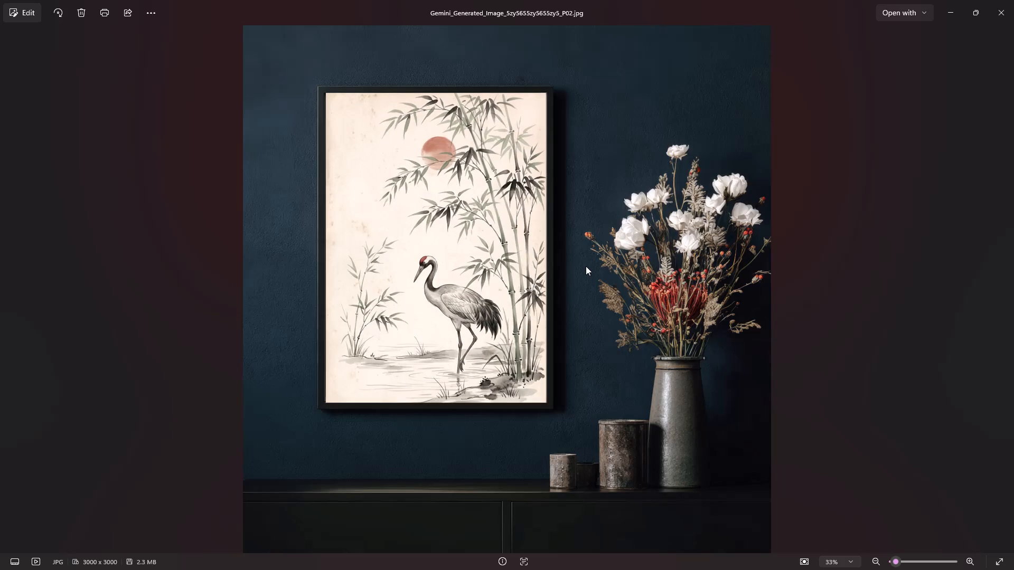
# Browse forward through the remaining crane and bamboo mockups to the first wildflower hills mockup, P01.
pyautogui.press('Right')
pyautogui.press('Right')
pyautogui.press('Right')
pyautogui.press('Right')
pyautogui.press('Right')
pyautogui.press('Right')
pyautogui.press('Right')
pyautogui.press('Right')
pyautogui.press('Right')
pyautogui.press('Right')
pyautogui.press('Right')
pyautogui.press('Right')
pyautogui.press('Right')
pyautogui.press('Right')
pyautogui.press('Right')
pyautogui.press('Right')
pyautogui.press('Right')
pyautogui.press('Right')
pyautogui.press('Right')
pyautogui.press('Right')
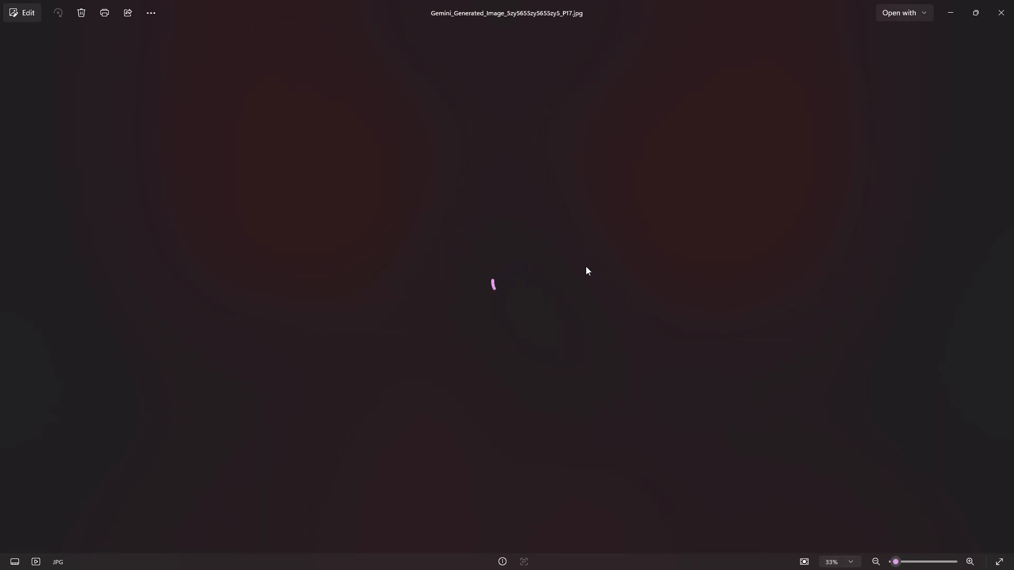
pyautogui.press('Right')
pyautogui.press('Right')
pyautogui.press('Right')
pyautogui.press('Right')
pyautogui.press('Right')
pyautogui.press('Right')
pyautogui.press('Right')
pyautogui.press('Right')
pyautogui.press('Right')
pyautogui.press('Right')
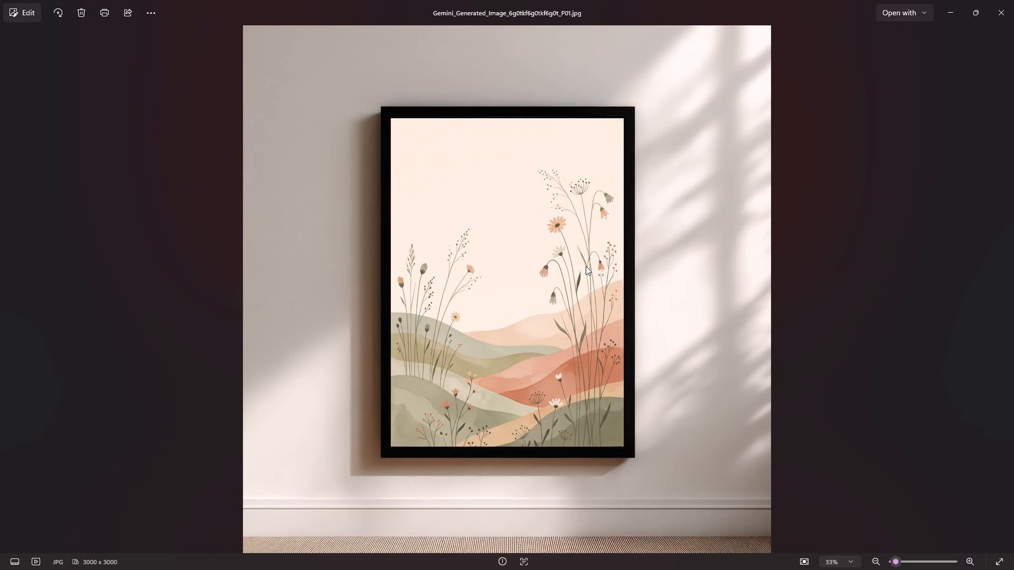
# Flip back and forth among the opening wildflower hills mockups, P01 to P06, to compare their room scenes.
pyautogui.press('Right')
pyautogui.press('Right')
pyautogui.press('Left')
pyautogui.press('Left')
pyautogui.press('Right')
pyautogui.press('Right')
pyautogui.press('Right')
pyautogui.press('Right')
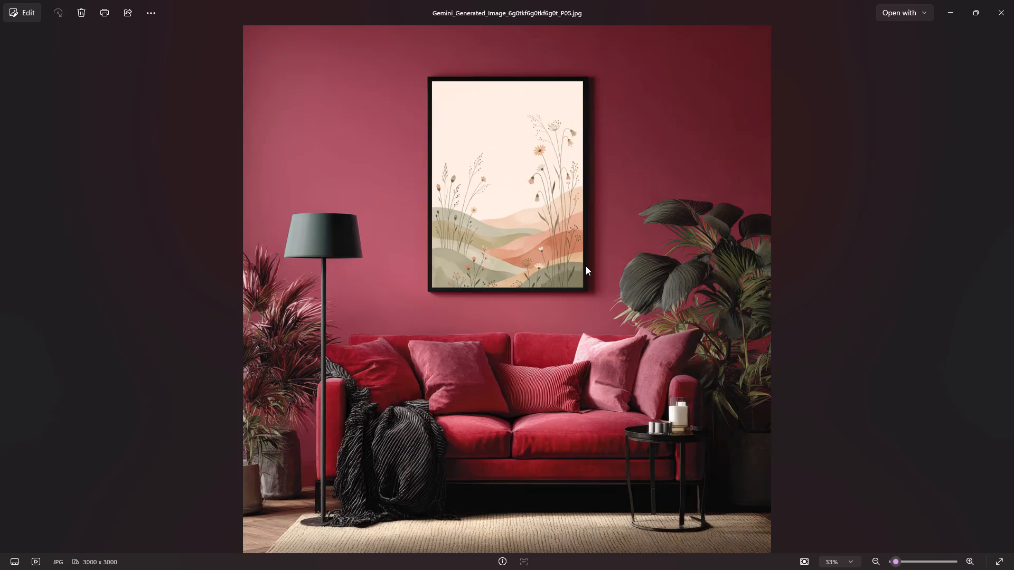
pyautogui.press('Right')
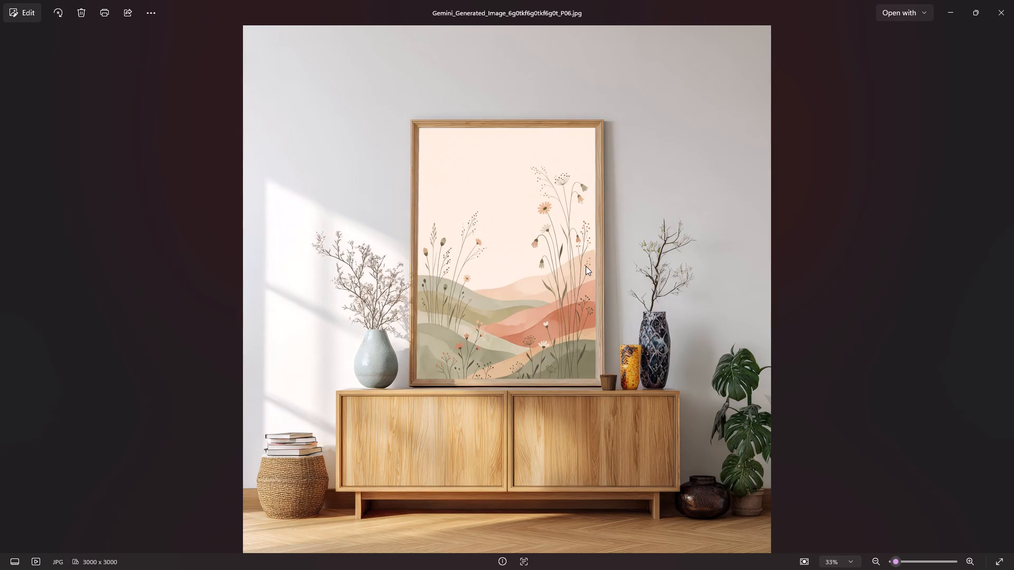
pyautogui.press('Left')
pyautogui.press('Left')
pyautogui.press('Left')
pyautogui.press('Left')
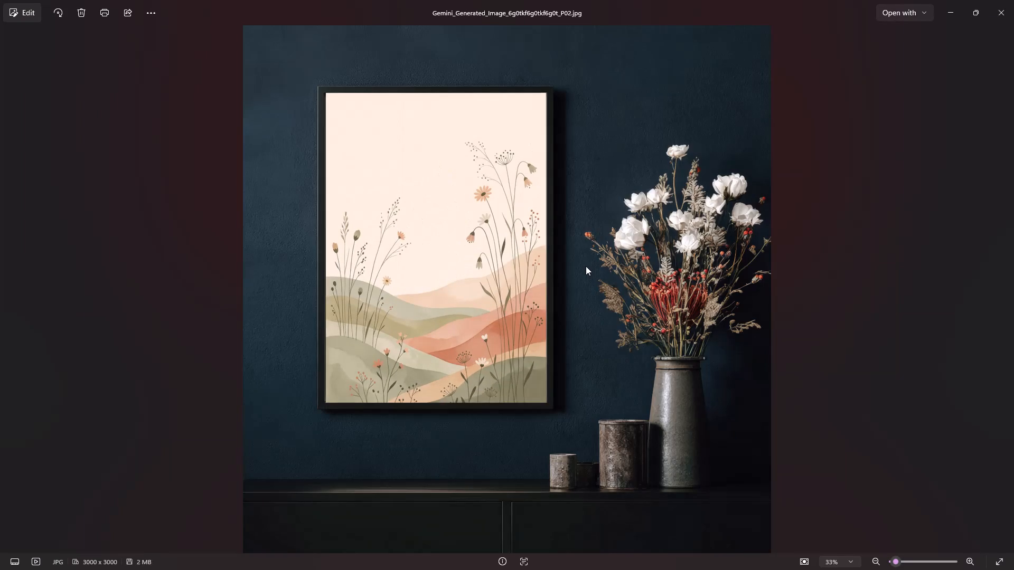
pyautogui.press('Left')
pyautogui.press('Left')
# Browse forward through the wildflower hills room scenes to the first hand and butterfly line-art mockup, P01.
pyautogui.press('Right')
pyautogui.press('Right')
pyautogui.press('Right')
pyautogui.press('Right')
pyautogui.press('Right')
pyautogui.press('Right')
pyautogui.press('Right')
pyautogui.press('Right')
pyautogui.press('Right')
pyautogui.press('Right')
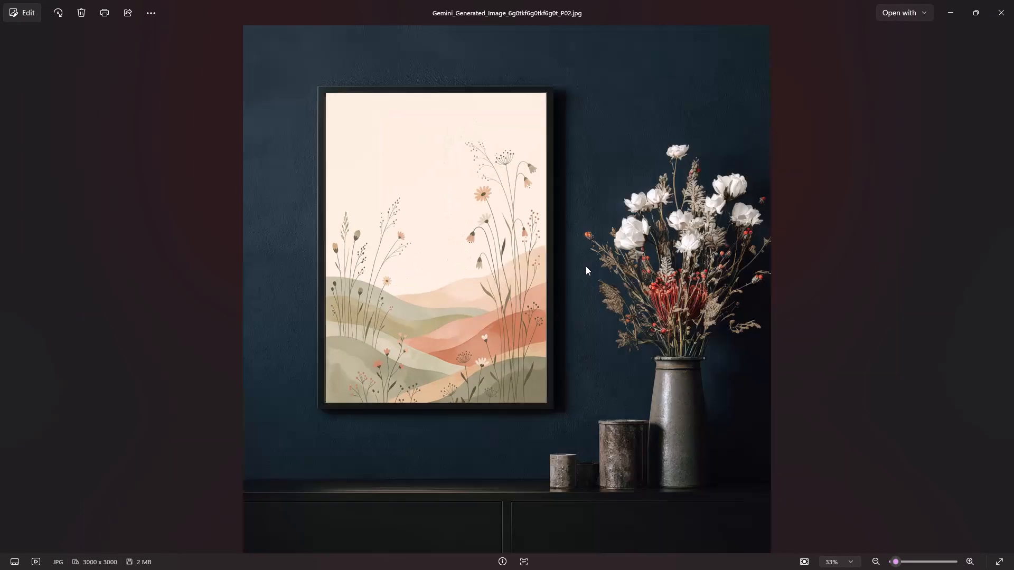
pyautogui.press('Right')
pyautogui.press('Right')
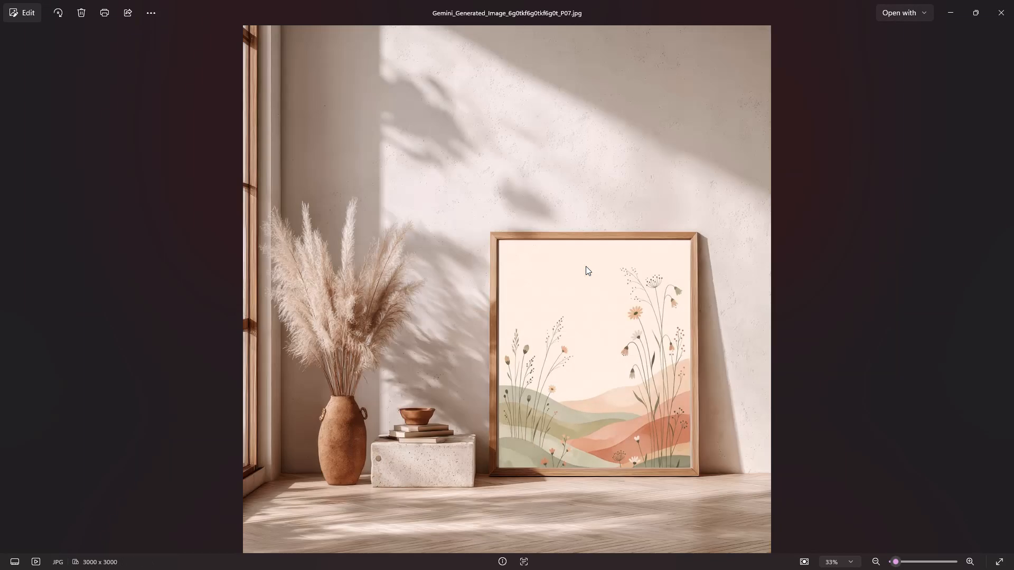
pyautogui.press('Right')
pyautogui.press('Right')
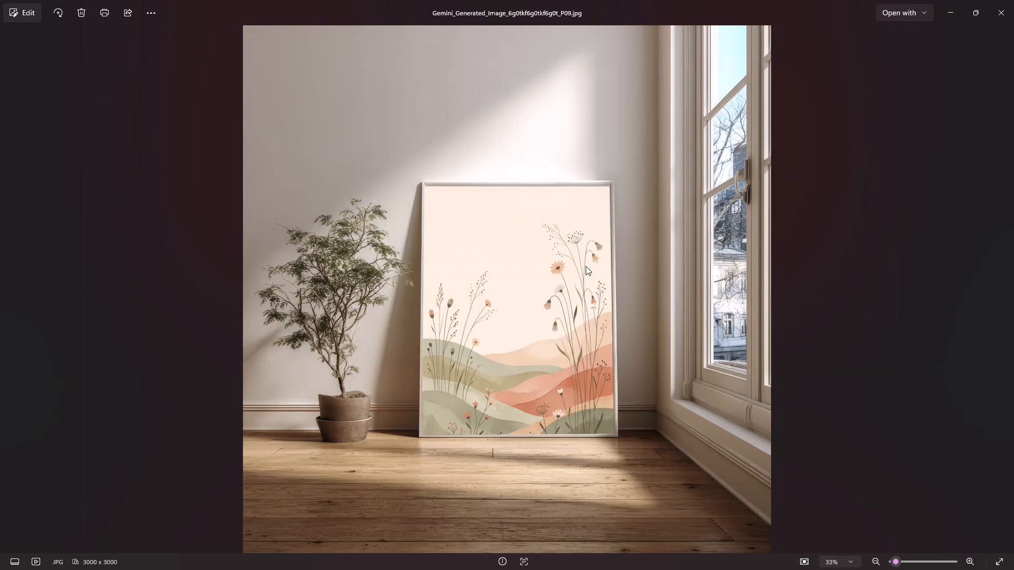
pyautogui.press('Right')
pyautogui.press('Right')
pyautogui.press('Right')
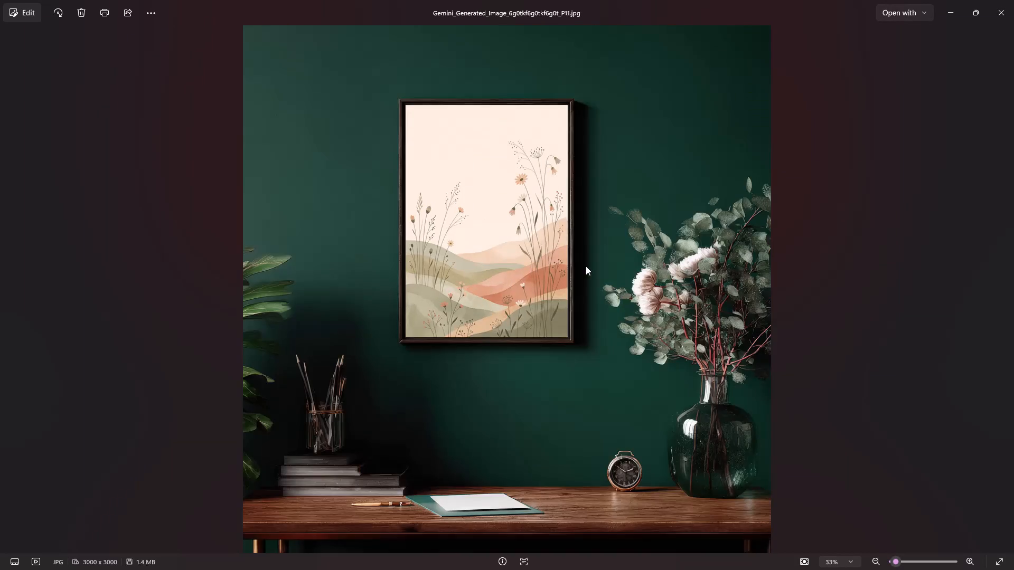
pyautogui.press('Right')
pyautogui.press('Right')
pyautogui.press('Right')
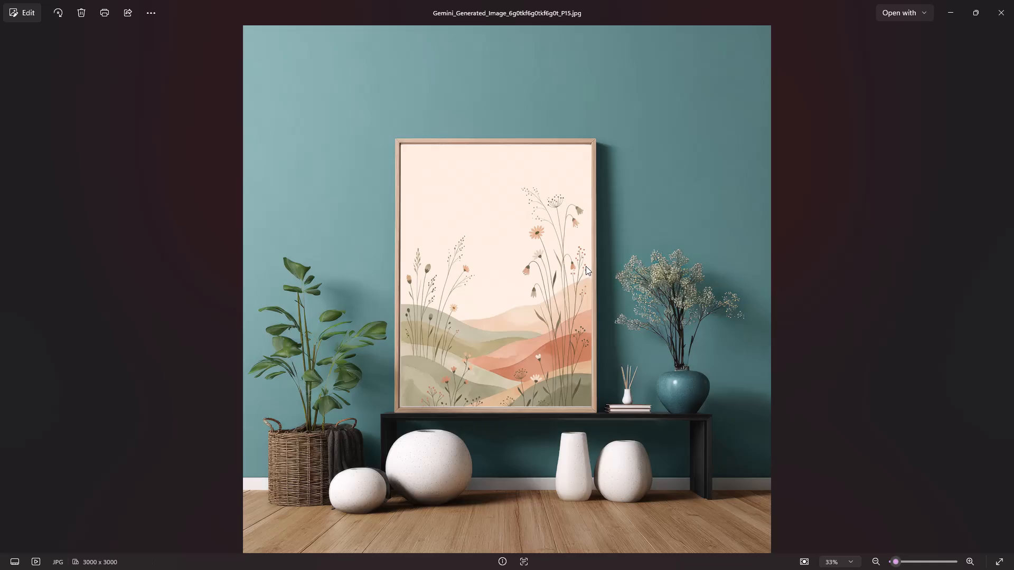
pyautogui.press('Right')
pyautogui.press('Right')
pyautogui.press('Right')
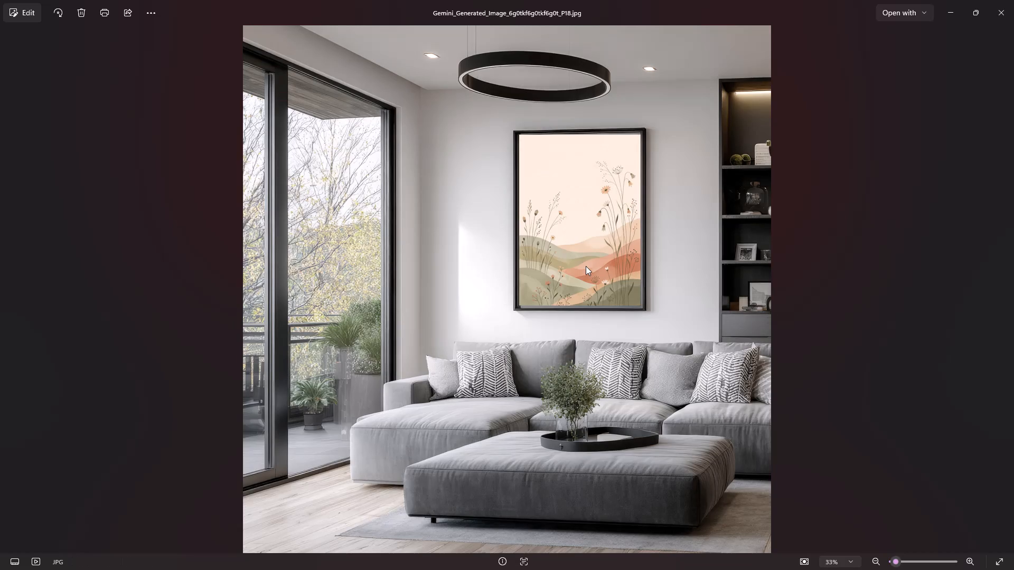
pyautogui.press('Right')
pyautogui.press('Right')
pyautogui.press('Right')
pyautogui.press('Right')
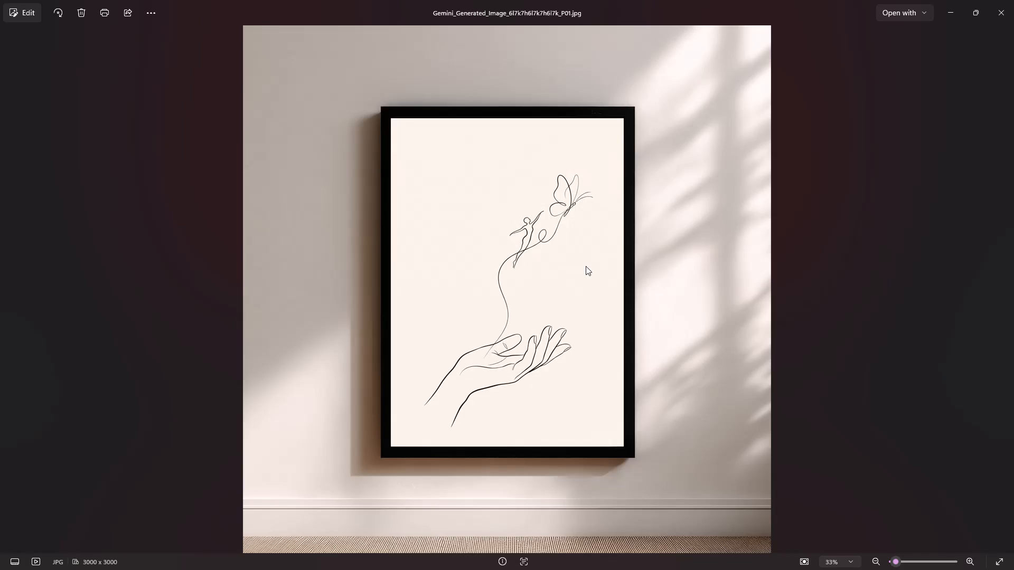
# Browse forward through the hand and butterfly mockups to the P08 scene with the red armchair.
pyautogui.press('Right')
pyautogui.press('Right')
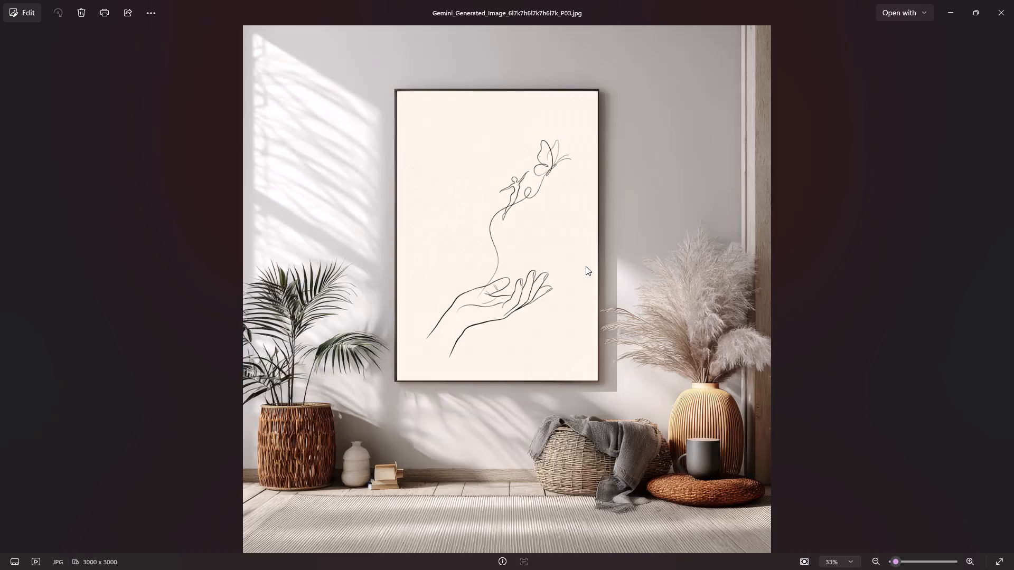
pyautogui.press('Right')
pyautogui.press('Right')
pyautogui.press('Right')
pyautogui.press('Right')
pyautogui.press('Right')
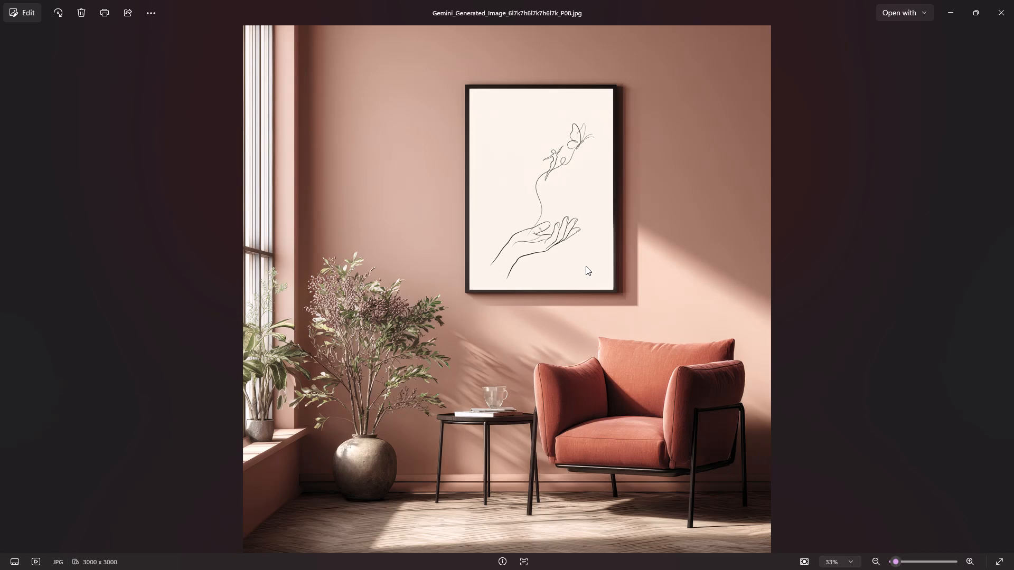
# Minimize the image viewer, the WallNexa_Mockups folder window and the browser to reach the desktop.
pyautogui.click(946, 8)
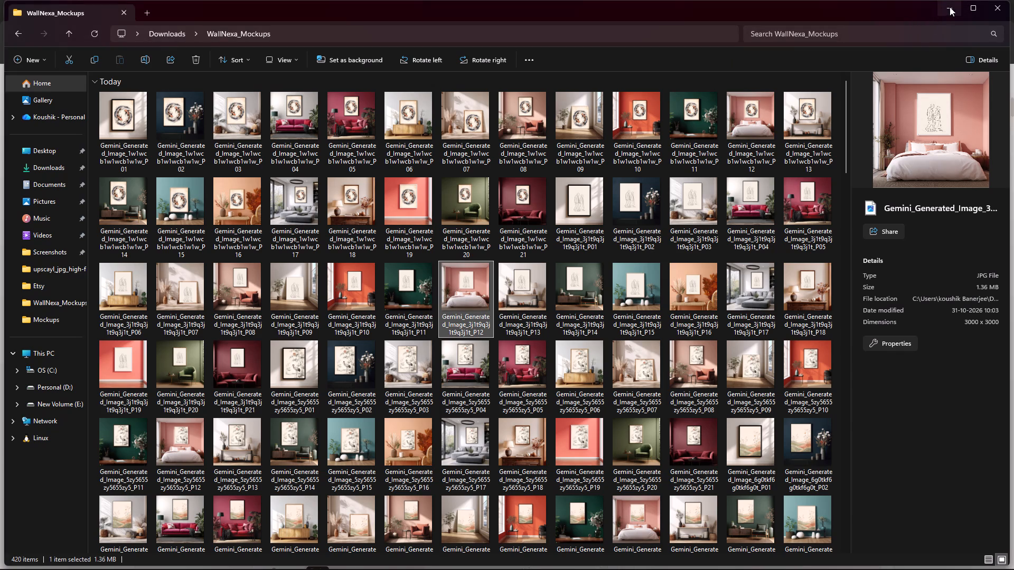
pyautogui.click(949, 6)
pyautogui.click(951, 3)
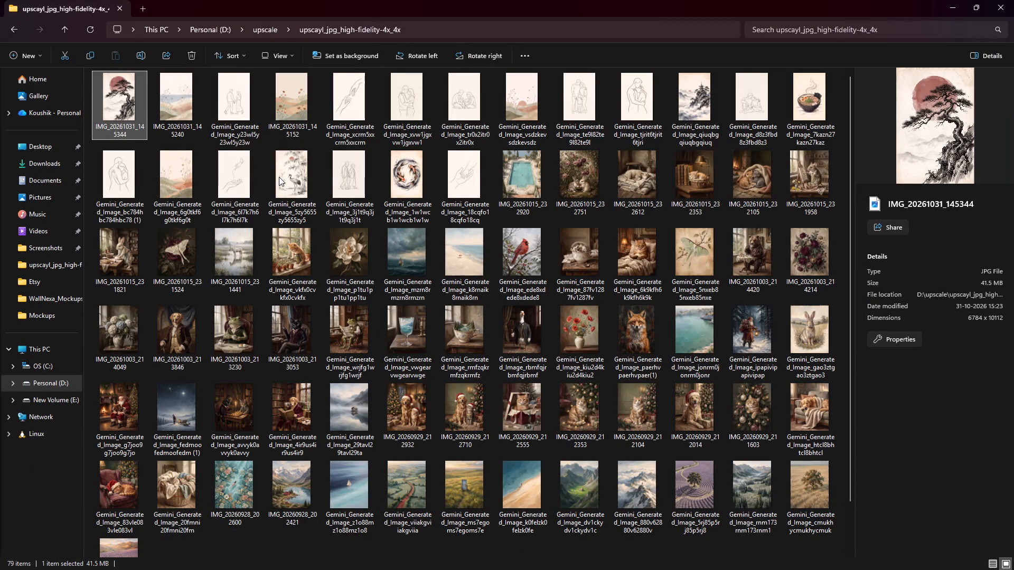
pyautogui.click(64, 23)
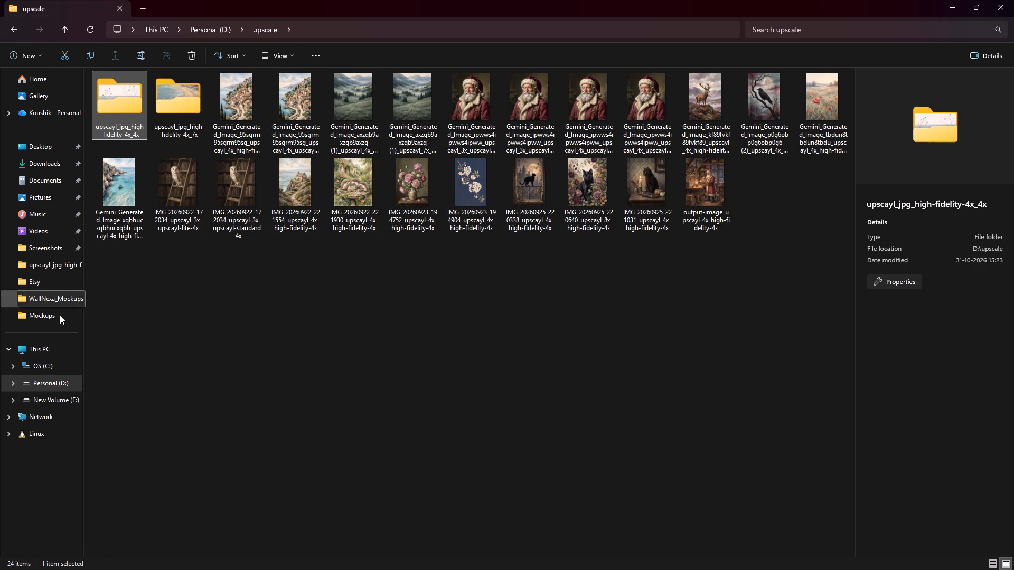
pyautogui.click(59, 382)
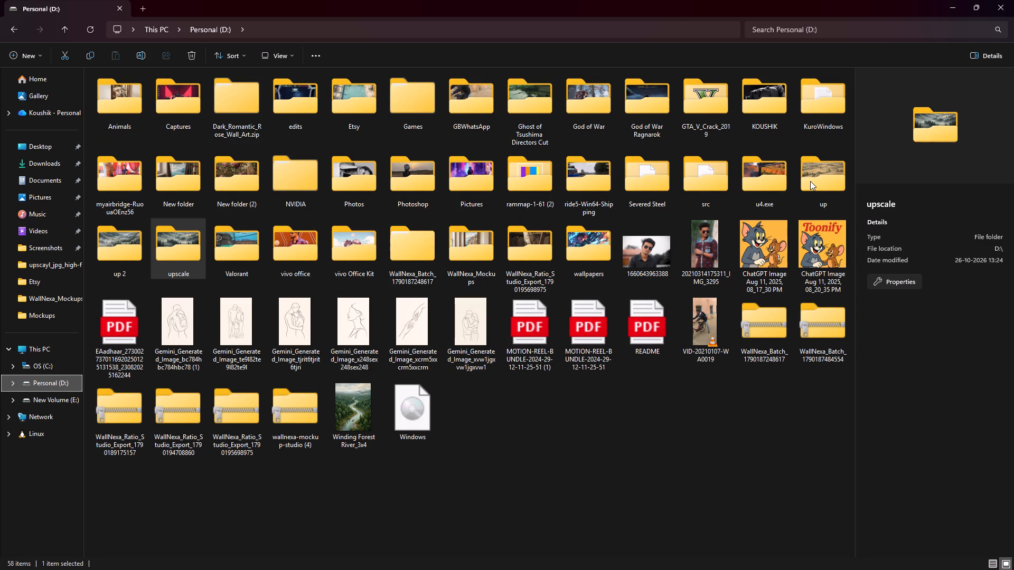
# Look into the vivo Office Kit folder and return to the Personal (D:) drive.
pyautogui.doubleClick(355, 253)
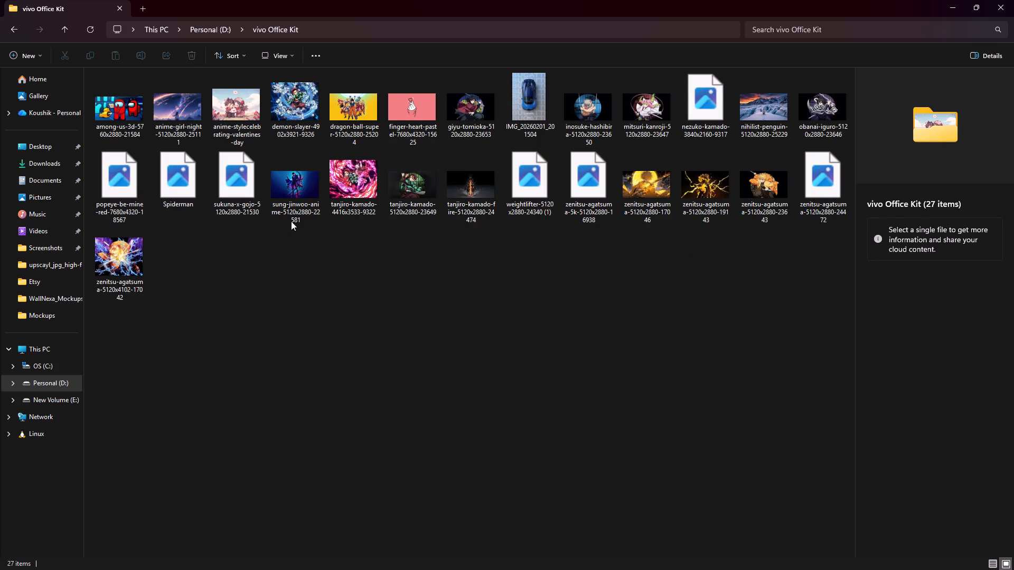
pyautogui.click(69, 28)
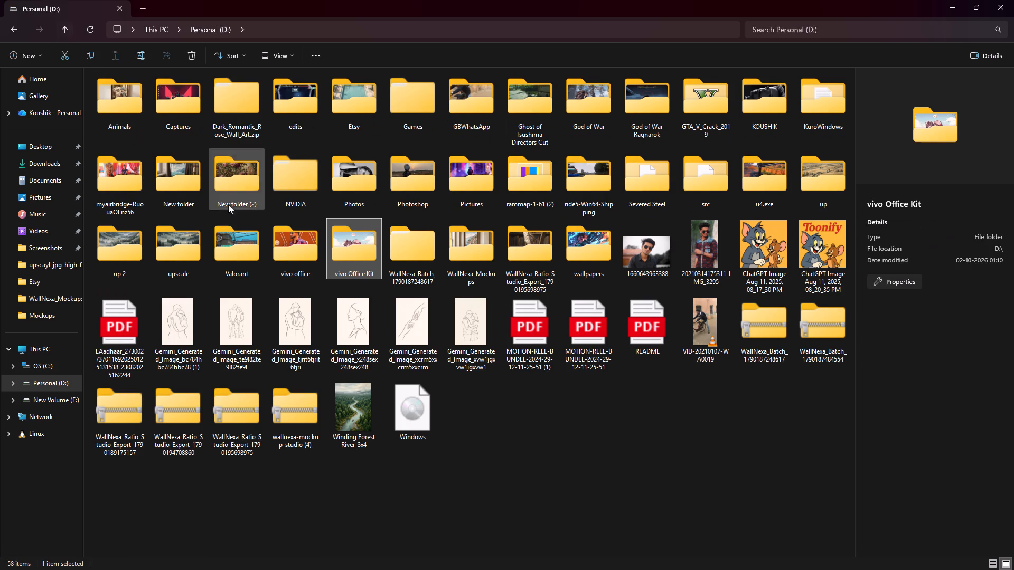
# Open New folder (2), view the pale moth artwork IMG_20261015_231524 in the image viewer, and close the viewer.
pyautogui.doubleClick(228, 178)
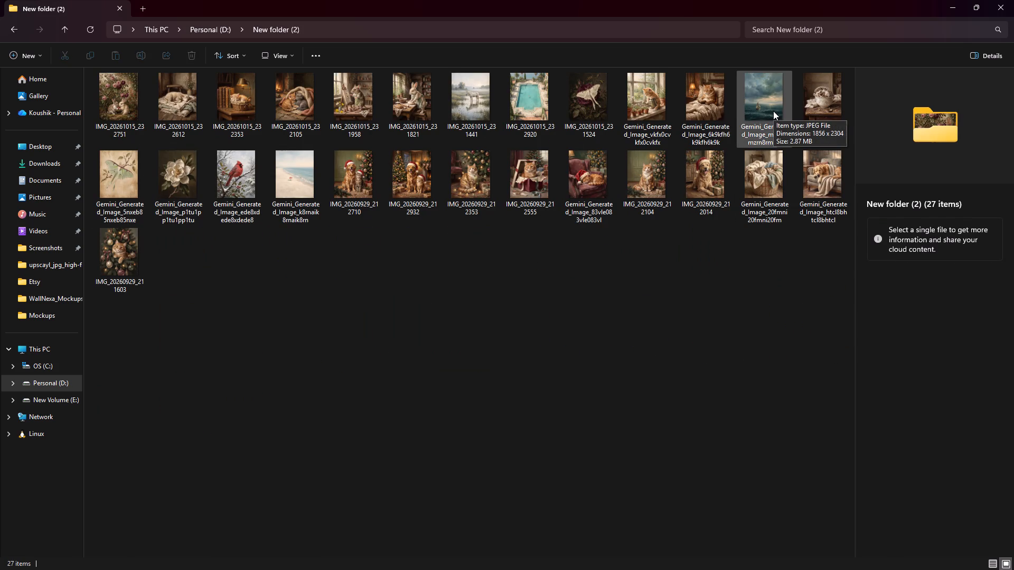
pyautogui.doubleClick(581, 102)
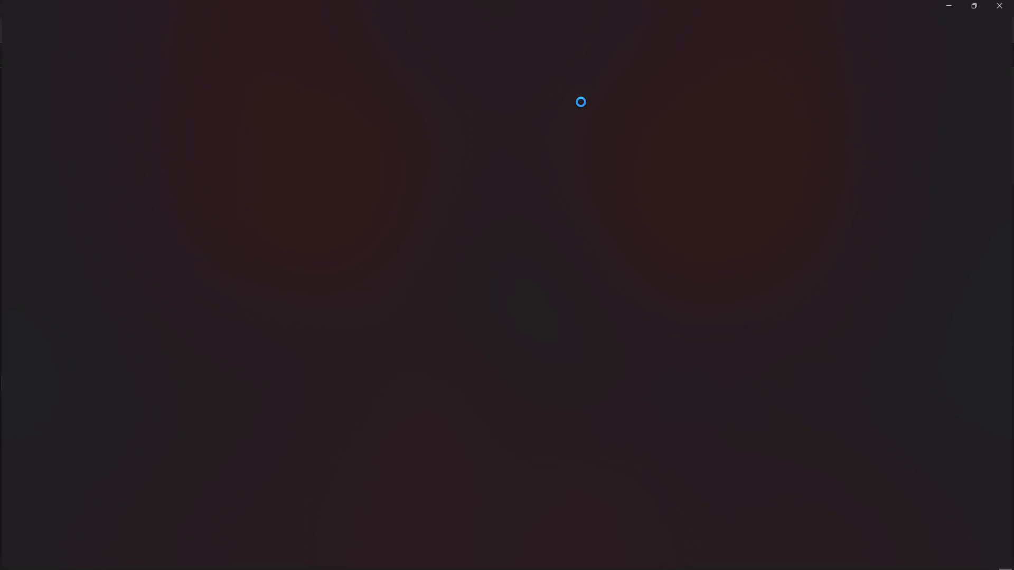
pyautogui.click(1013, 7)
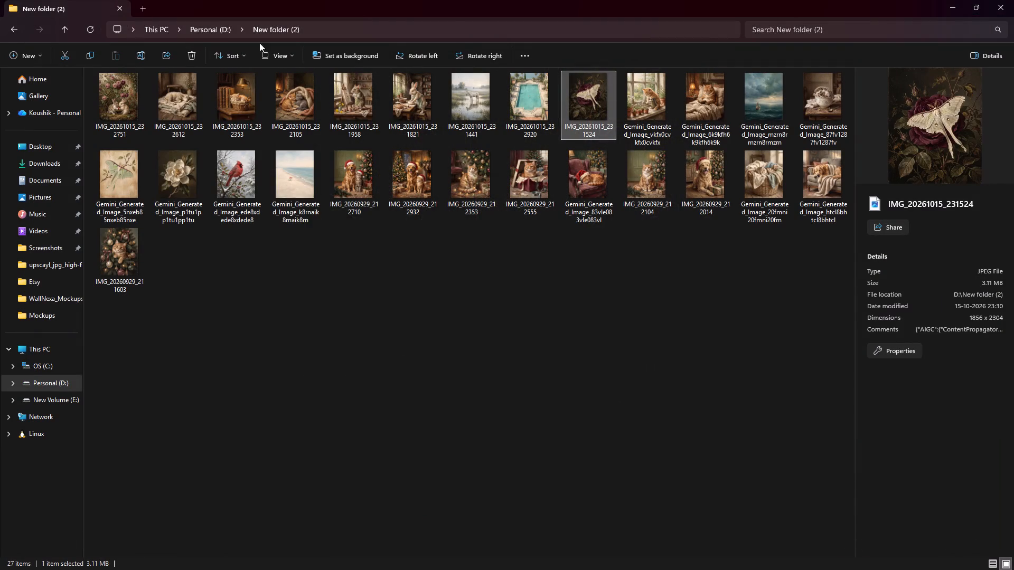
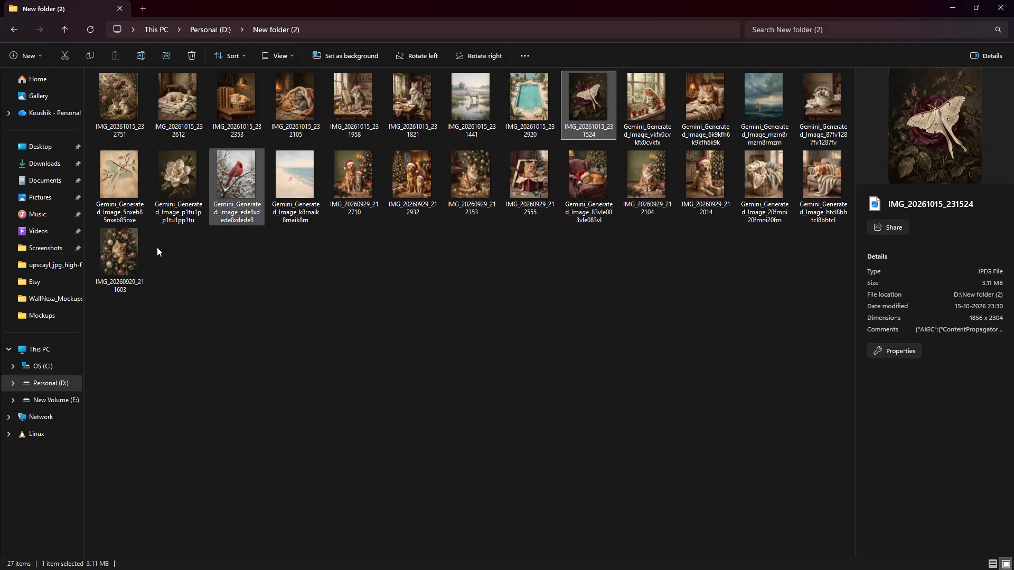
# Look into New folder on the Personal (D:) drive and return to the drive's top level.
pyautogui.click(62, 27)
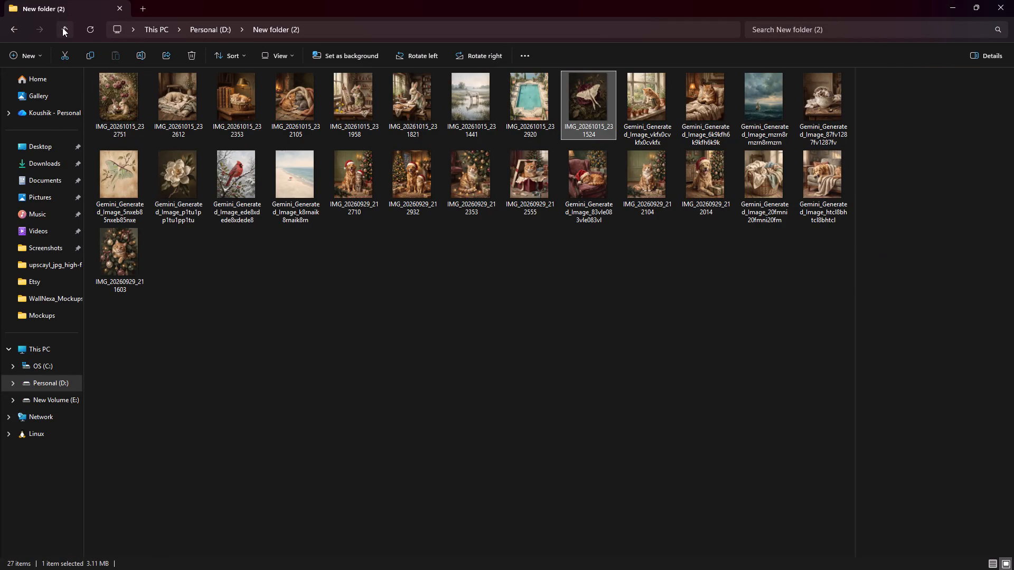
pyautogui.doubleClick(176, 184)
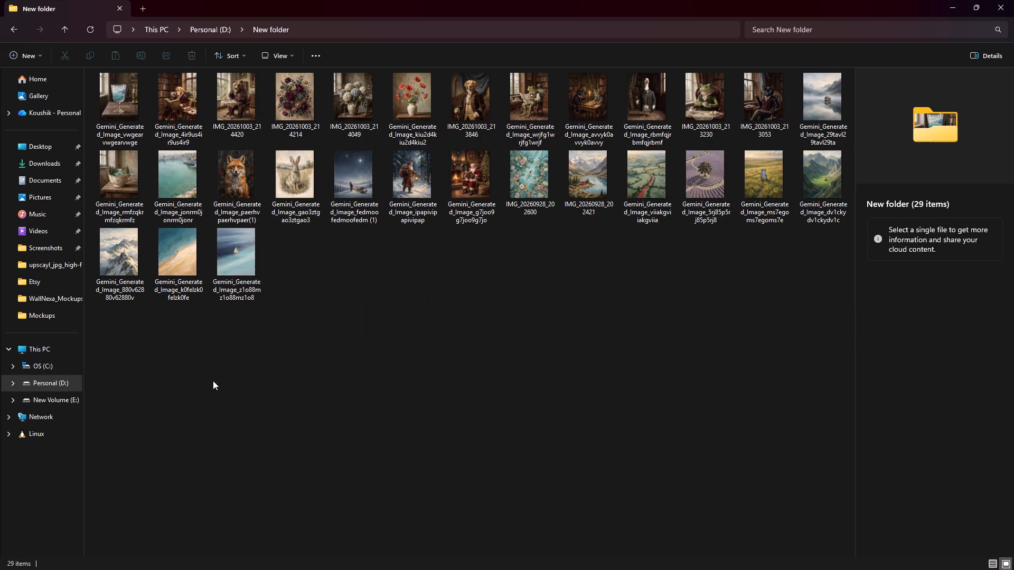
pyautogui.click(58, 30)
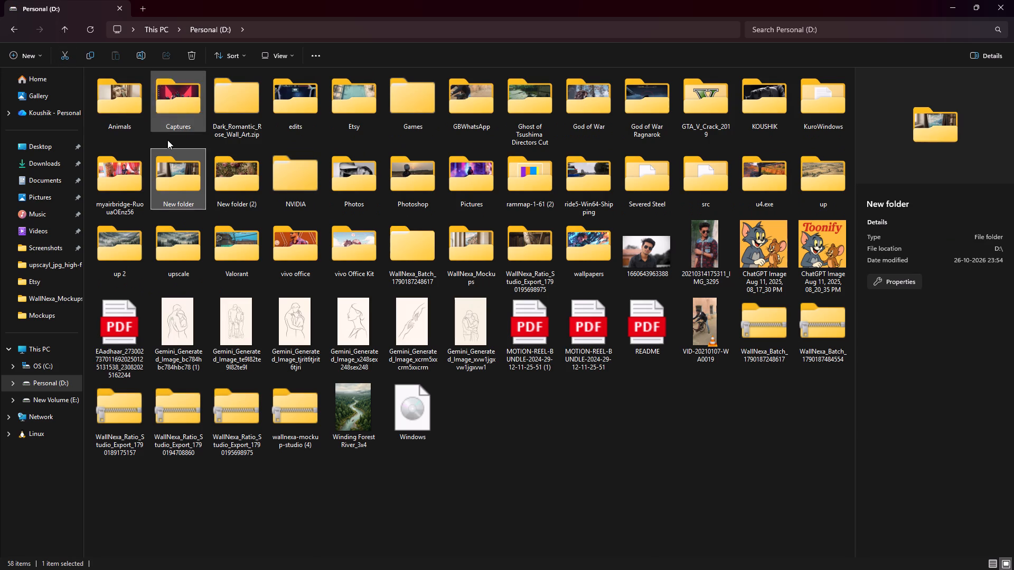
# Move all 27 images from New folder (2) into New folder on the Personal (D:) drive.
pyautogui.doubleClick(235, 174)
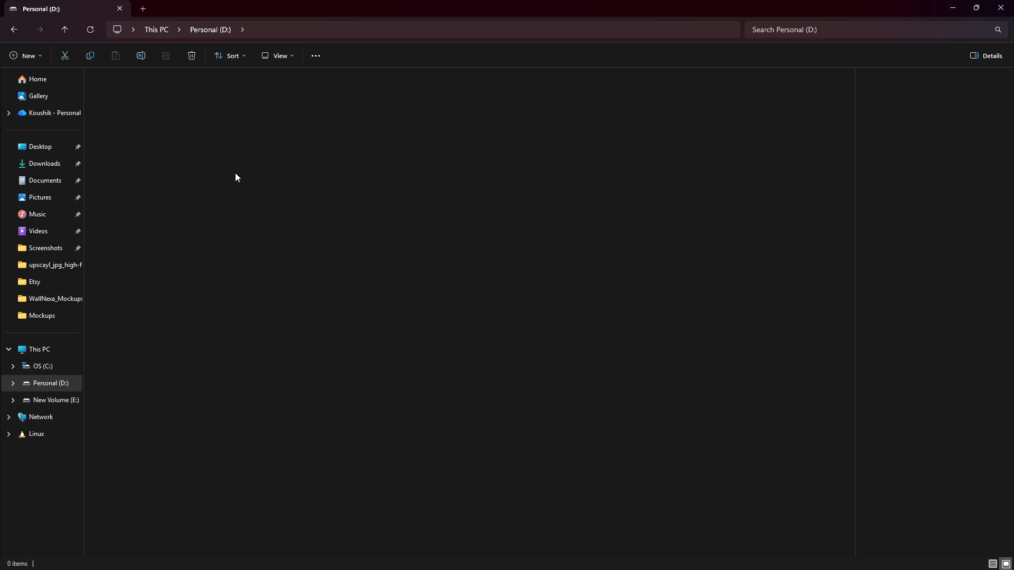
pyautogui.moveTo(140, 340); pyautogui.dragTo(196, 87)
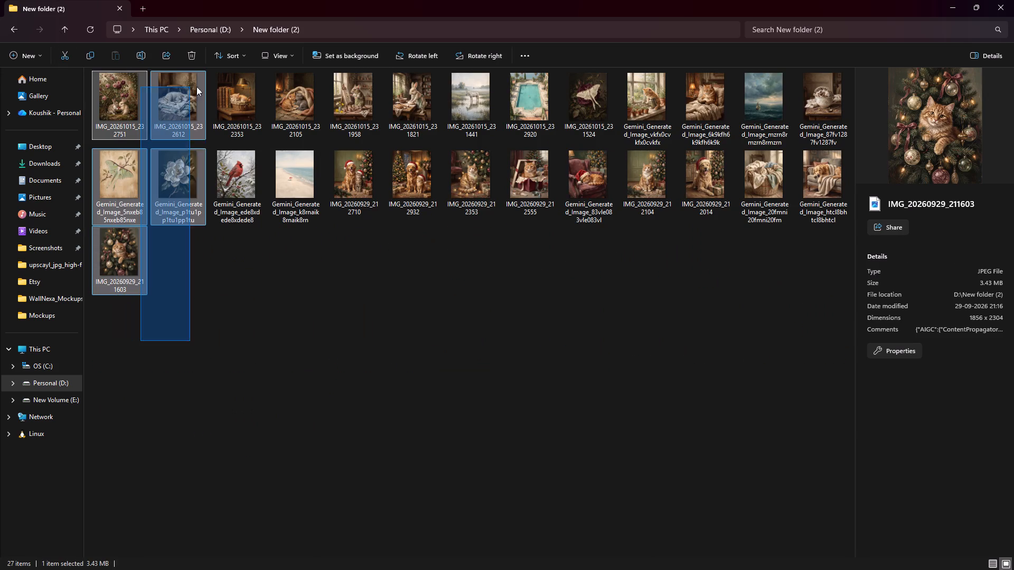
pyautogui.moveTo(196, 87); pyautogui.dragTo(809, 114)
pyautogui.rightClick(809, 185)
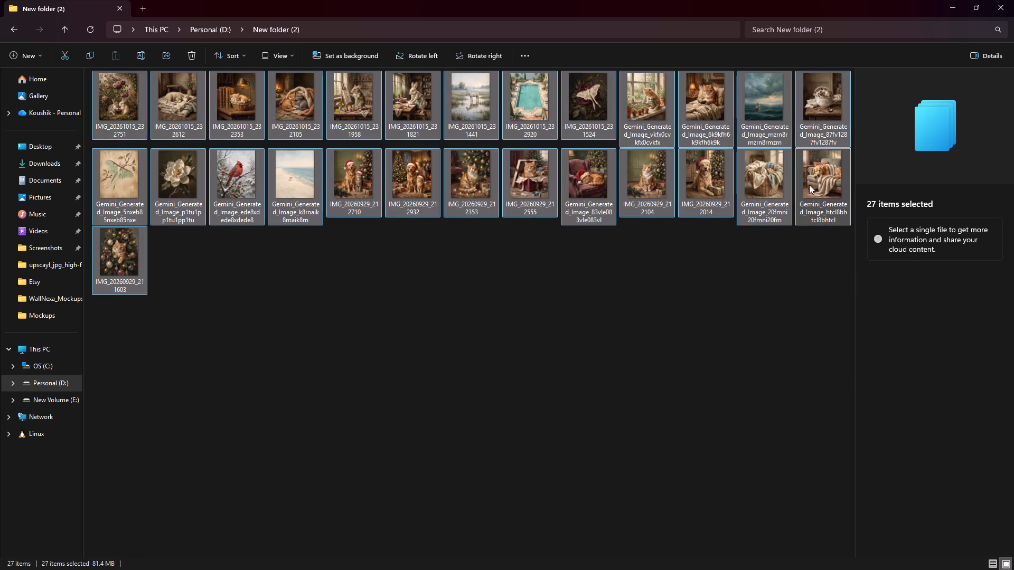
pyautogui.click(822, 192)
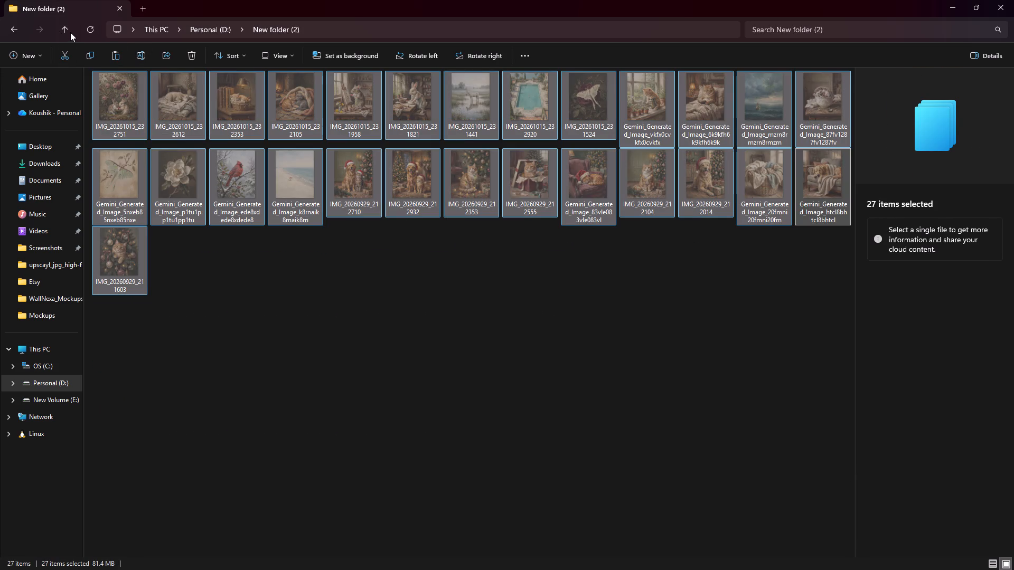
pyautogui.click(67, 32)
pyautogui.doubleClick(180, 185)
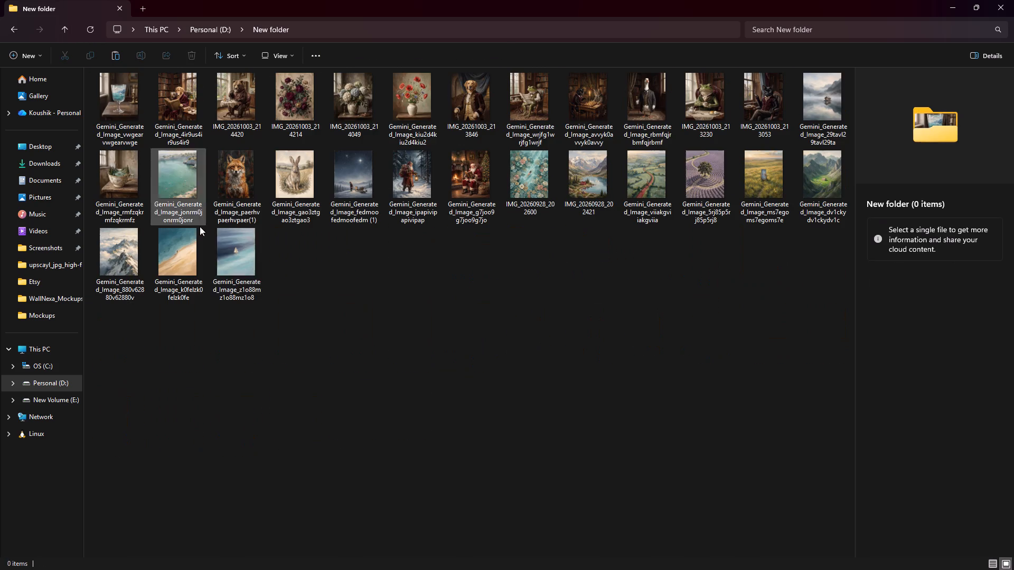
pyautogui.rightClick(355, 347)
pyautogui.click(368, 355)
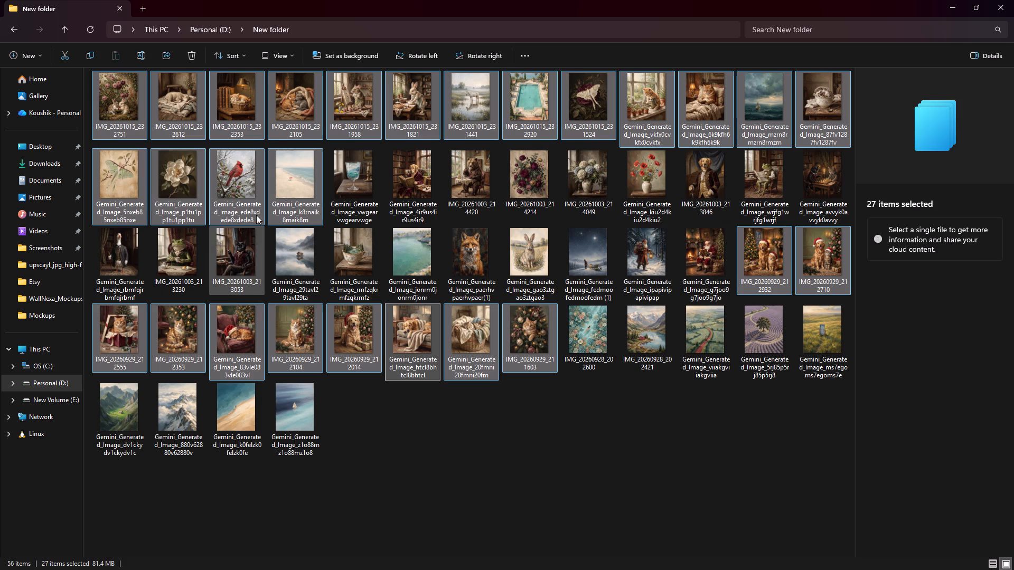
pyautogui.click(65, 26)
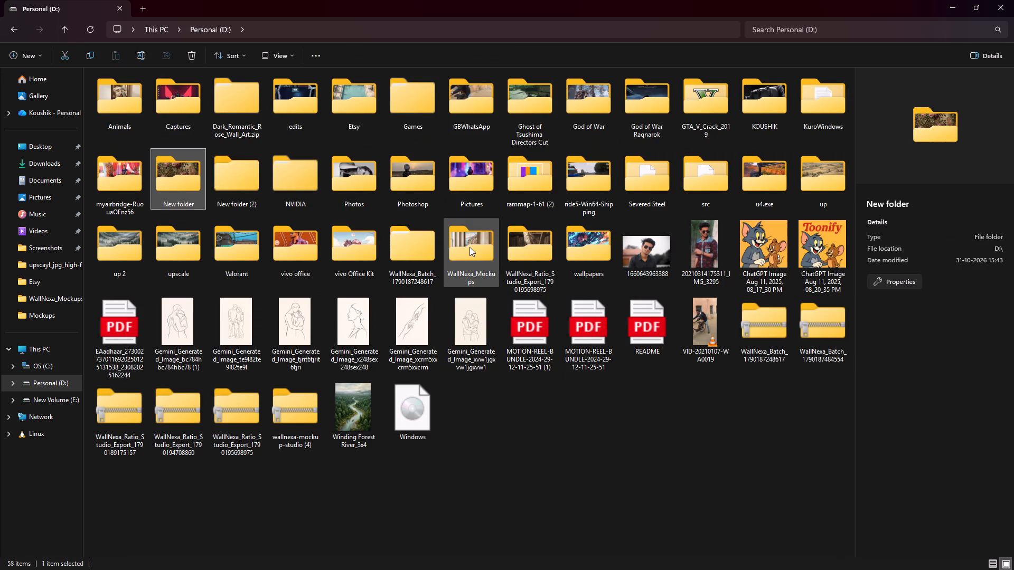
pyautogui.doubleClick(482, 256)
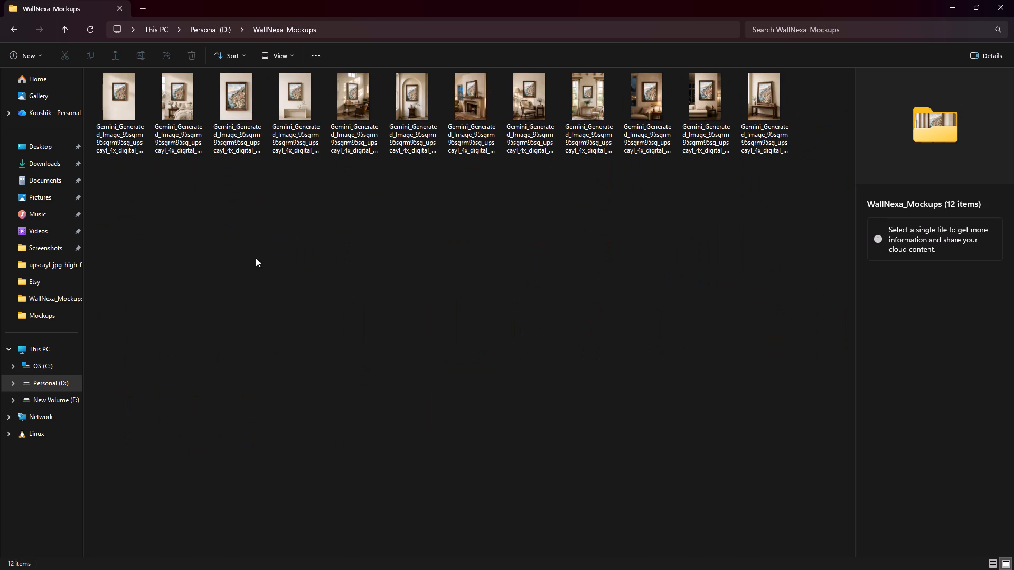
pyautogui.click(67, 28)
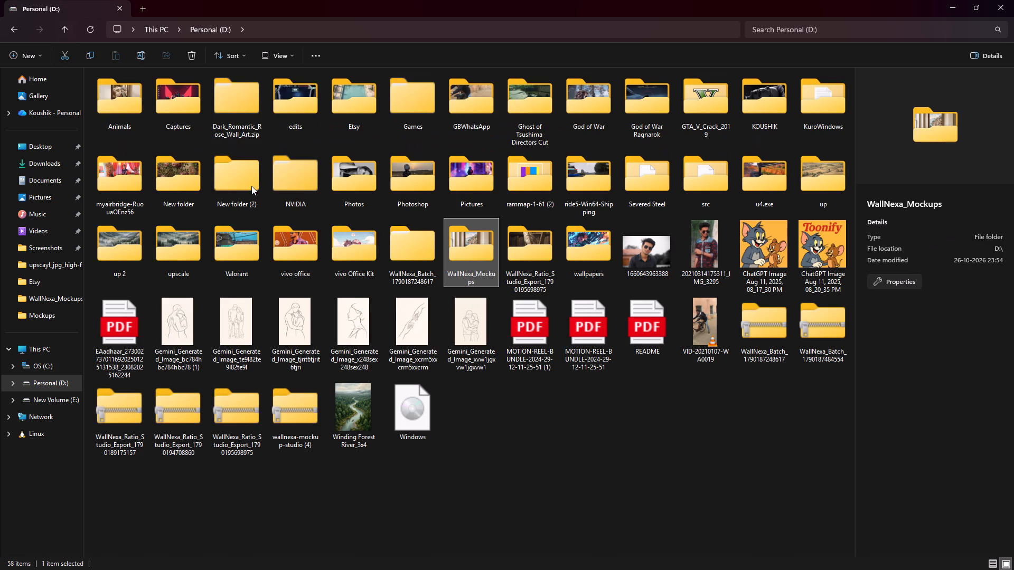
pyautogui.doubleClick(532, 249)
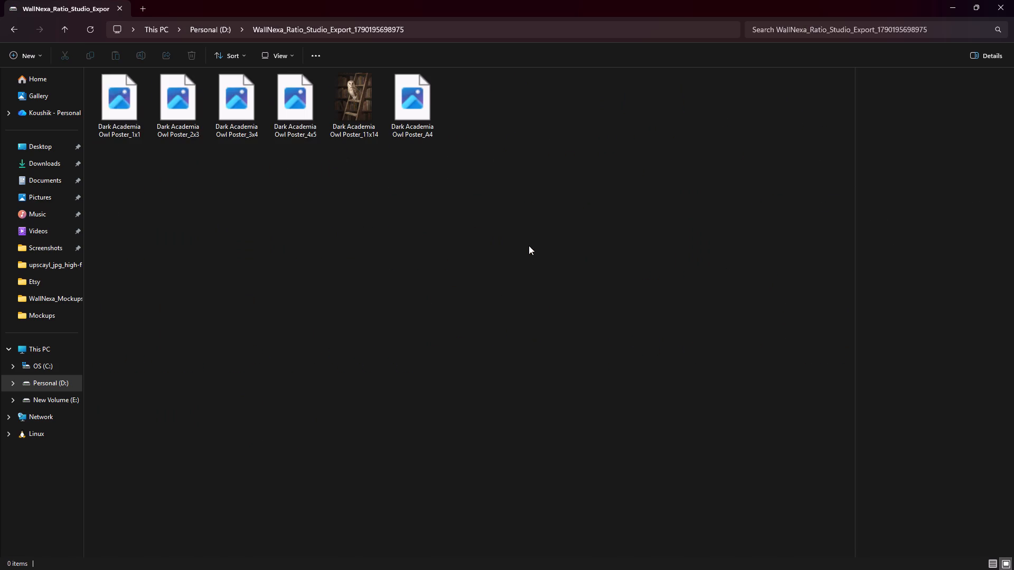
pyautogui.click(67, 29)
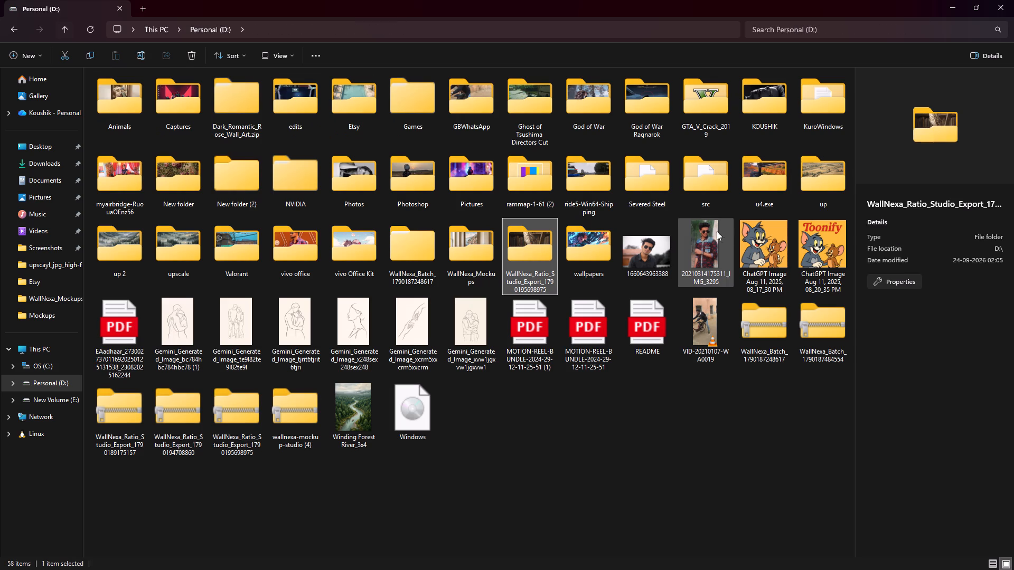
pyautogui.doubleClick(829, 183)
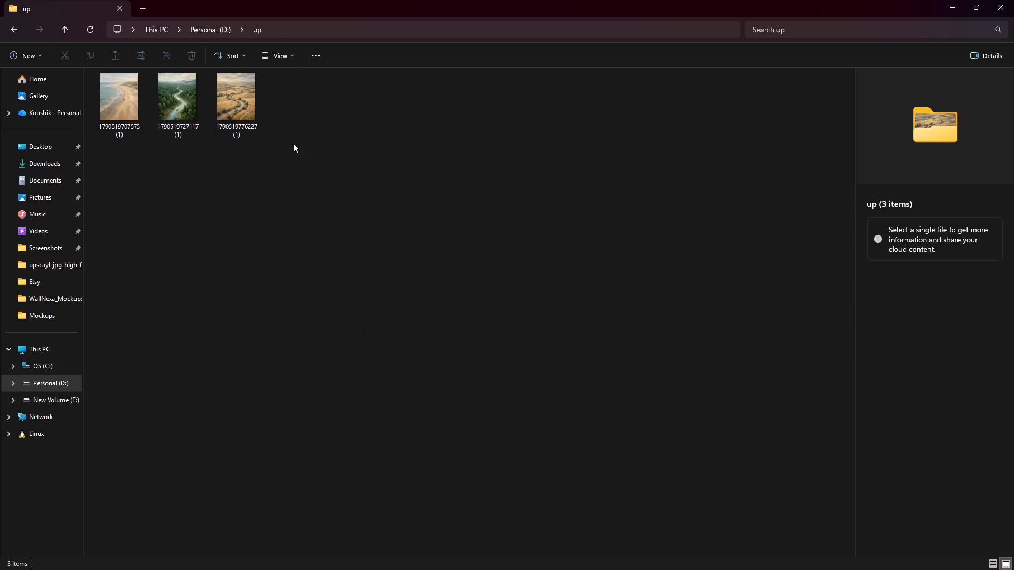
pyautogui.click(68, 28)
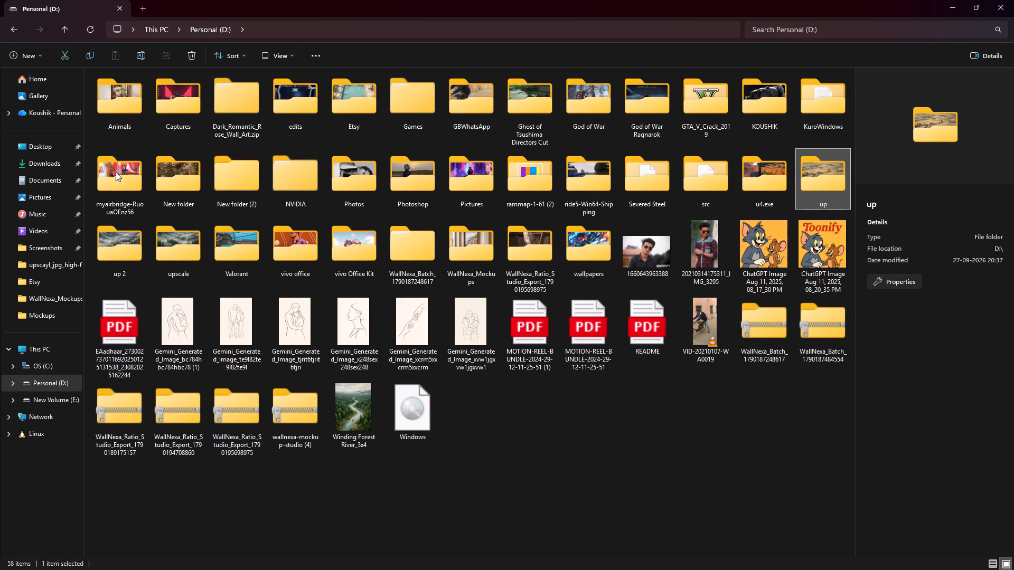
# Open New folder and view its artworks in the image viewer, from IMG_20261015_232751 through IMG_20261015_232105.
pyautogui.doubleClick(170, 174)
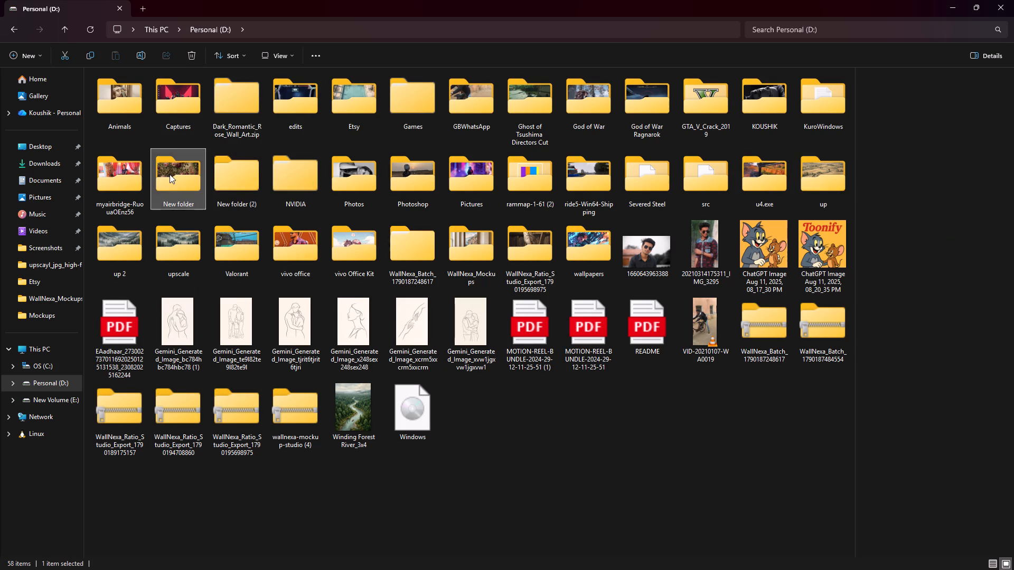
pyautogui.moveTo(108, 487); pyautogui.dragTo(108, 271)
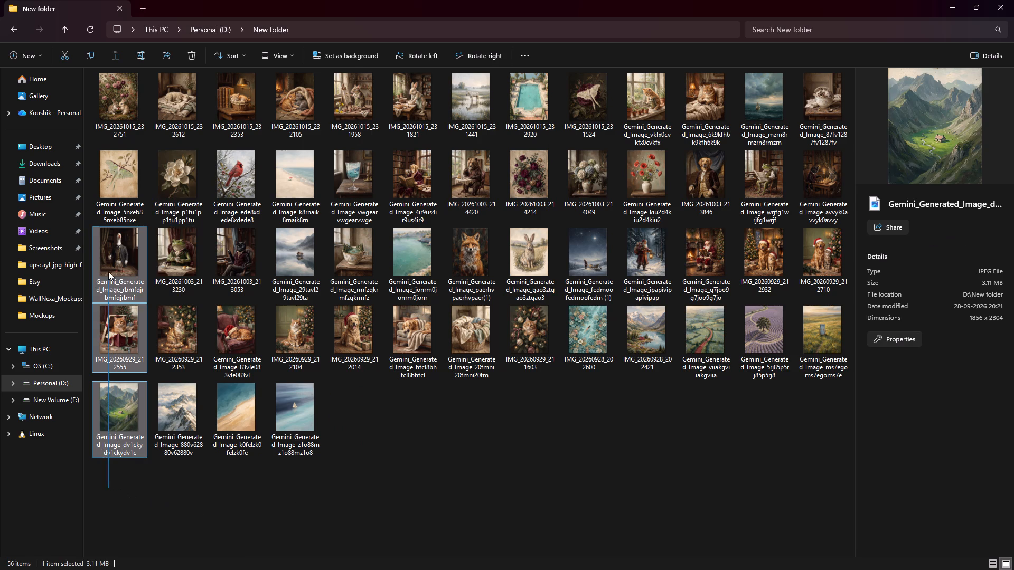
pyautogui.moveTo(108, 271); pyautogui.dragTo(109, 271)
pyautogui.click(552, 539)
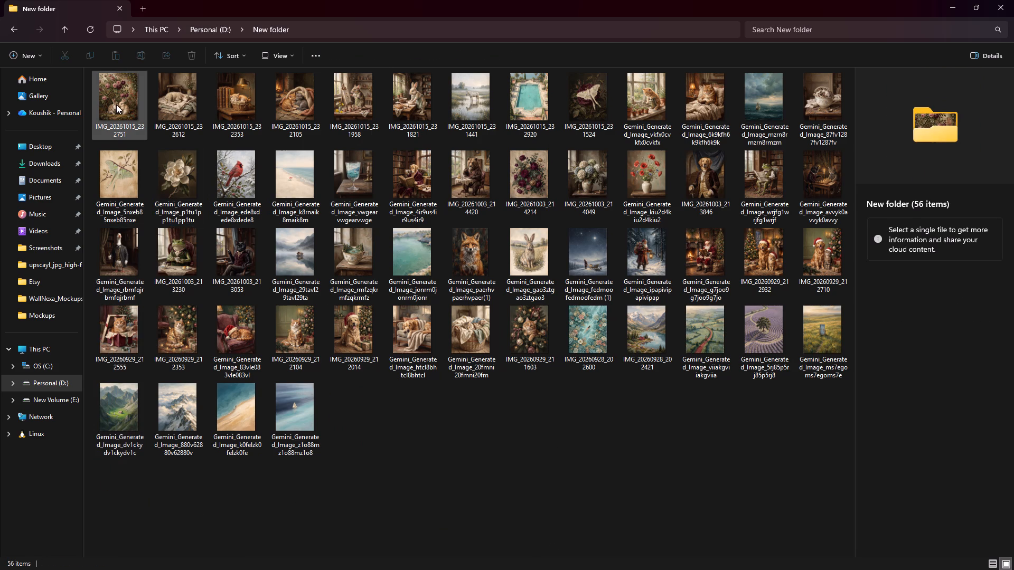
pyautogui.doubleClick(116, 104)
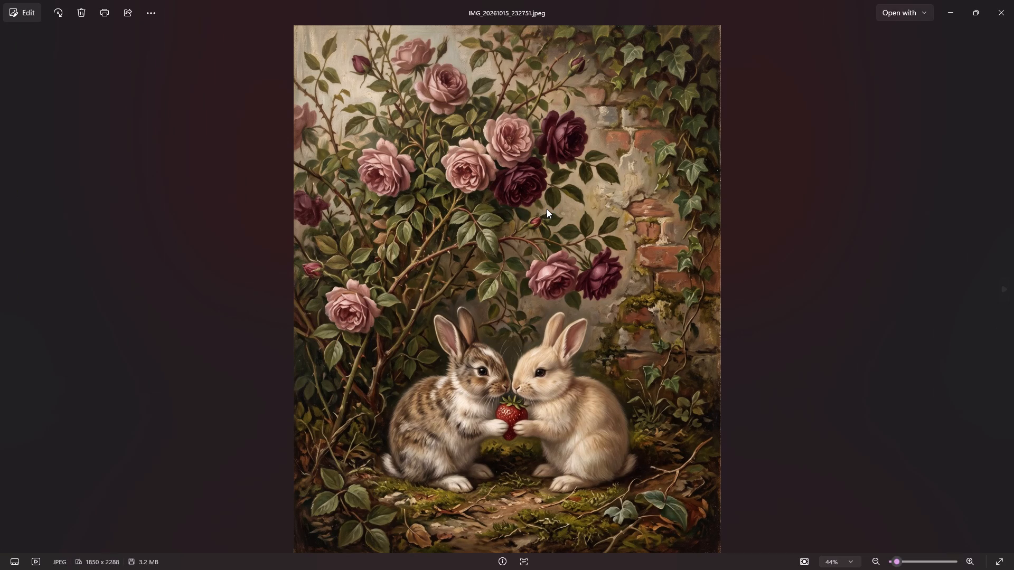
pyautogui.press('Right')
pyautogui.press('Right')
pyautogui.press('Right')
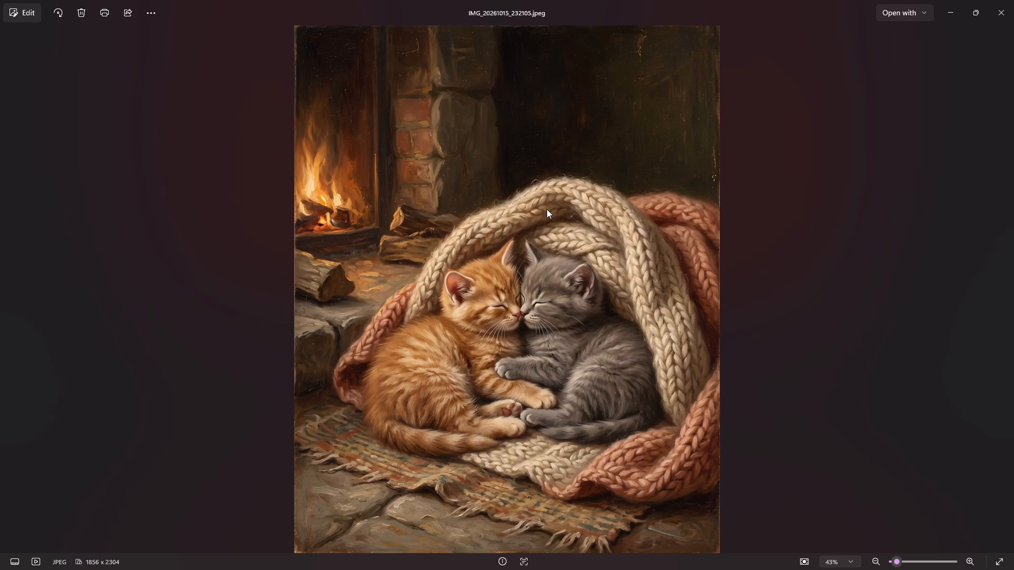
# Go back and forth over the next few artworks and delete IMG_20261015_231821, the rabbit kneading dough.
pyautogui.press('Right')
pyautogui.press('Right')
pyautogui.press('Left')
pyautogui.press('Left')
pyautogui.press('Right')
pyautogui.press('Right')
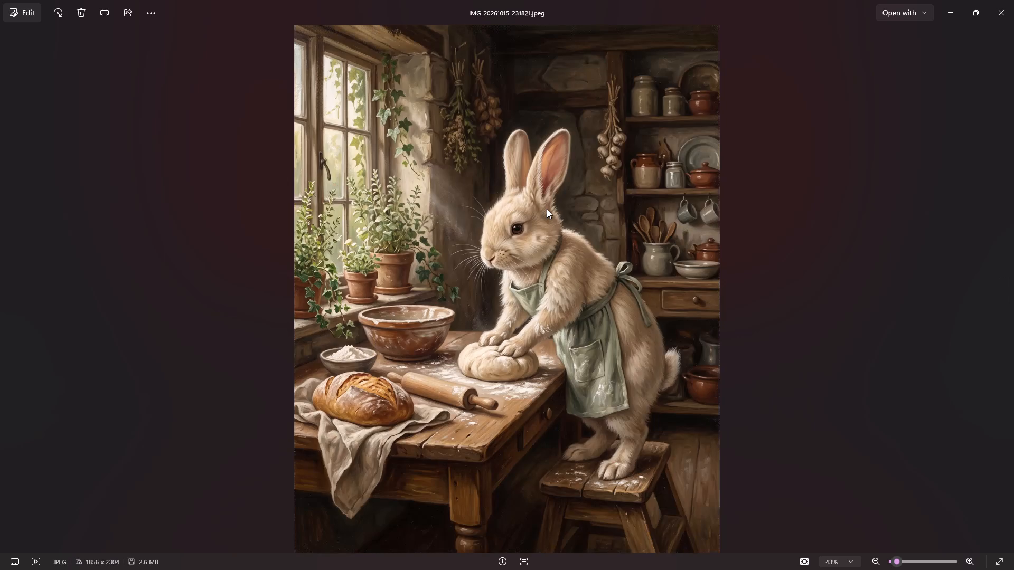
pyautogui.press('Delete')
# Look through the following artworks in the image viewer, up to the golden retriever reading in a library armchair.
pyautogui.press('Right')
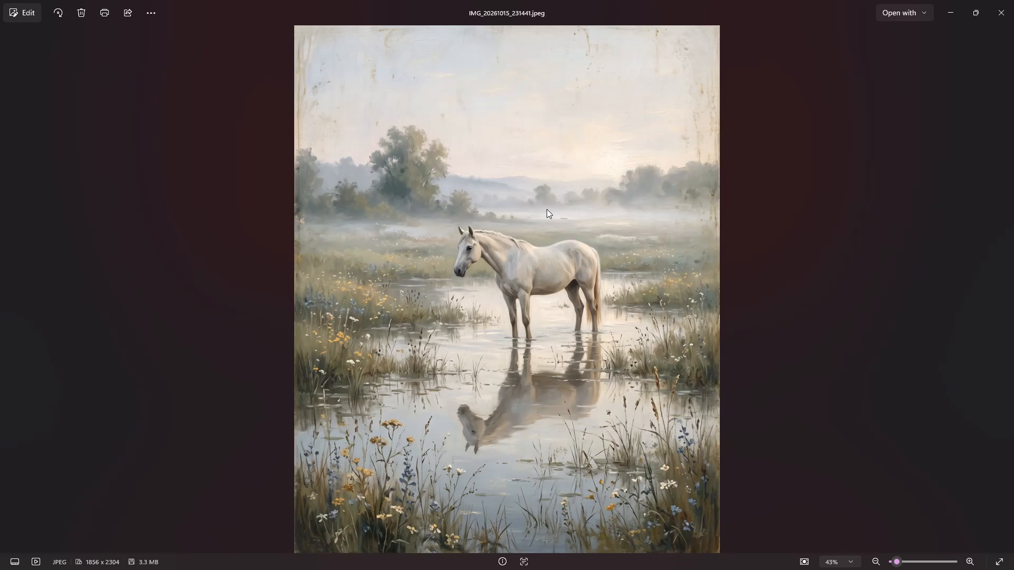
pyautogui.press('Right')
pyautogui.press('Right')
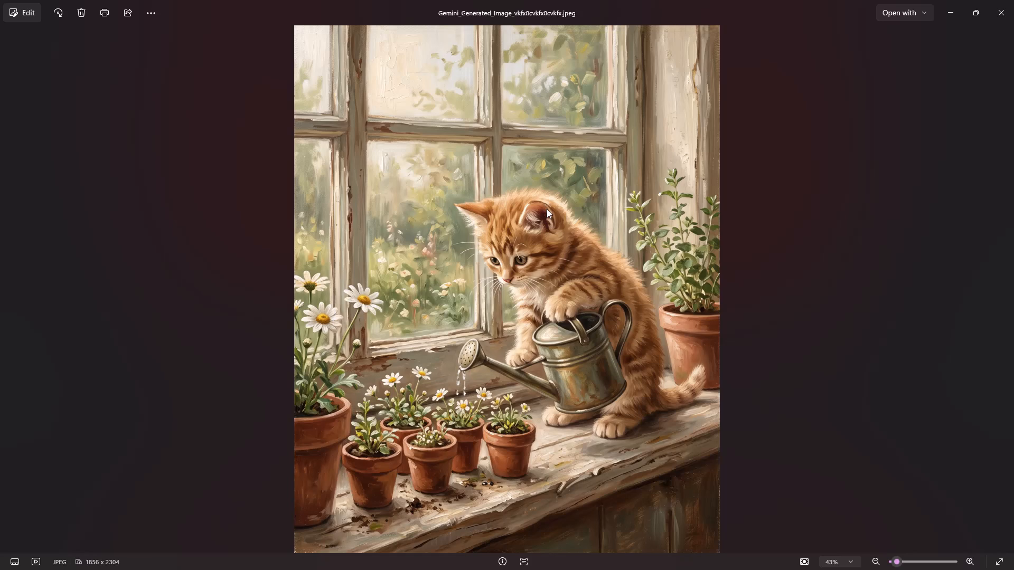
pyautogui.press('Right')
pyautogui.press('Right')
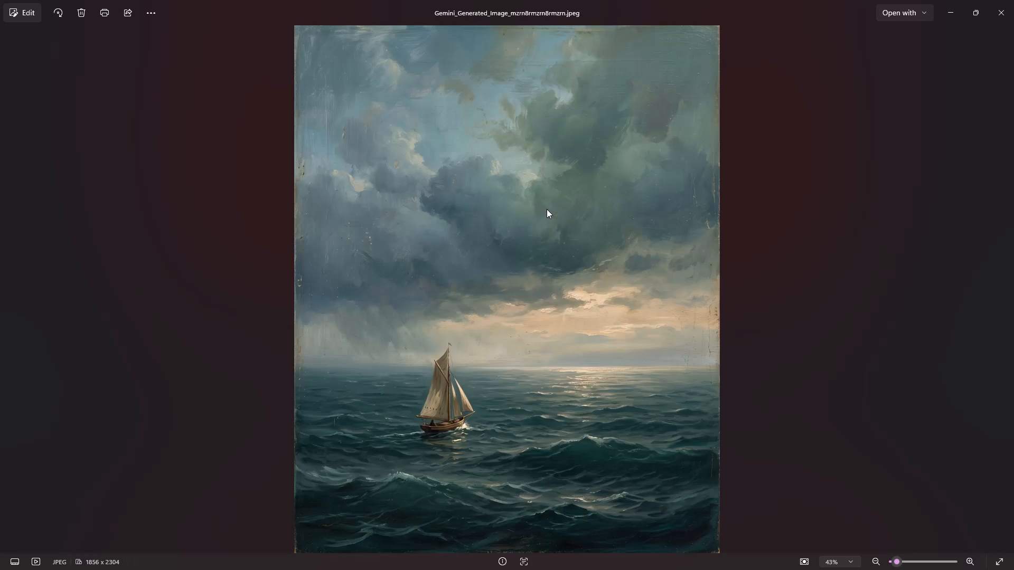
pyautogui.press('Right')
pyautogui.press('Right')
pyautogui.press('Right')
pyautogui.press('Right')
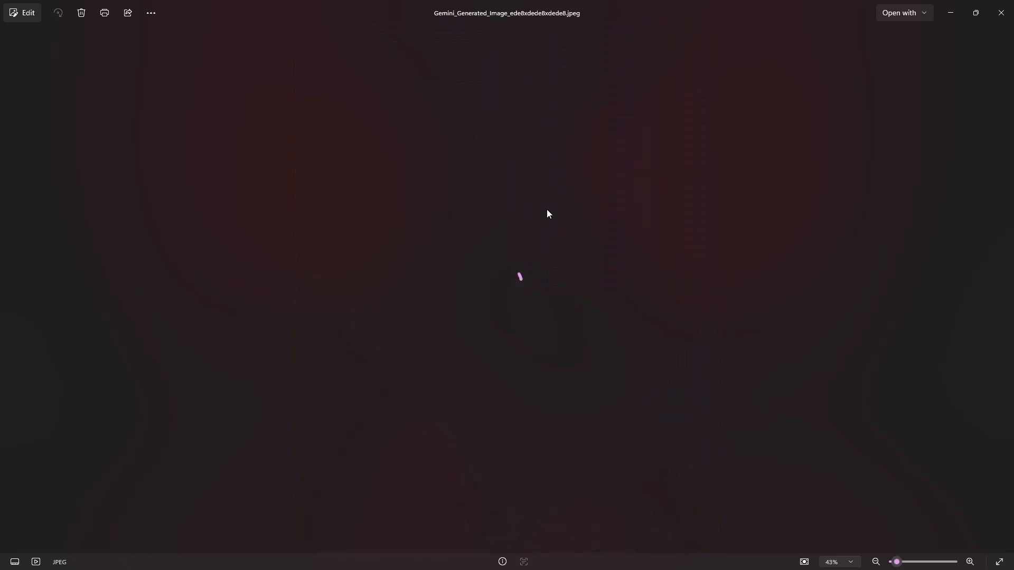
pyautogui.press('Right')
pyautogui.press('Right')
pyautogui.press('Right')
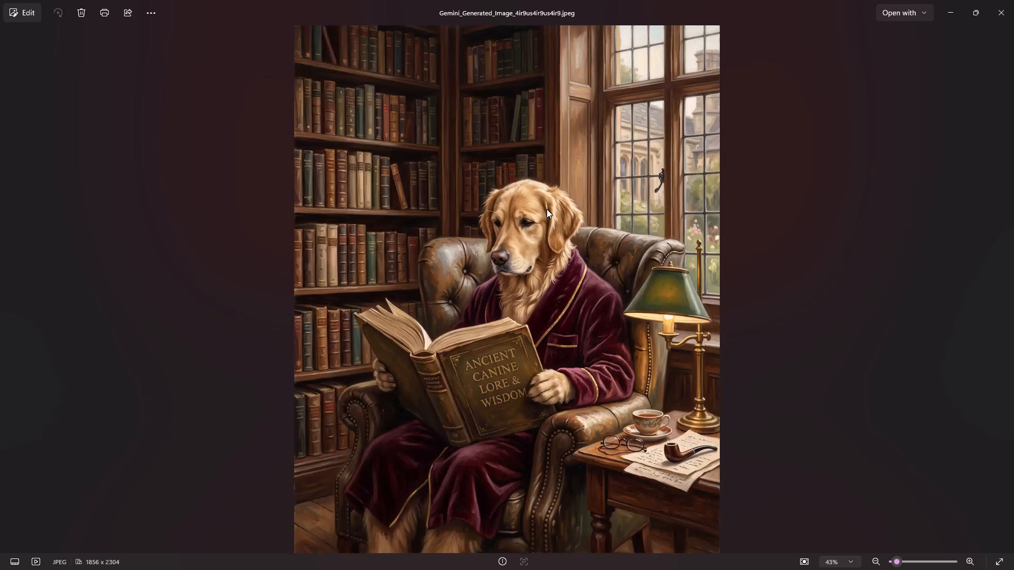
# Look through the artworks from the library golden retriever to the floating cabin on the misty lake, going back once to recheck the frog.
pyautogui.press('Right')
pyautogui.press('Right')
pyautogui.press('Right')
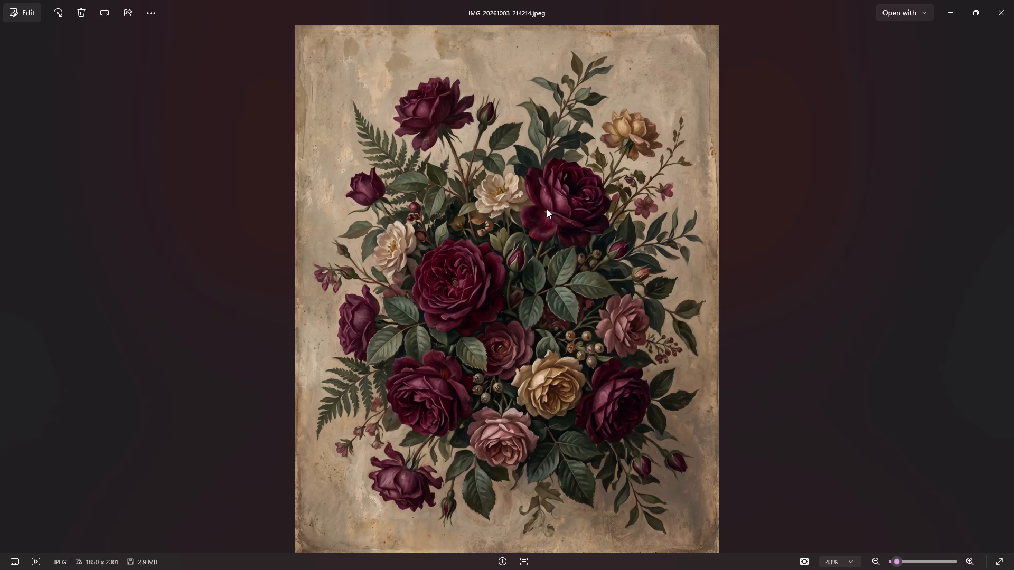
pyautogui.press('Right')
pyautogui.press('Right')
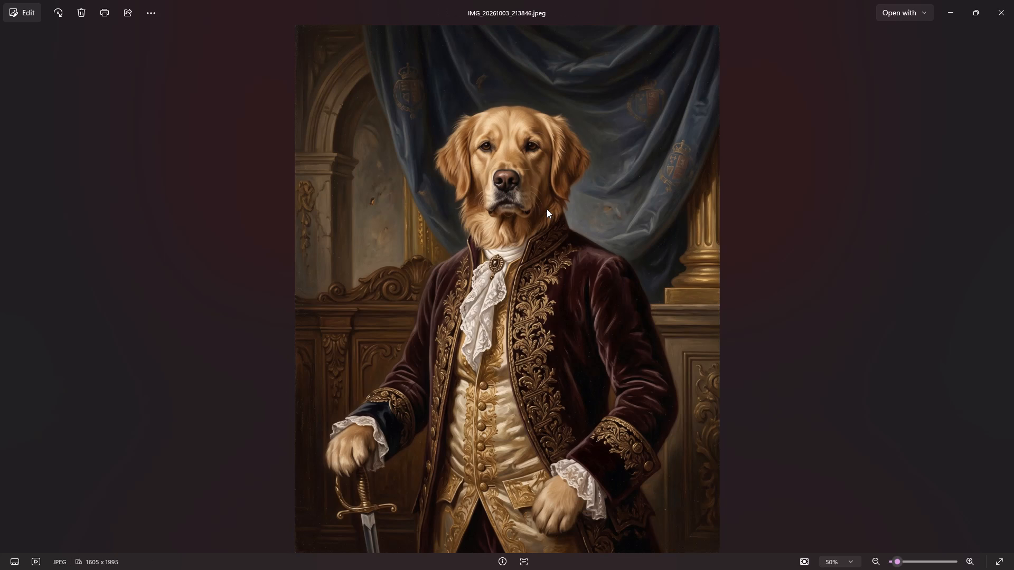
pyautogui.press('Right')
pyautogui.press('Left')
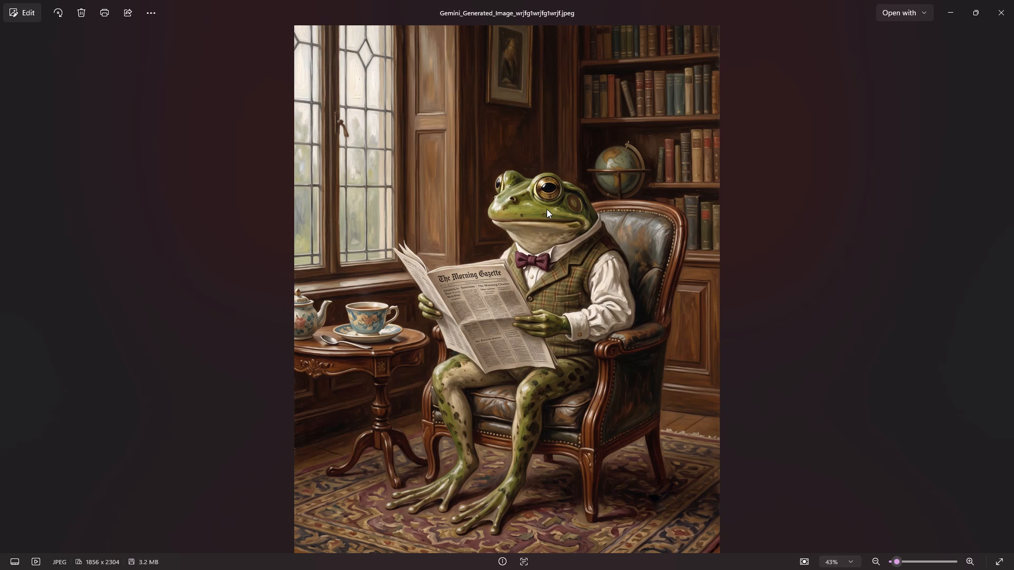
pyautogui.press('Right')
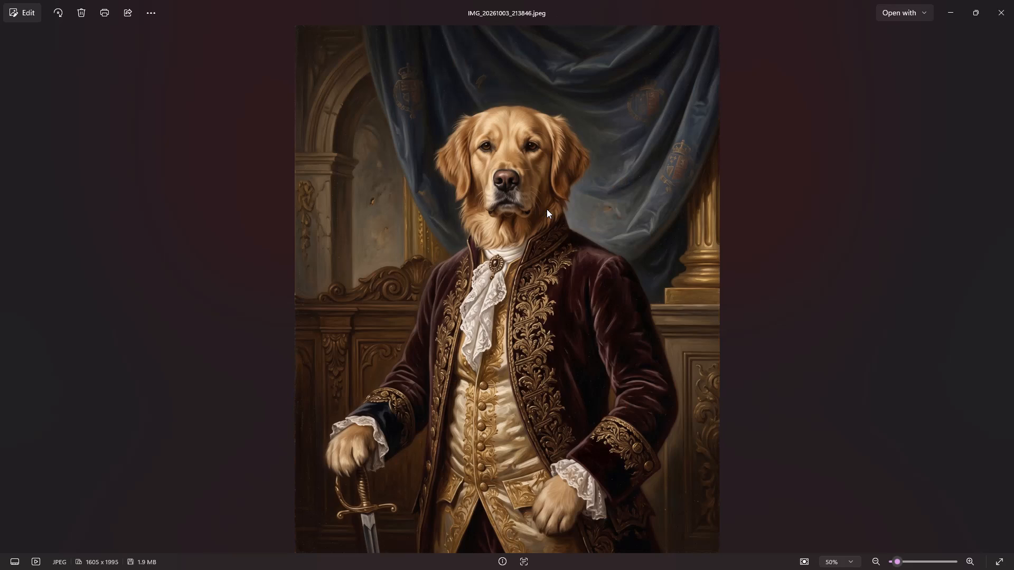
pyautogui.press('Right')
pyautogui.press('Right')
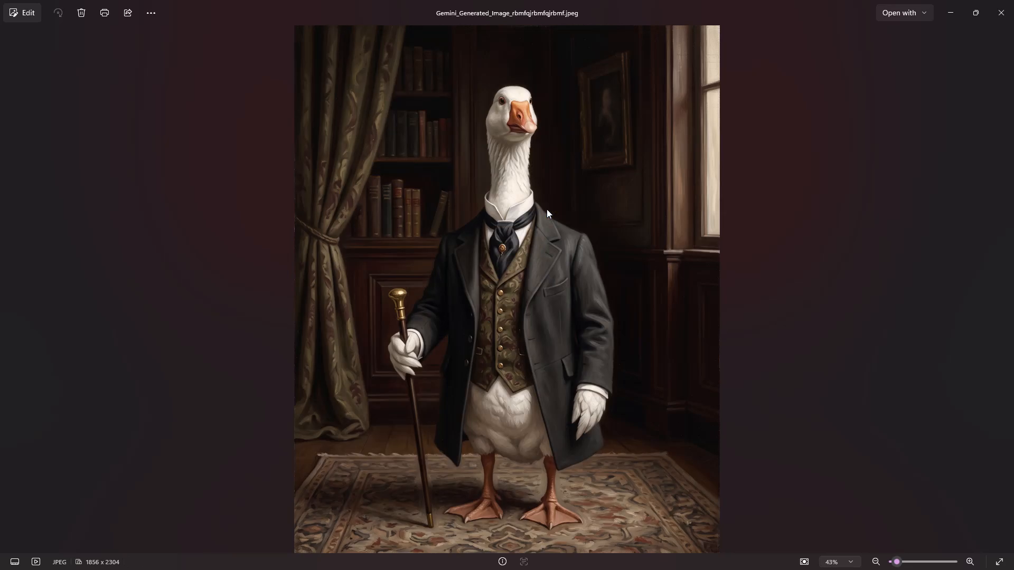
pyautogui.press('Right')
pyautogui.press('Right')
pyautogui.press('Right')
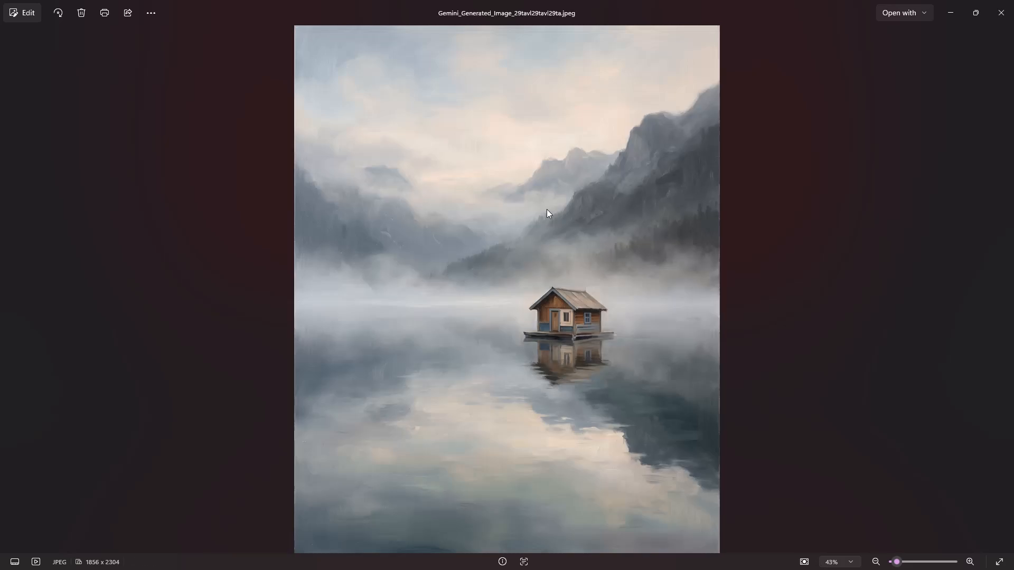
# Continue past the floating cabin artwork and delete the artwork immediately before the fox portrait.
pyautogui.press('Right')
pyautogui.press('Right')
pyautogui.press('Right')
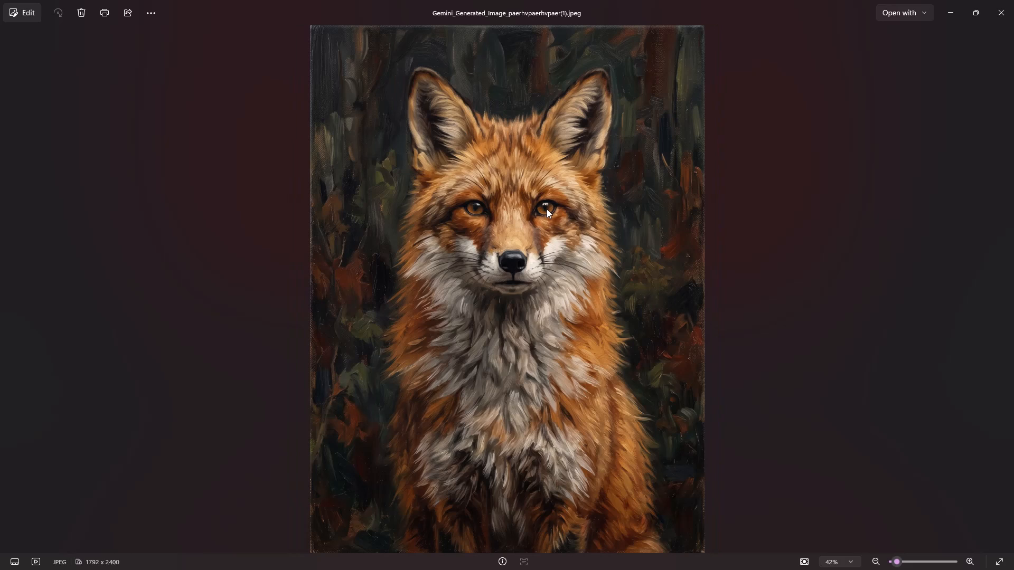
pyautogui.press('Left')
pyautogui.press('Delete')
# Go back and forth over the artworks between the fox portrait and Santa carrying a lantern in the snow.
pyautogui.press('Right')
pyautogui.press('Right')
pyautogui.press('Left')
pyautogui.press('Right')
pyautogui.press('Right')
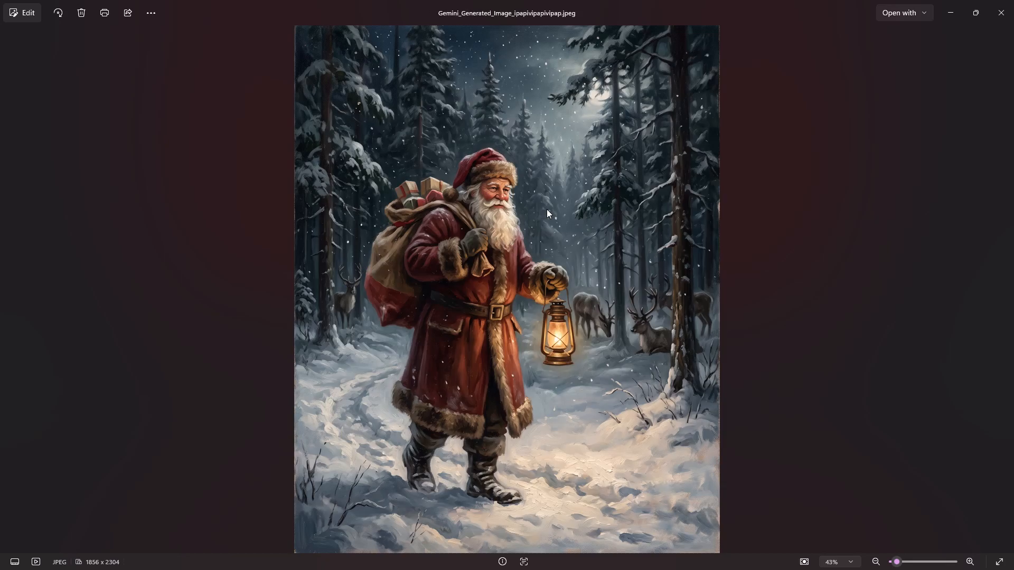
pyautogui.press('Left')
pyautogui.press('Left')
pyautogui.press('Right')
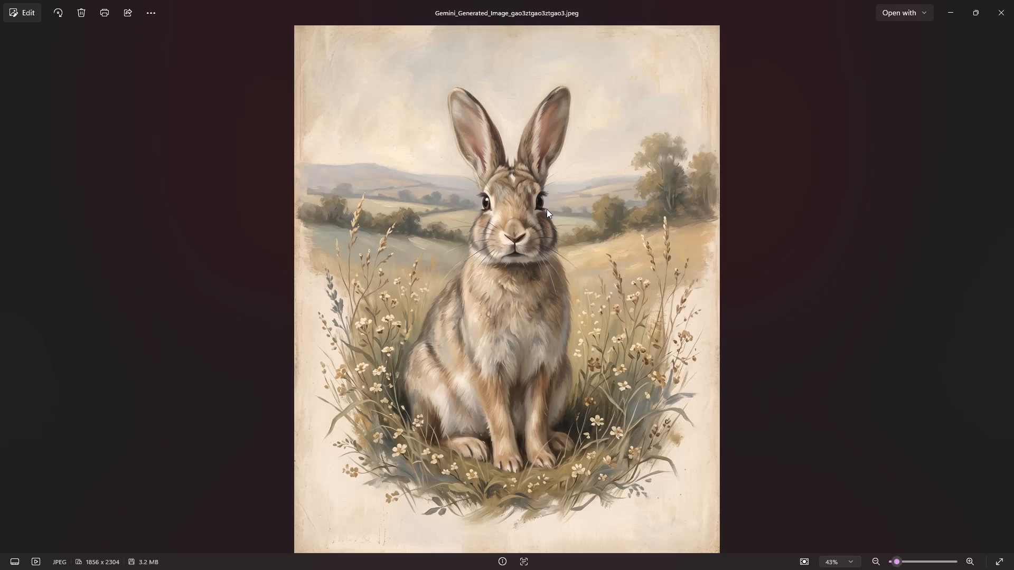
# Compare the Christmas pet artworks and delete IMG_20260929_212932, the golden retriever and ginger cat in Santa hats by the fireplace.
pyautogui.press('Right')
pyautogui.press('Right')
pyautogui.press('Right')
pyautogui.press('Right')
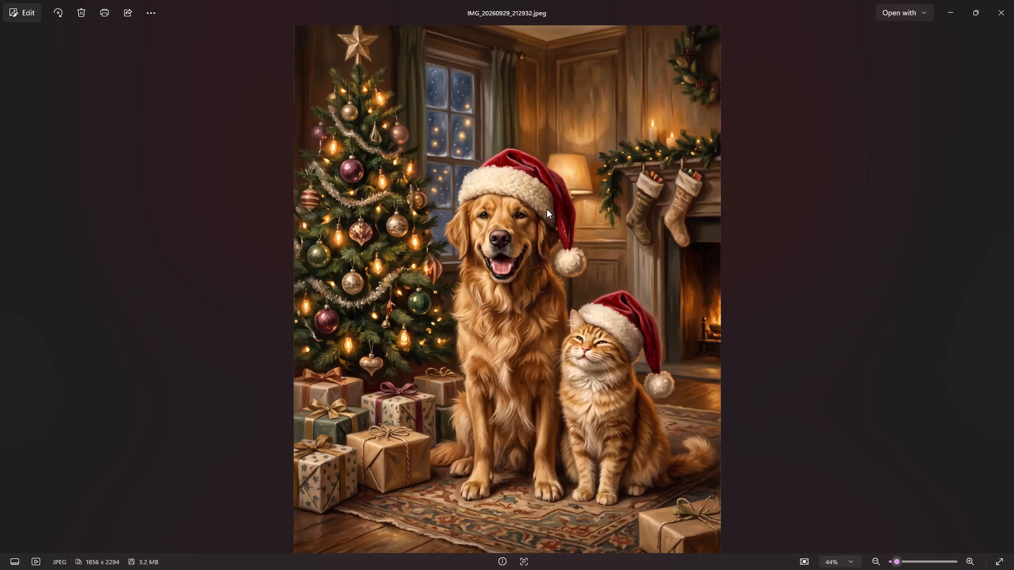
pyautogui.press('Left')
pyautogui.press('Right')
pyautogui.press('Right')
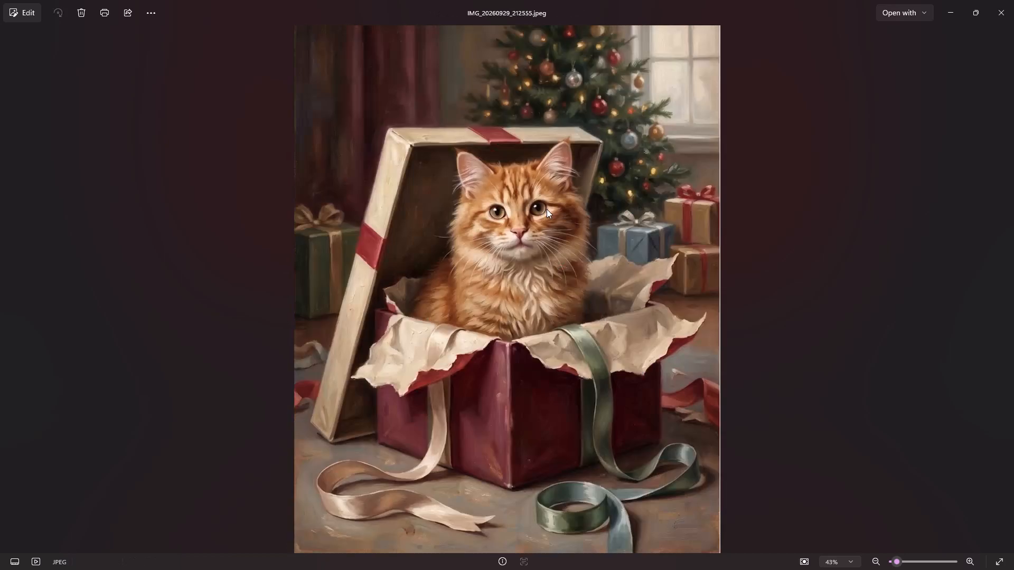
pyautogui.press('Left')
pyautogui.press('Left')
pyautogui.press('Delete')
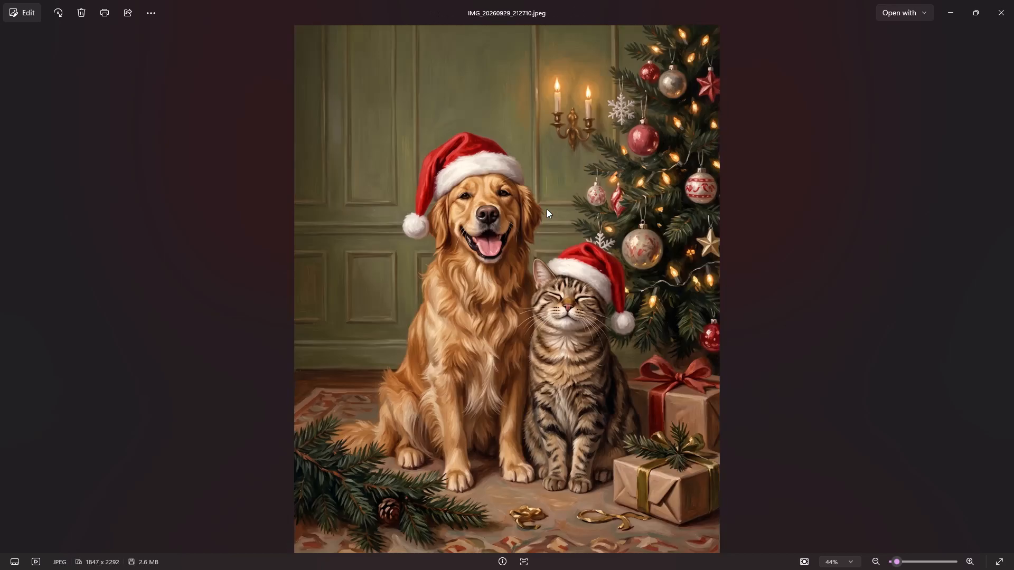
# Compare the following Christmas artworks, then delete IMG_20260929_212353, the cat wrapped in string lights, and one more before IMG_20260929_212014.
pyautogui.press('Right')
pyautogui.press('Right')
pyautogui.press('Left')
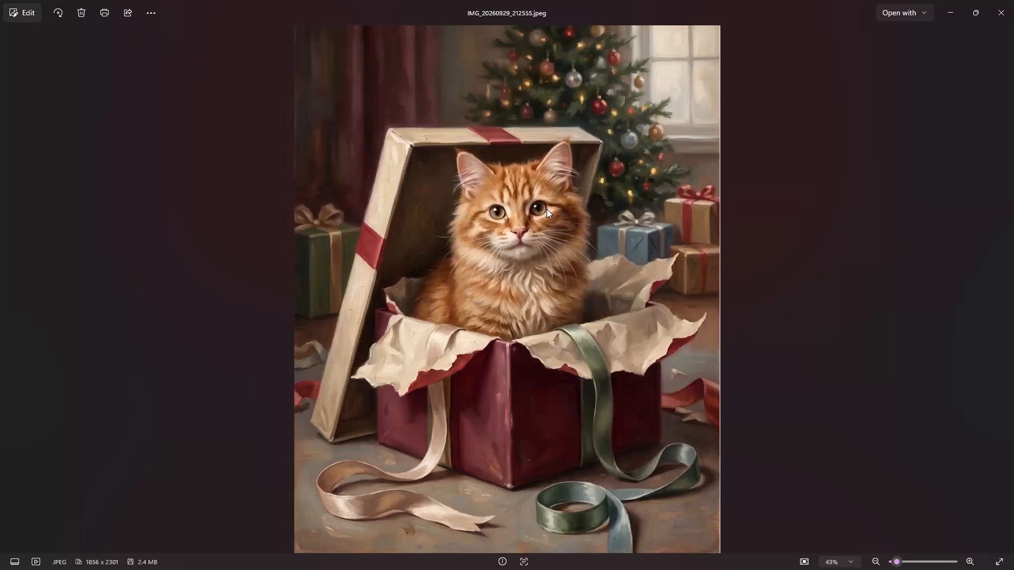
pyautogui.press('Right')
pyautogui.press('Right')
pyautogui.press('Left')
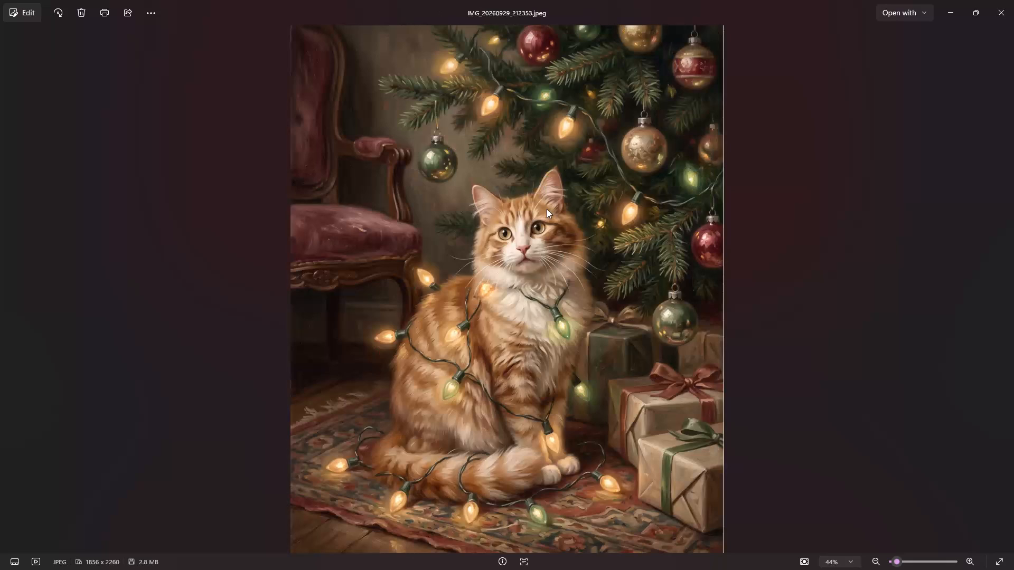
pyautogui.press('Delete')
pyautogui.press('Right')
pyautogui.press('Delete')
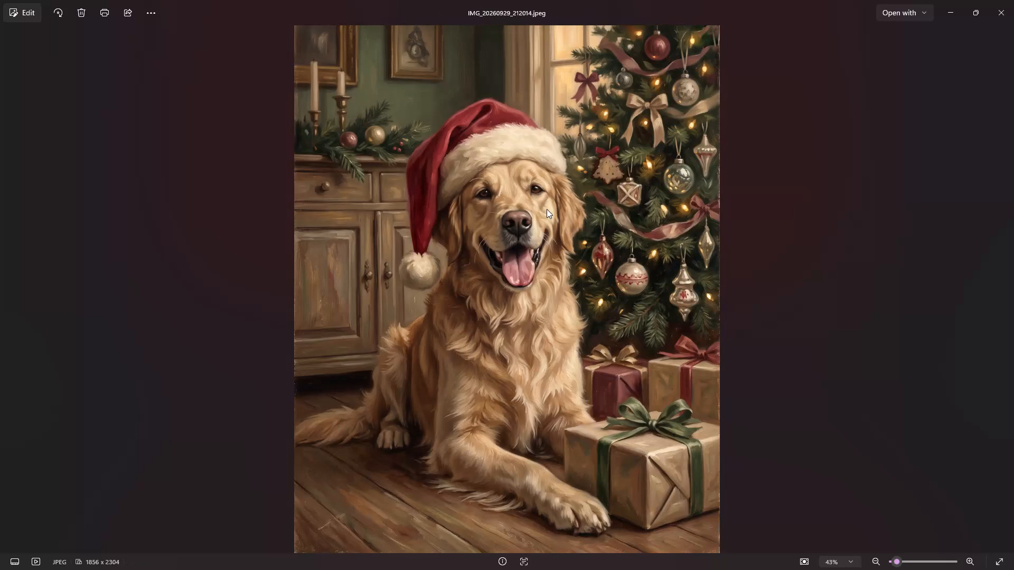
# Browse on to the landscape artworks and delete two near the lavender field, including Gemini_Generated_Image_viiakgviiakgviia, the cyclist on the red road.
pyautogui.press('Right')
pyautogui.press('Right')
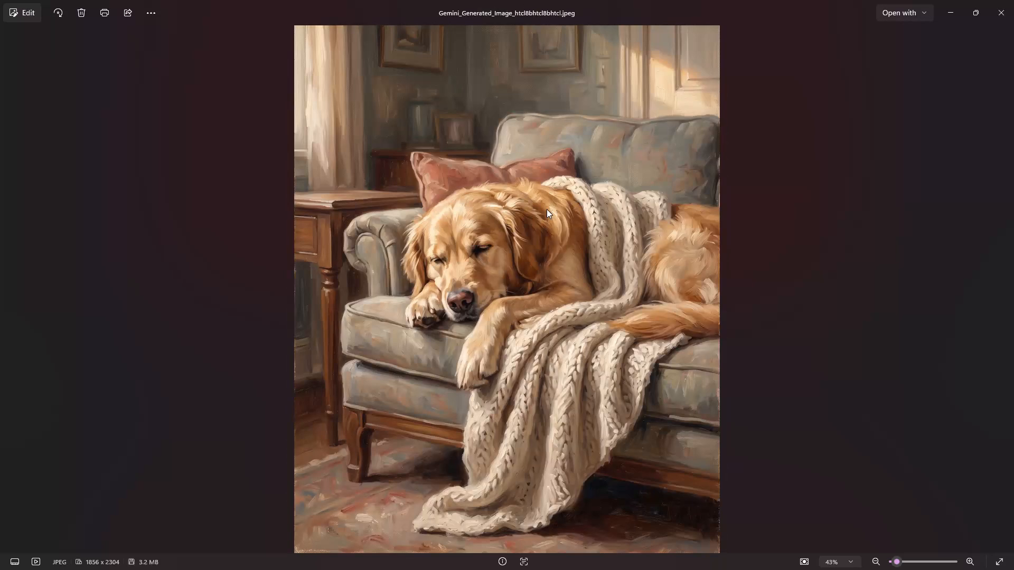
pyautogui.press('Right')
pyautogui.press('Right')
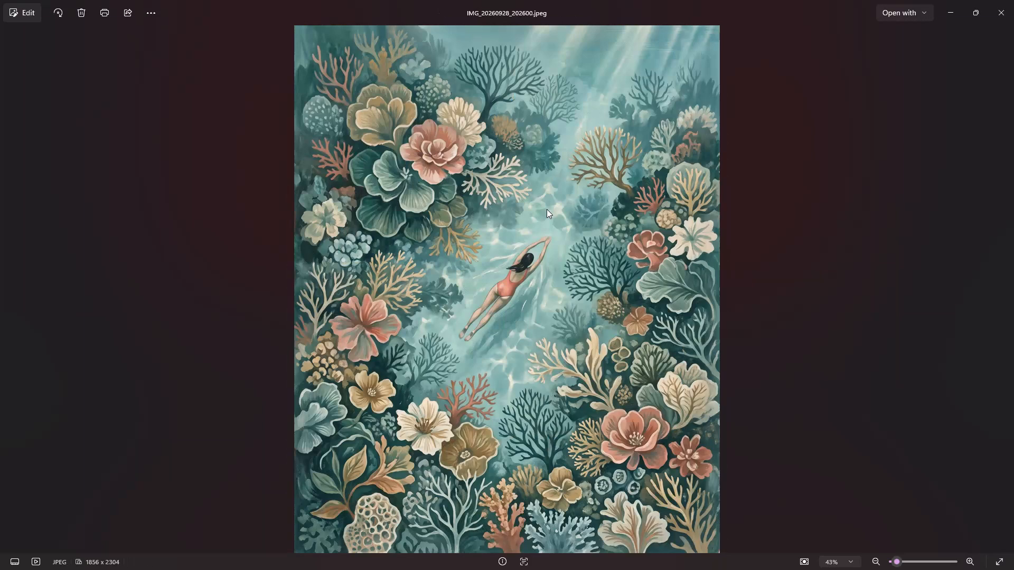
pyautogui.press('Right')
pyautogui.press('Right')
pyautogui.press('Right')
pyautogui.press('Left')
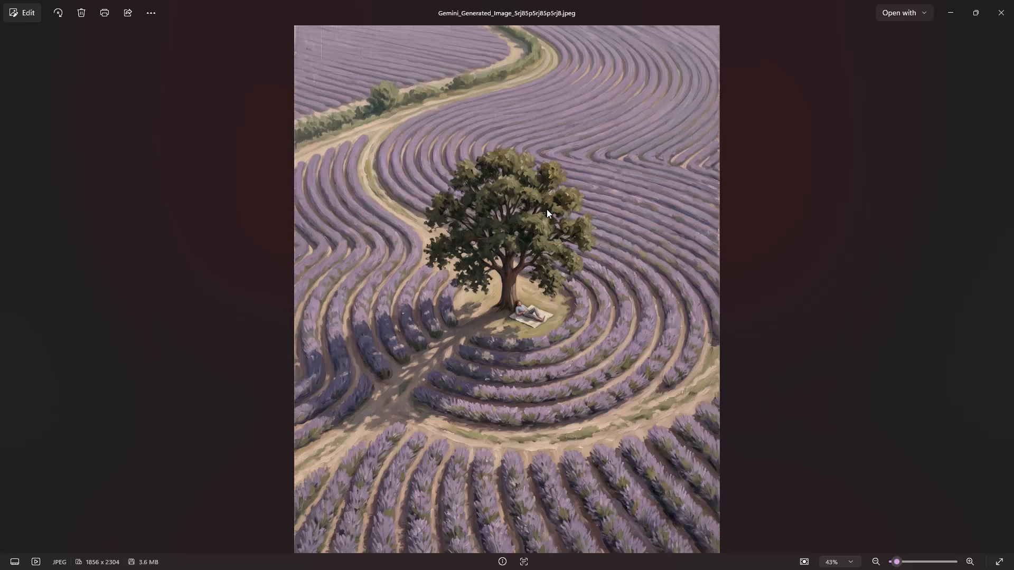
pyautogui.press('Delete')
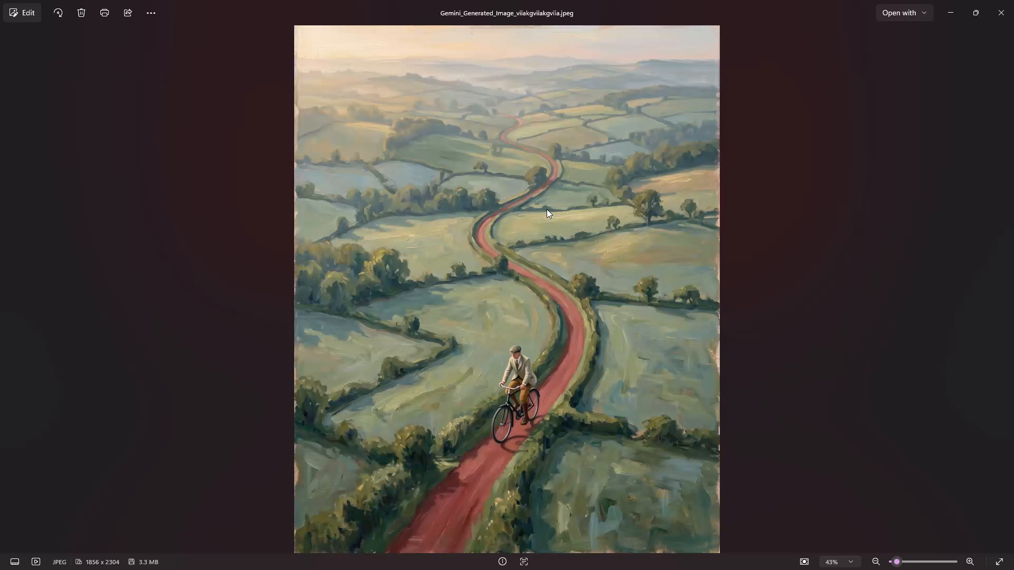
pyautogui.press('Right')
pyautogui.press('Delete')
# View the remaining artworks through to the sailboat on the blue sea and close the image viewer.
pyautogui.press('Right')
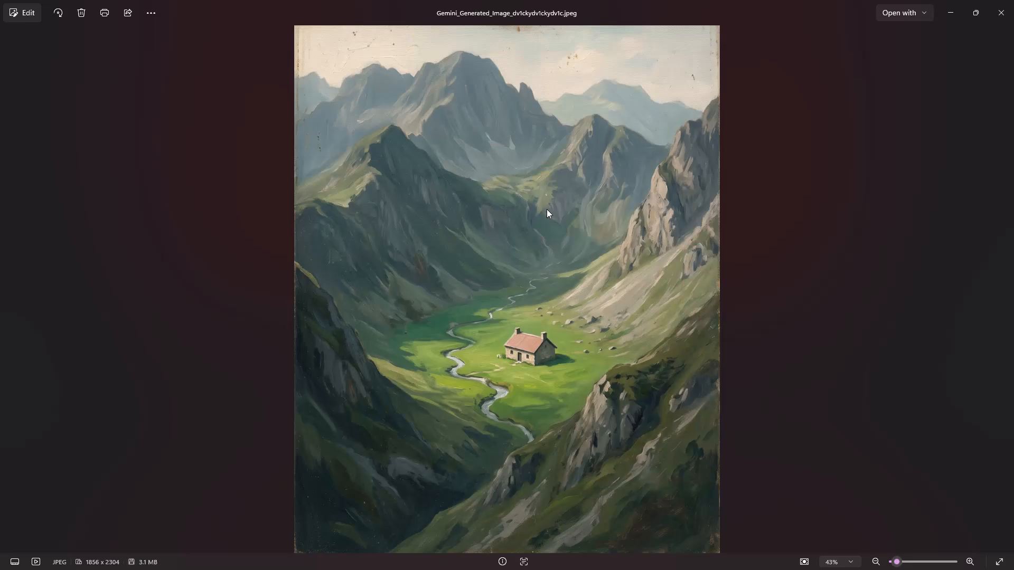
pyautogui.press('Right')
pyautogui.press('Right')
pyautogui.press('Right')
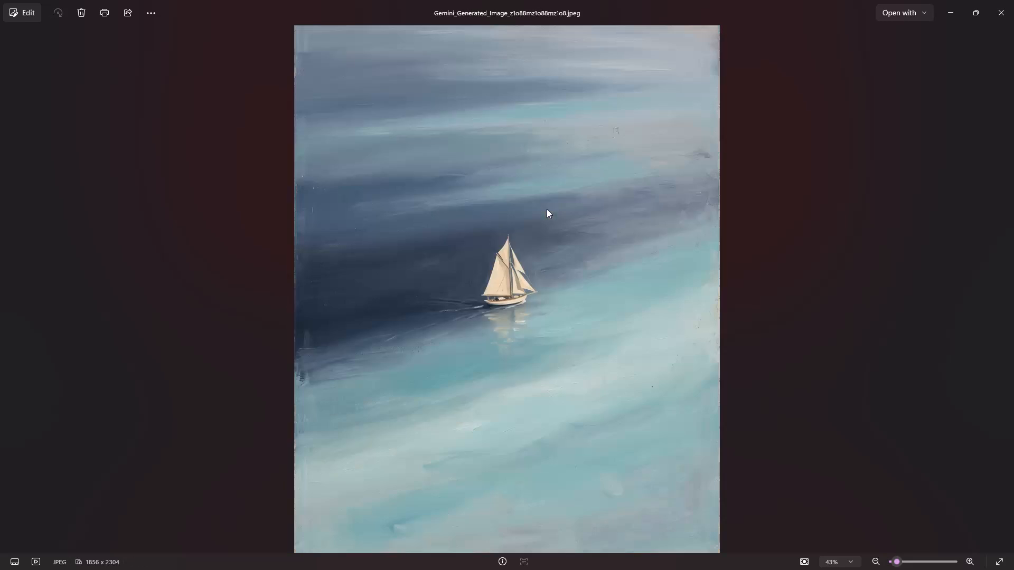
pyautogui.press('Right')
pyautogui.click(1013, 8)
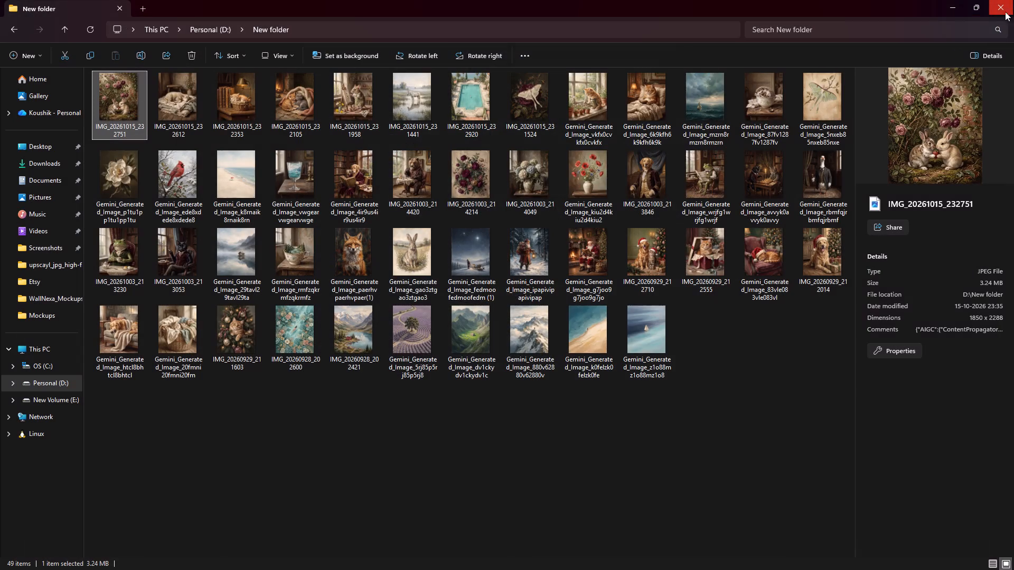
# Check the contents of the vivo Office Kit, Animals and up 2 folders on Personal (D:), and open the vivo office folder.
pyautogui.click(68, 25)
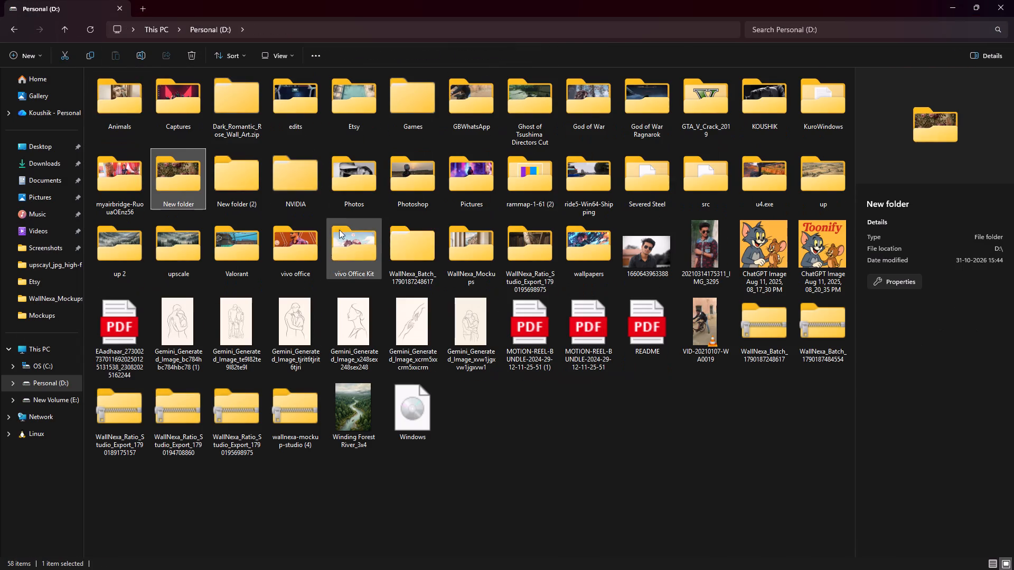
pyautogui.doubleClick(339, 249)
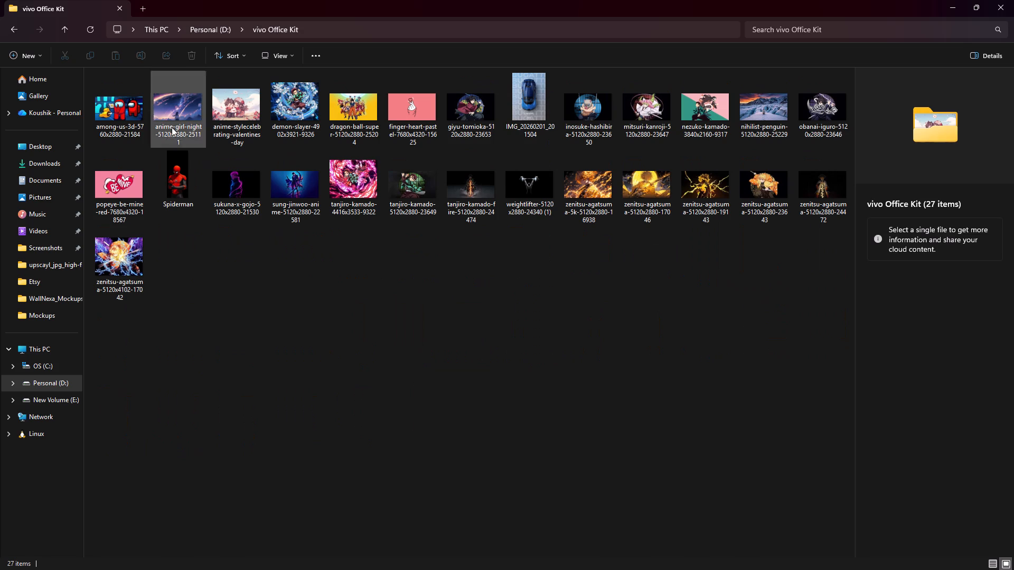
pyautogui.click(65, 30)
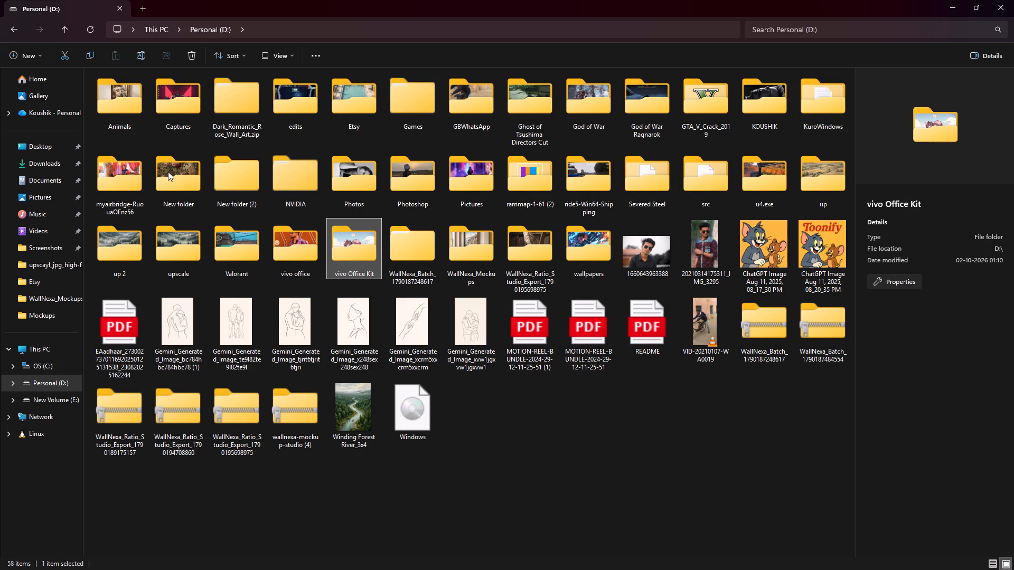
pyautogui.doubleClick(125, 101)
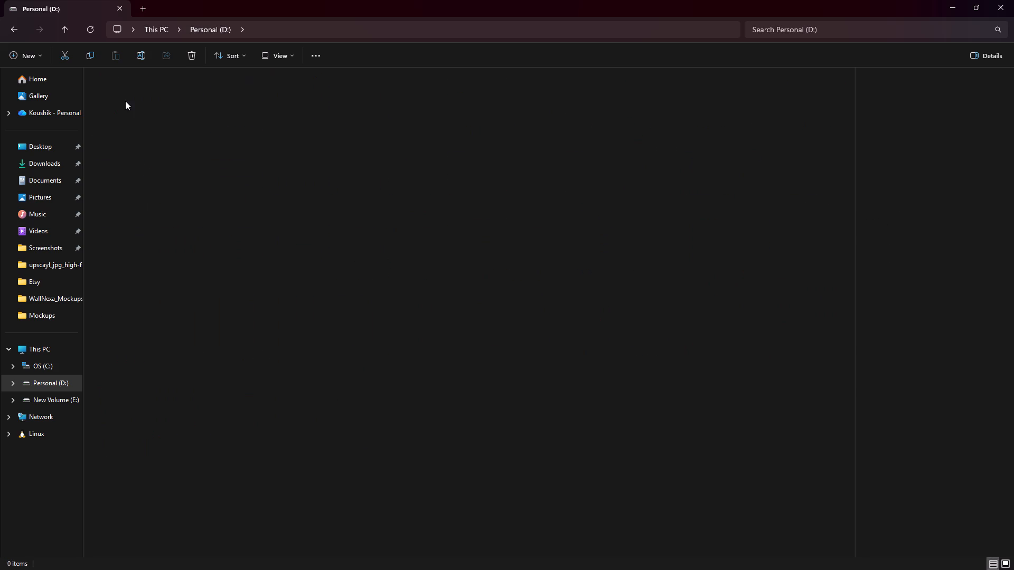
pyautogui.scroll(-5, 306, 174)
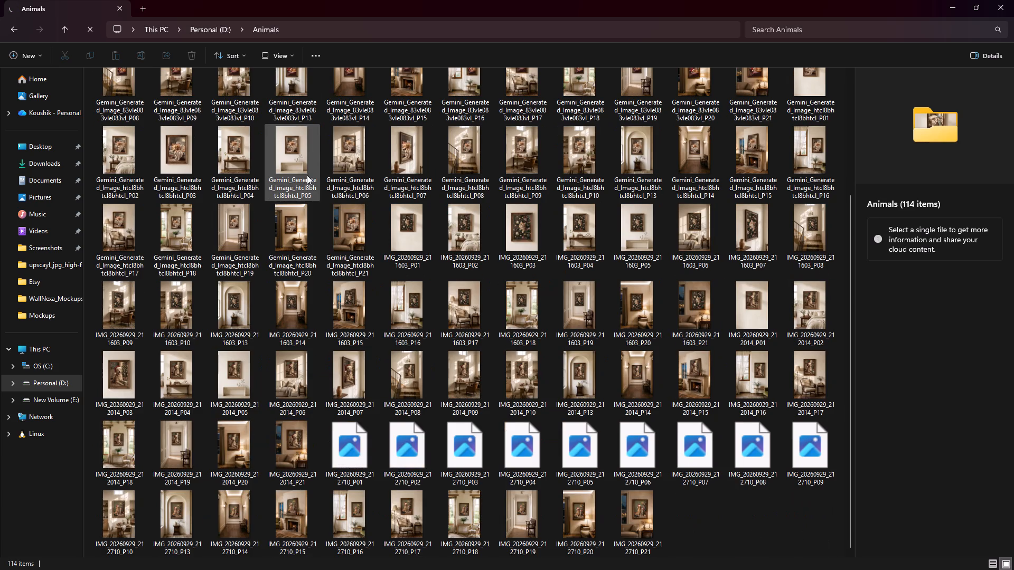
pyautogui.scroll(3, 309, 176)
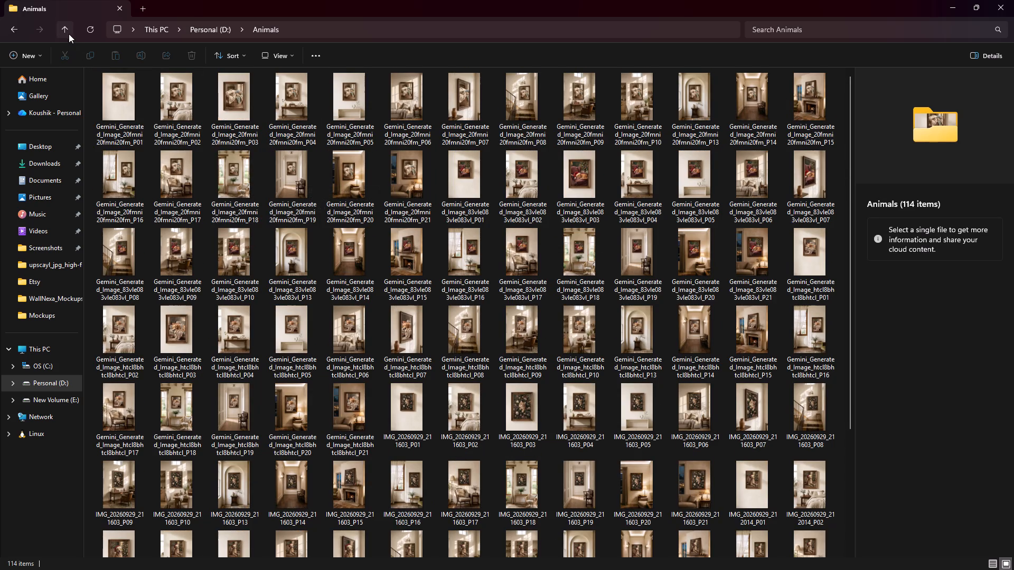
pyautogui.click(68, 32)
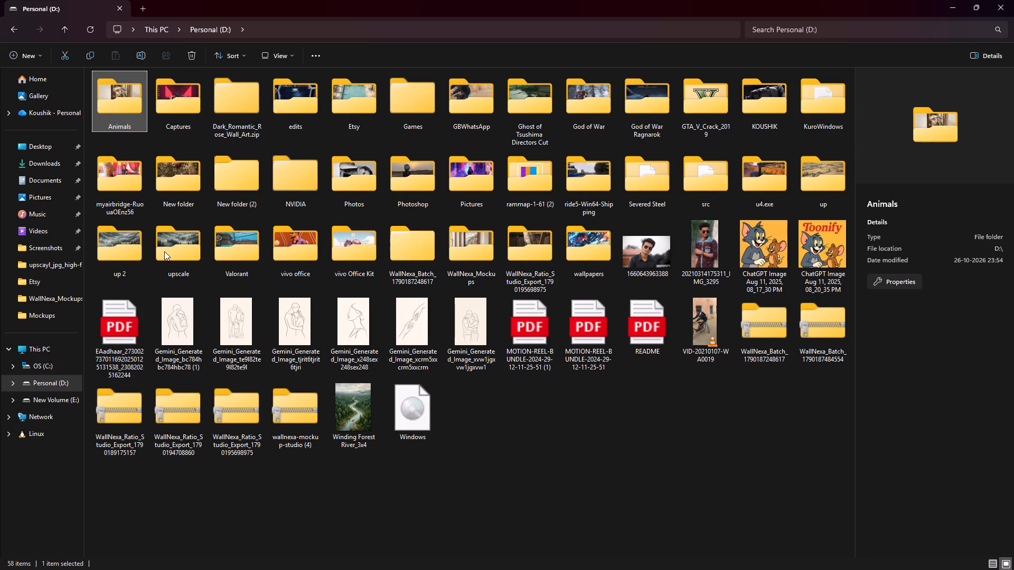
pyautogui.doubleClick(129, 250)
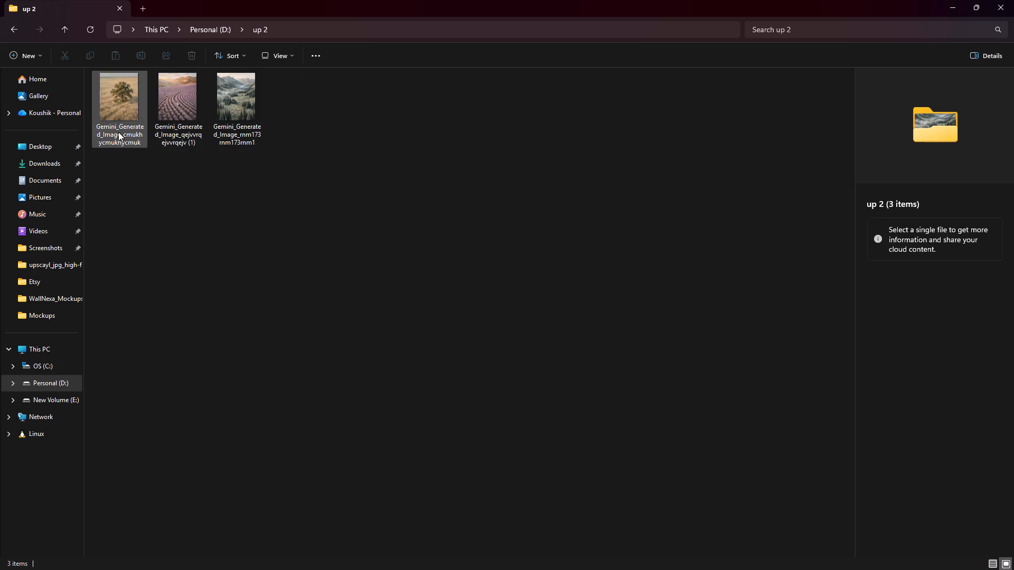
pyautogui.click(64, 32)
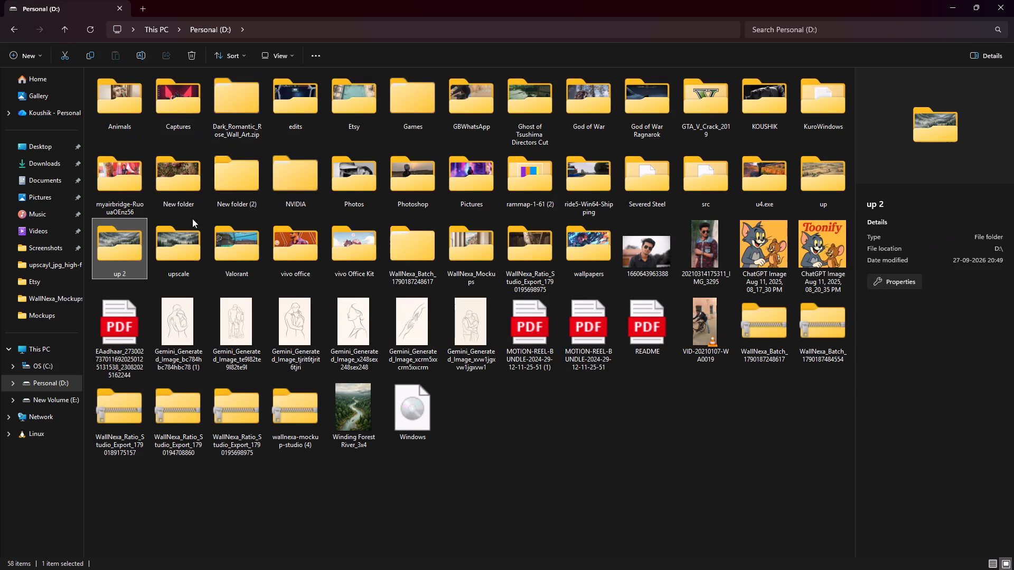
pyautogui.doubleClick(279, 255)
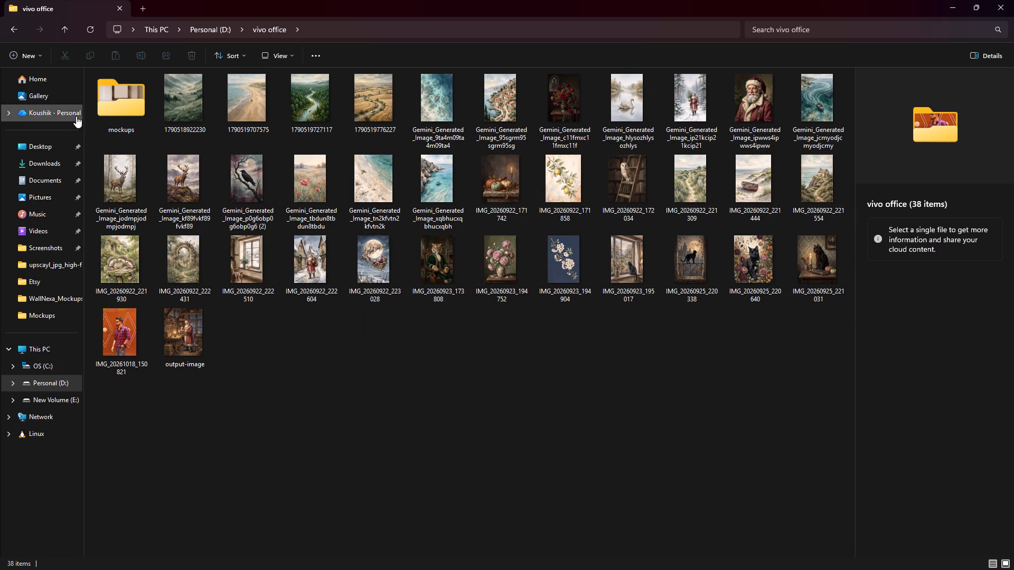
# Check the contents of the mockups subfolder, then delete the photo IMG_20261018_150821 from the vivo office folder.
pyautogui.doubleClick(117, 100)
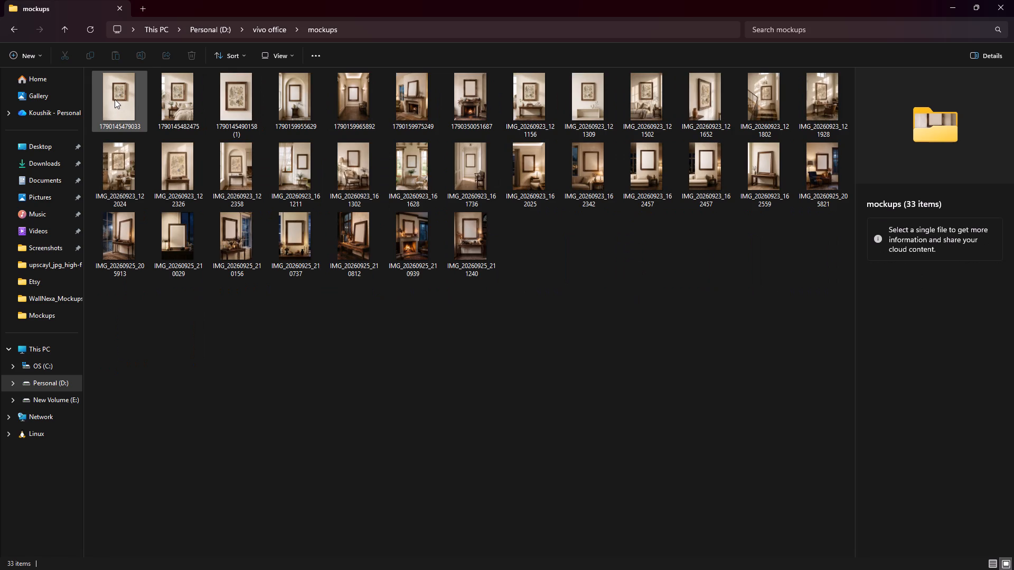
pyautogui.click(67, 28)
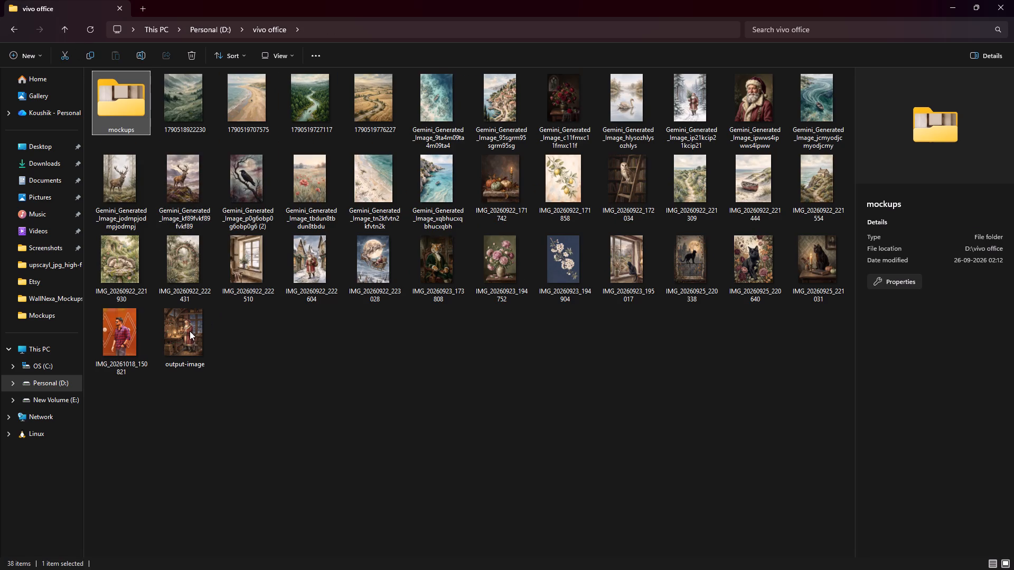
pyautogui.click(117, 334)
pyautogui.rightClick(117, 334)
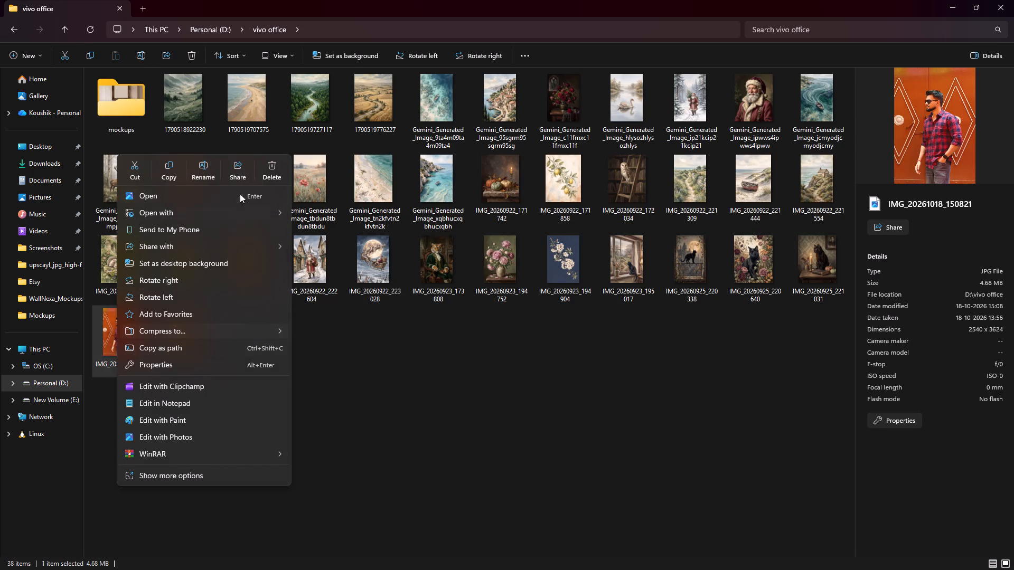
pyautogui.click(270, 164)
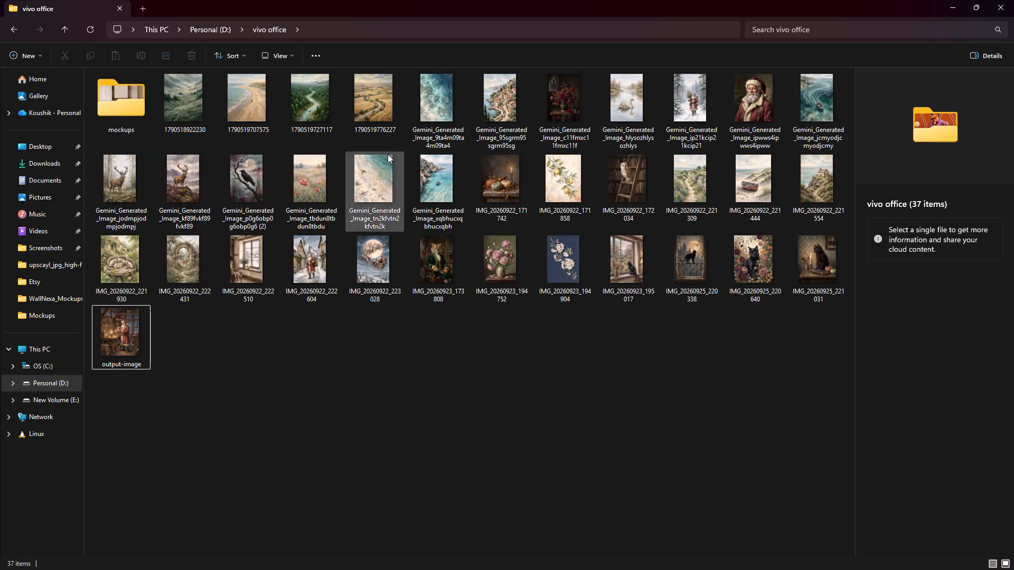
pyautogui.doubleClick(177, 109)
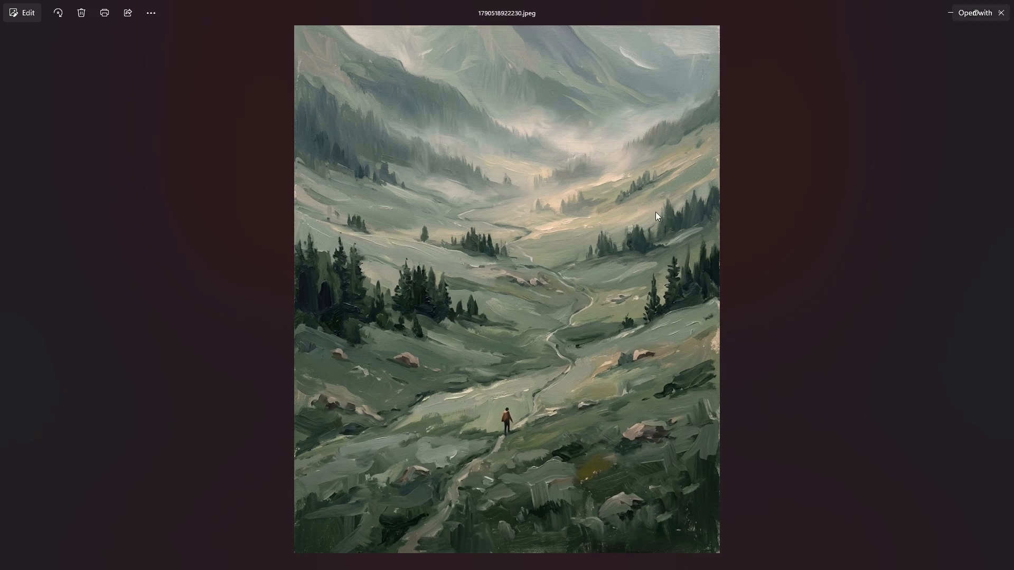
pyautogui.press('Right')
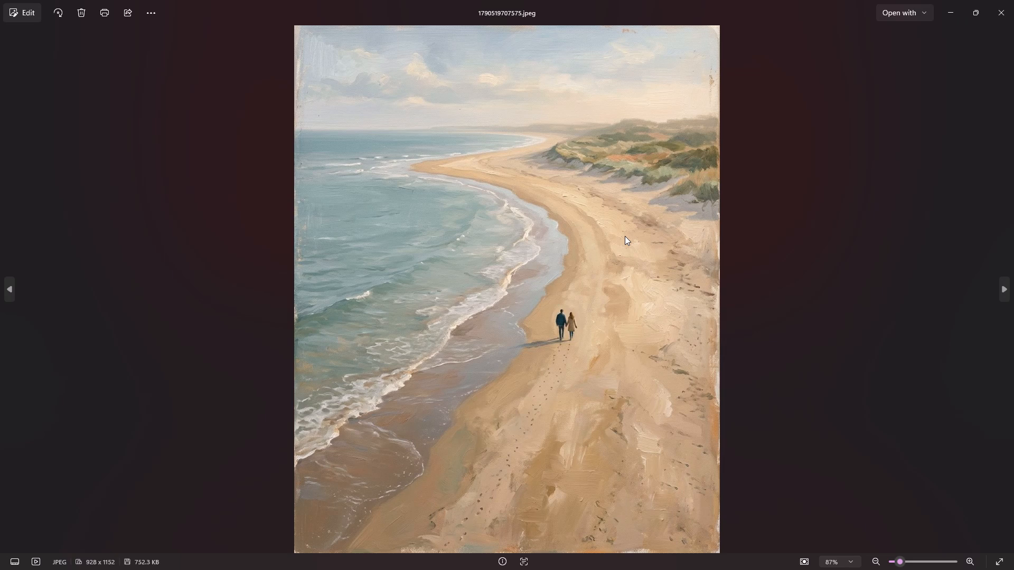
pyautogui.press('Right')
pyautogui.press('Right')
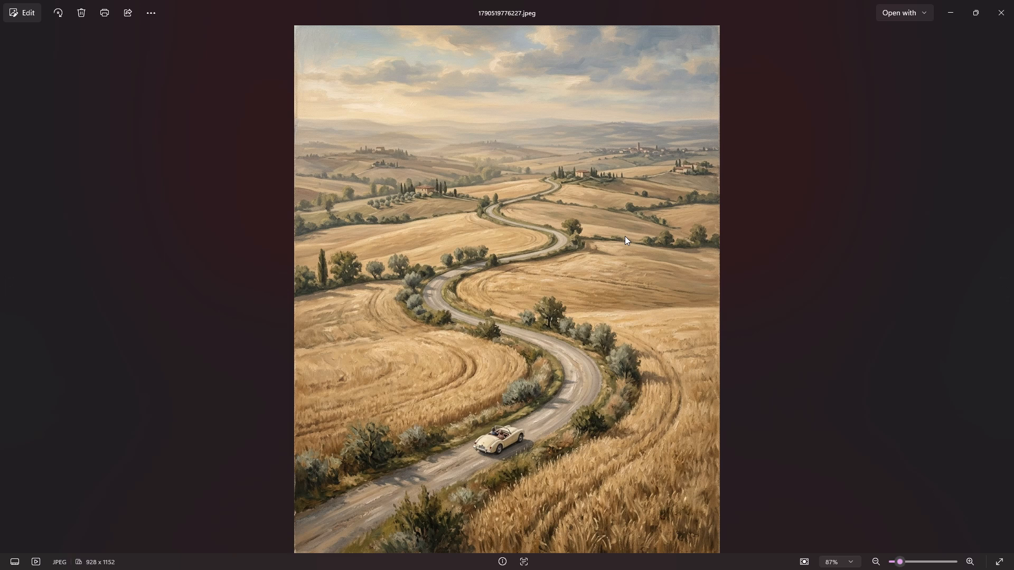
pyautogui.press('Right')
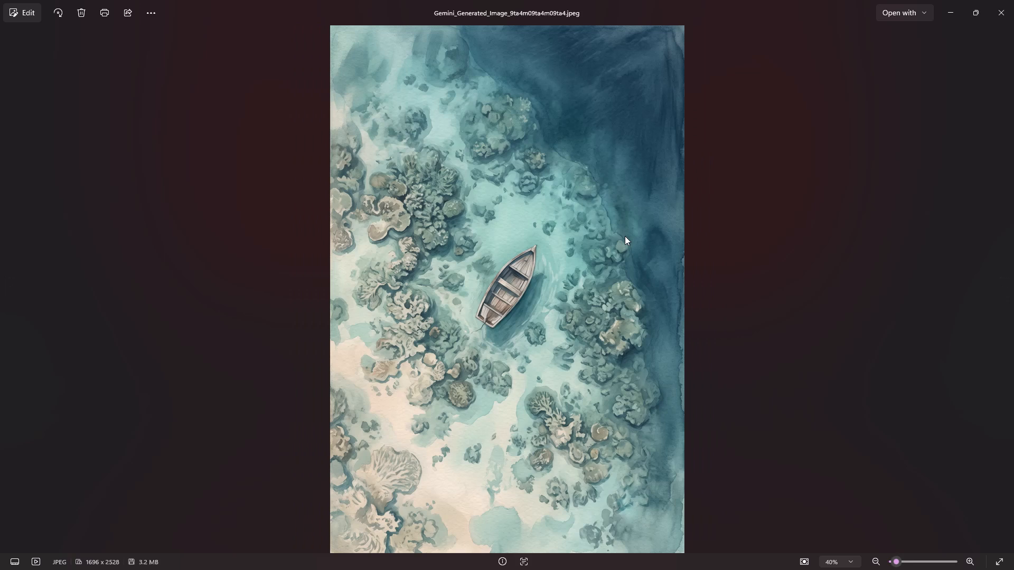
pyautogui.press('Left')
pyautogui.press('Right')
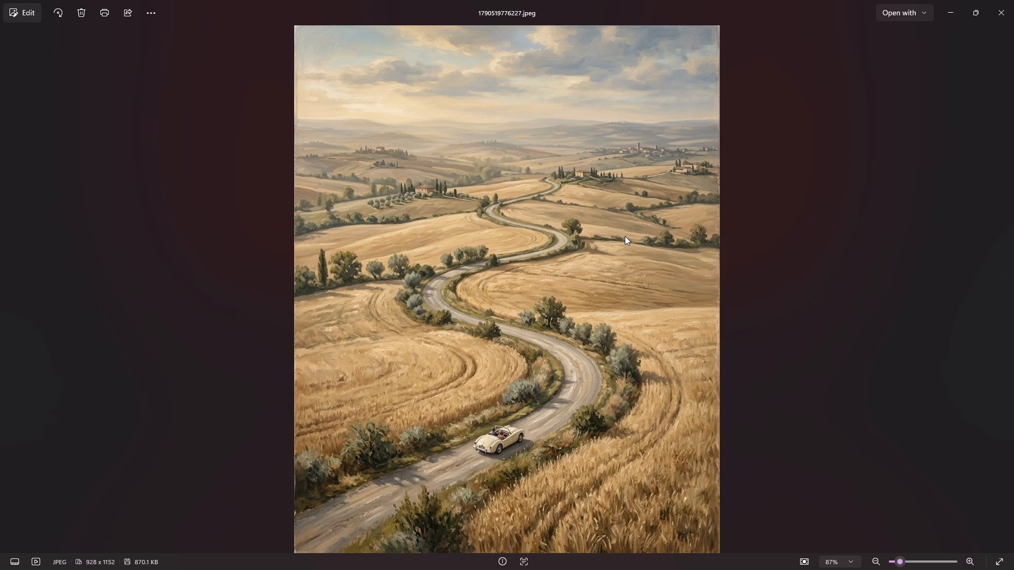
pyautogui.press('Delete')
# Browse on and delete the Santa carrying a tree through the snowy forest and the rowboat in swirling green water.
pyautogui.press('Right')
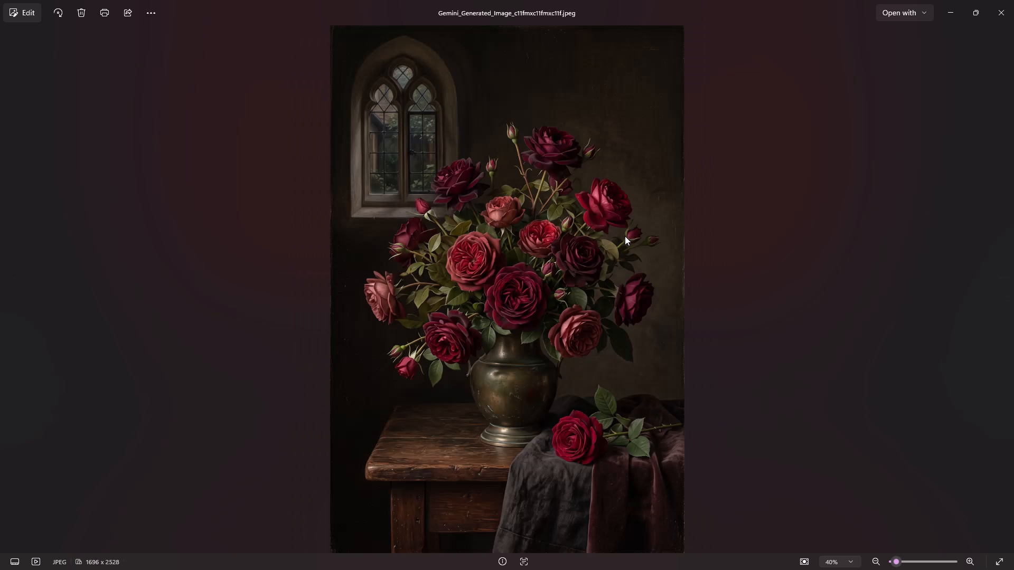
pyautogui.press('Right')
pyautogui.press('Right')
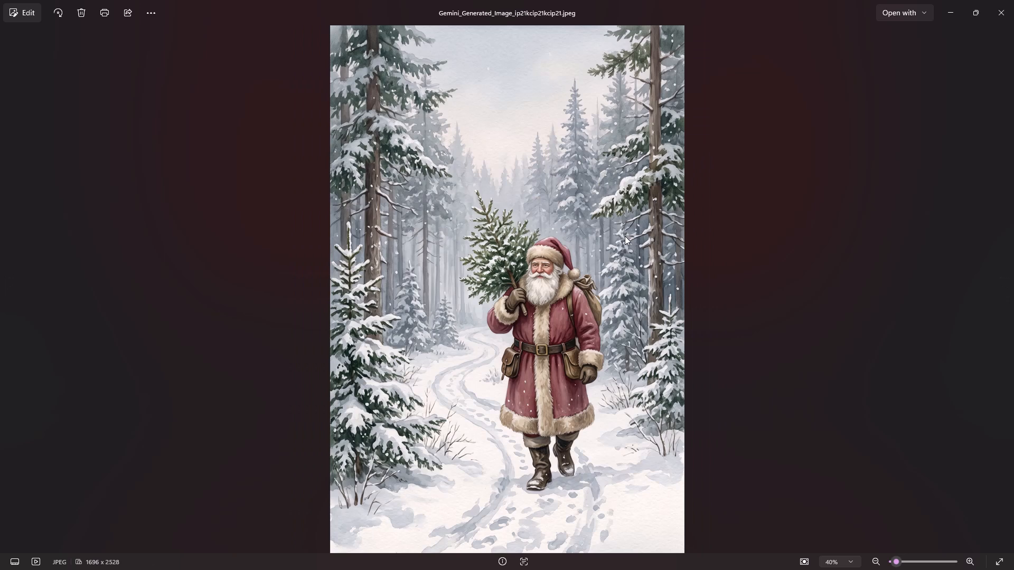
pyautogui.press('Delete')
pyautogui.press('Right')
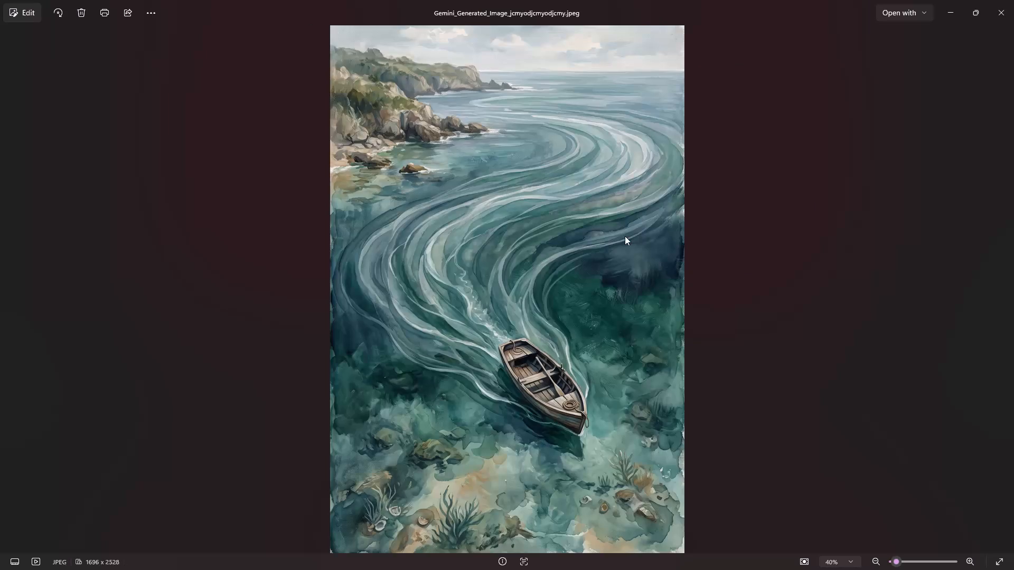
pyautogui.press('Delete')
# Compare the two stag artworks, delete Gemini_Generated_Image_jodmpjodmpjodmpj, and also delete the beach shoreline scattered with seashells.
pyautogui.press('Right')
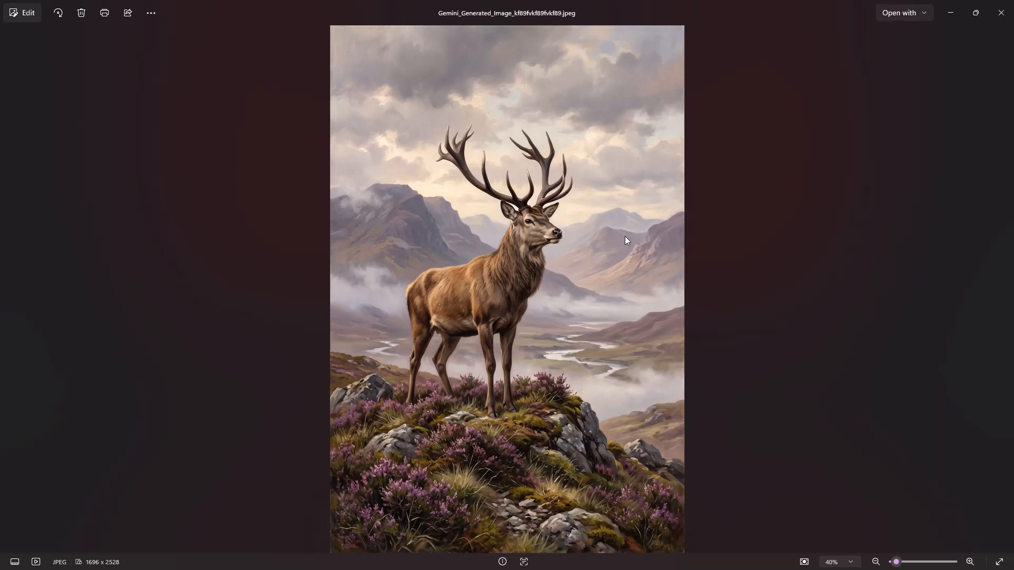
pyautogui.press('Left')
pyautogui.press('Delete')
pyautogui.press('Right')
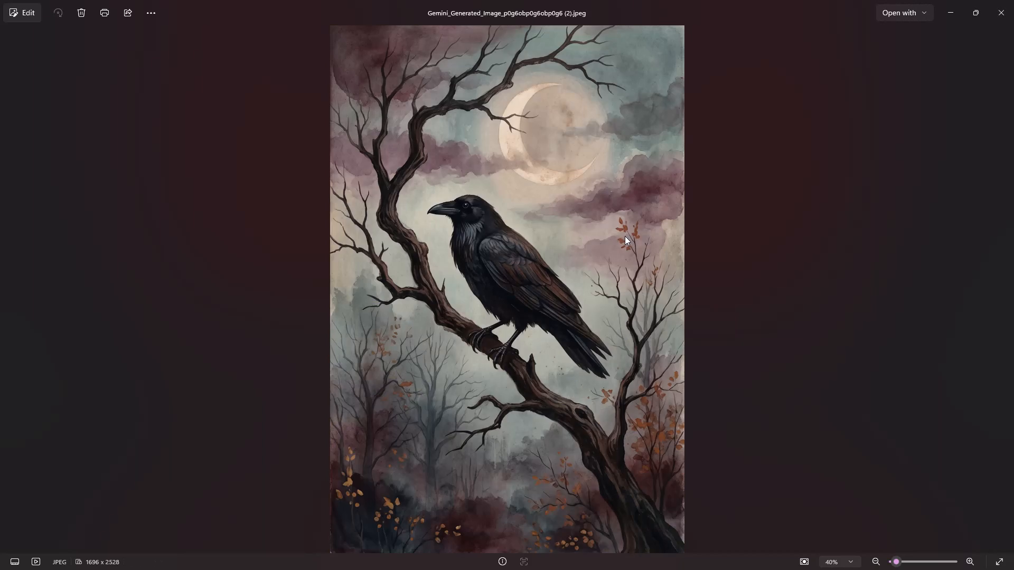
pyautogui.press('Right')
pyautogui.press('Right')
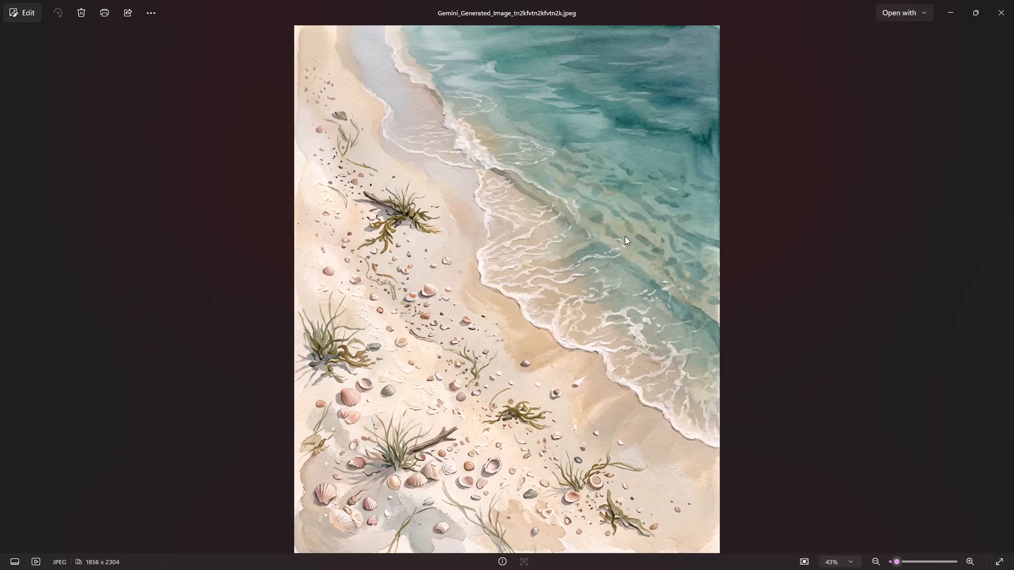
pyautogui.press('Delete')
# Compare the pumpkin and candle still life with its neighbour and delete it, IMG_20260922_171742.
pyautogui.press('Right')
pyautogui.press('Left')
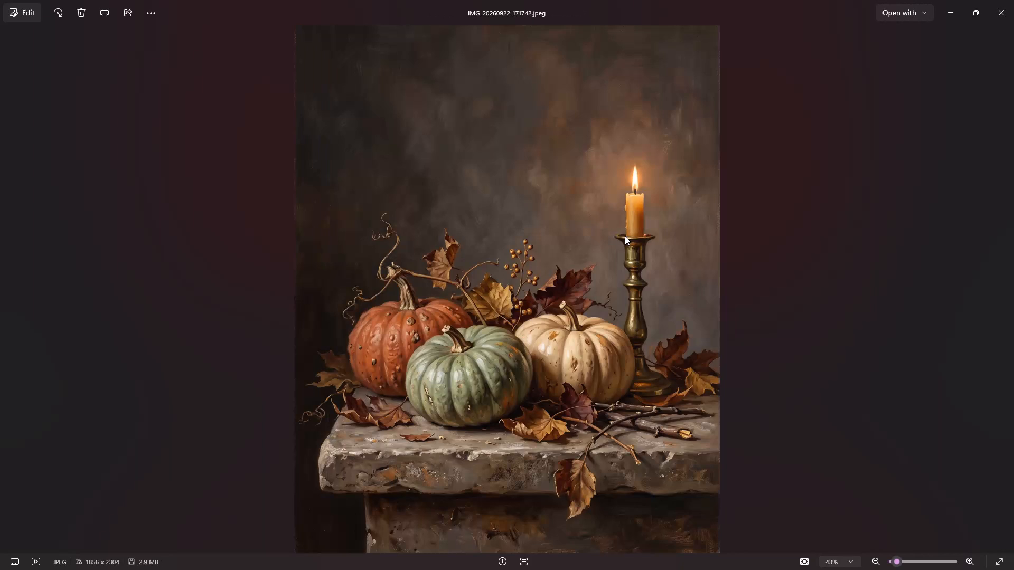
pyautogui.press('Right')
pyautogui.press('Delete')
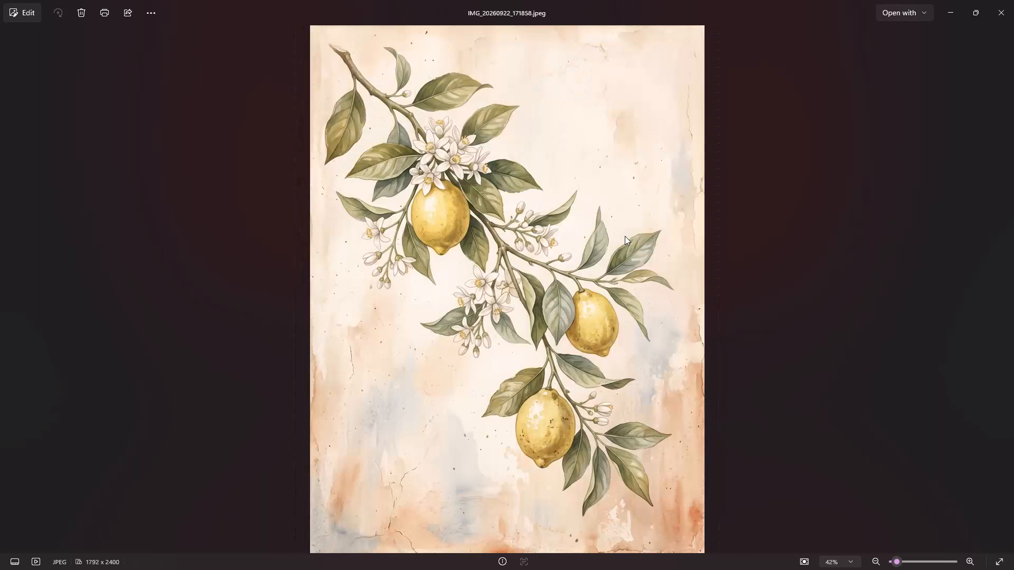
# Compare the artworks from the lemon branch to the fawn under the rose arch, then delete the window scene IMG_20260922_222510.
pyautogui.press('Right')
pyautogui.press('Left')
pyautogui.press('Right')
pyautogui.press('Right')
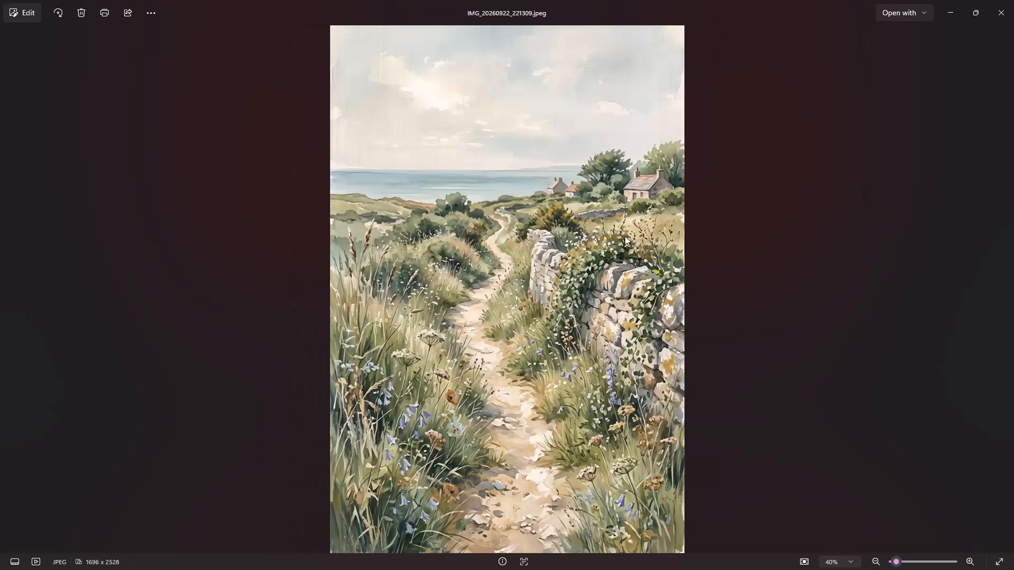
pyautogui.press('Right')
pyautogui.press('Right')
pyautogui.press('Left')
pyautogui.press('Left')
pyautogui.press('Right')
pyautogui.press('Right')
pyautogui.press('Right')
pyautogui.press('Right')
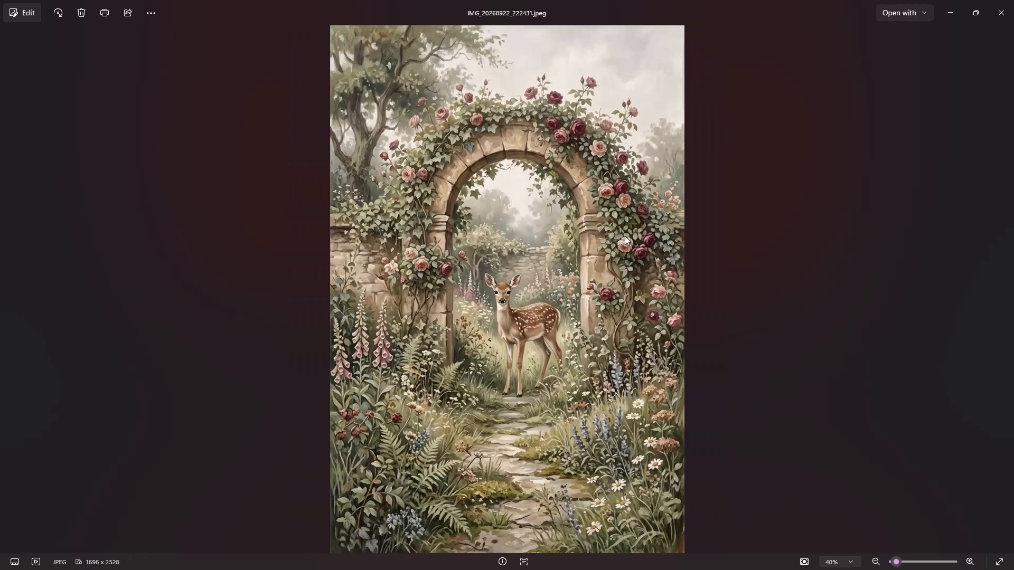
pyautogui.press('Right')
pyautogui.press('Delete')
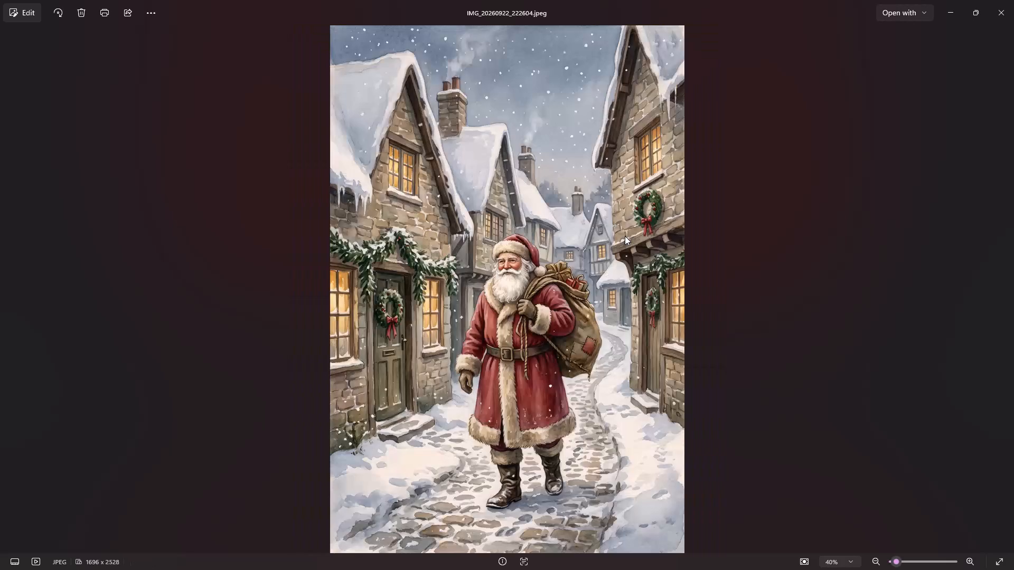
# Delete IMG_20260922_222604, Santa walking through the snowy village, and the moonlit Christmas artwork IMG_20260922_223028.
pyautogui.press('Right')
pyautogui.press('Left')
pyautogui.press('Delete')
pyautogui.press('Right')
pyautogui.press('Left')
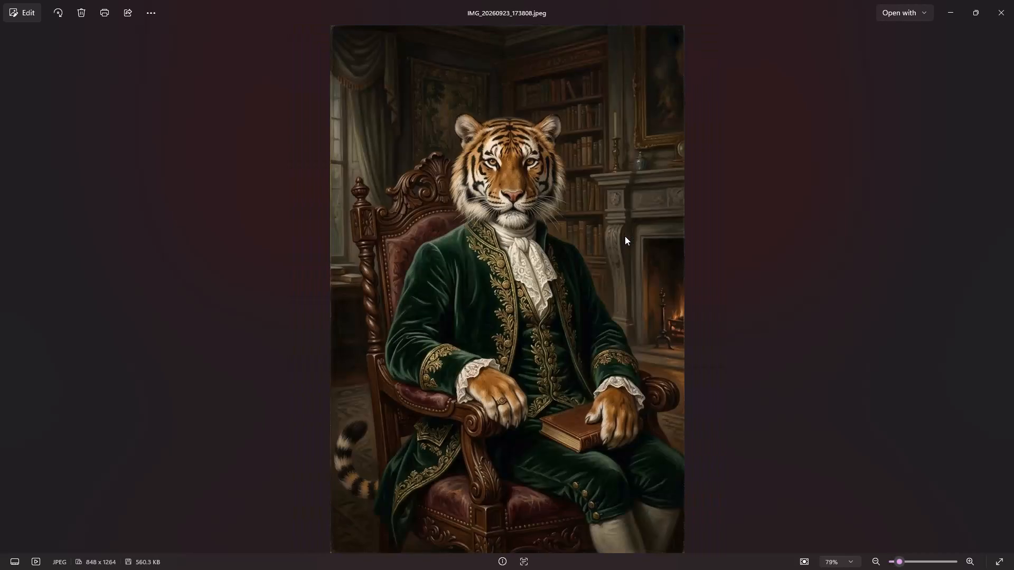
pyautogui.press('Delete')
# Delete the tiger portrait IMG_20260923_173808 and the cat at the window, IMG_20260923_195017.
pyautogui.press('Right')
pyautogui.press('Left')
pyautogui.press('Delete')
pyautogui.press('Right')
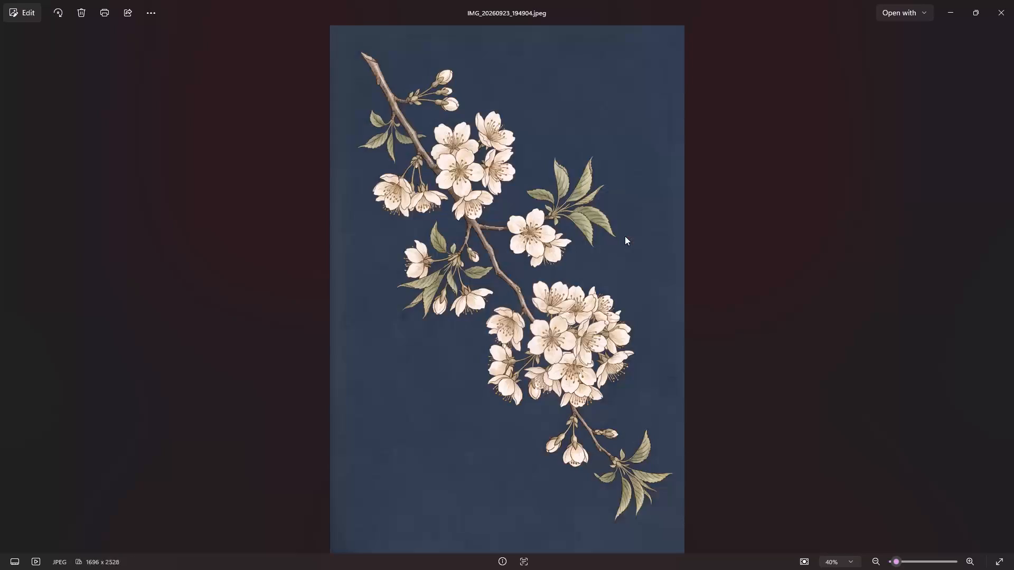
pyautogui.press('Right')
pyautogui.press('Delete')
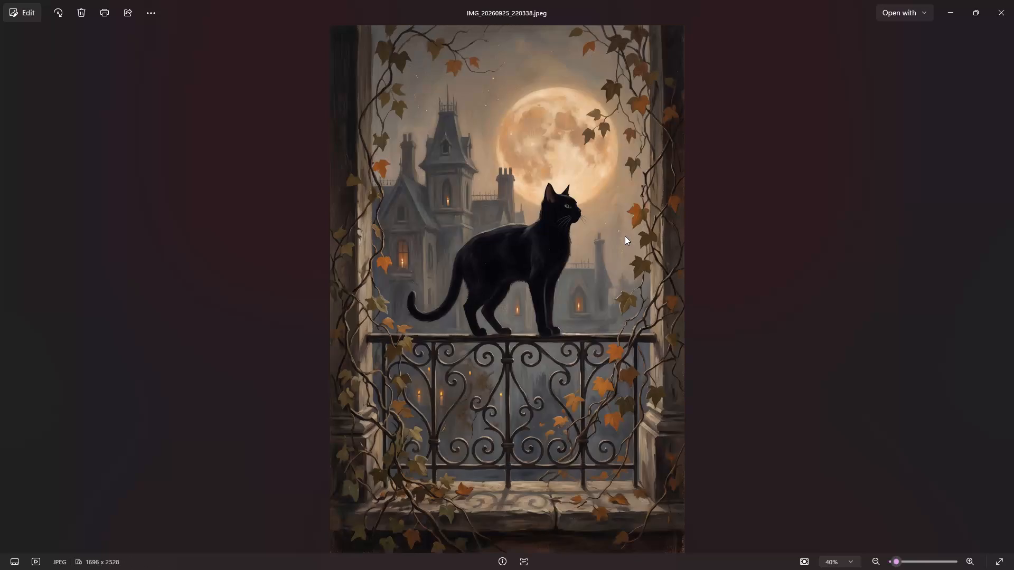
# View the remaining artworks through to output-image, Santa in his workshop, and close the image viewer.
pyautogui.press('Right')
pyautogui.press('Right')
pyautogui.press('Right')
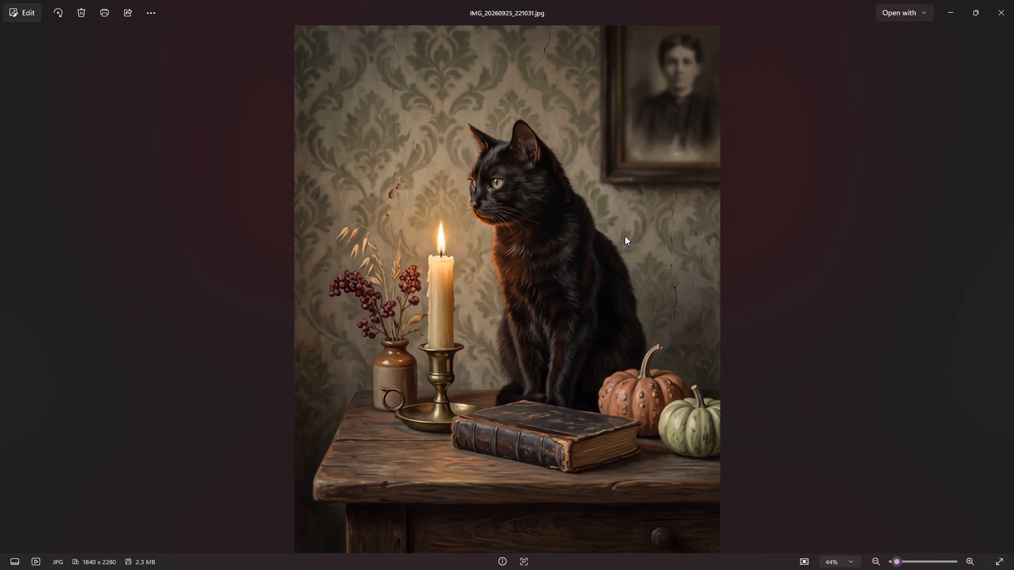
pyautogui.press('Right')
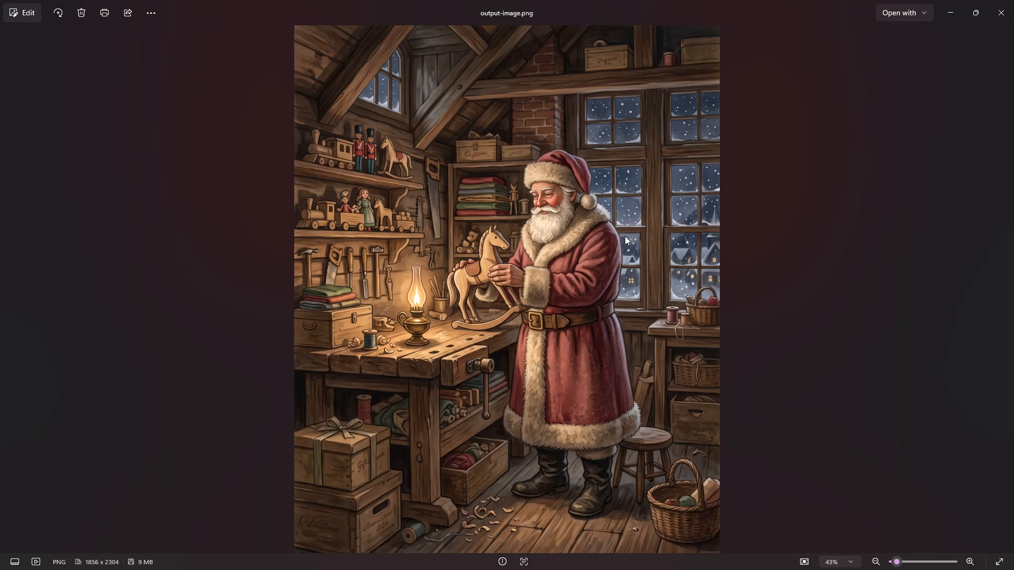
pyautogui.click(994, 15)
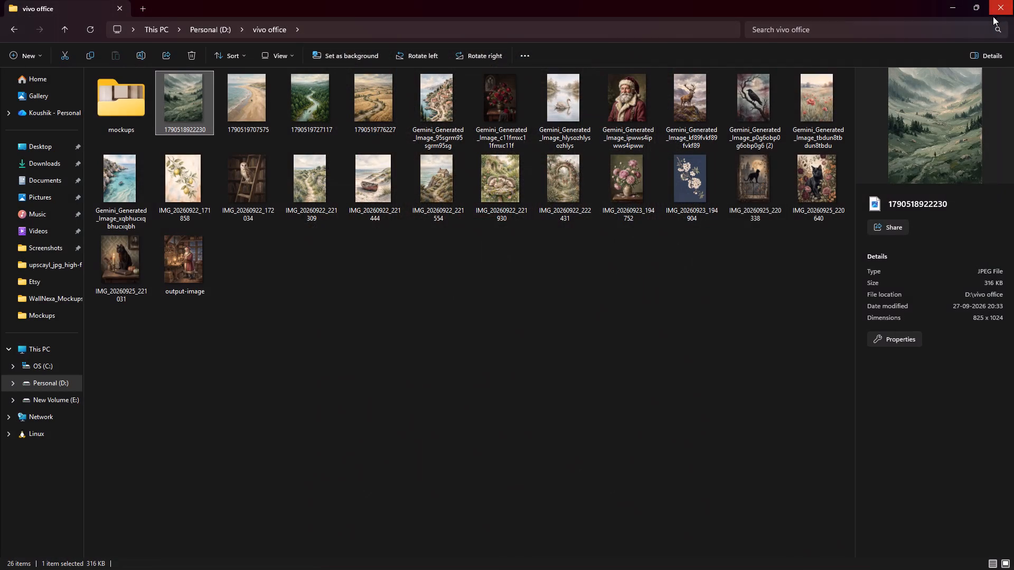
# Select all the artworks in the vivo office folder except the mockups subfolder and cut them.
pyautogui.click(210, 386)
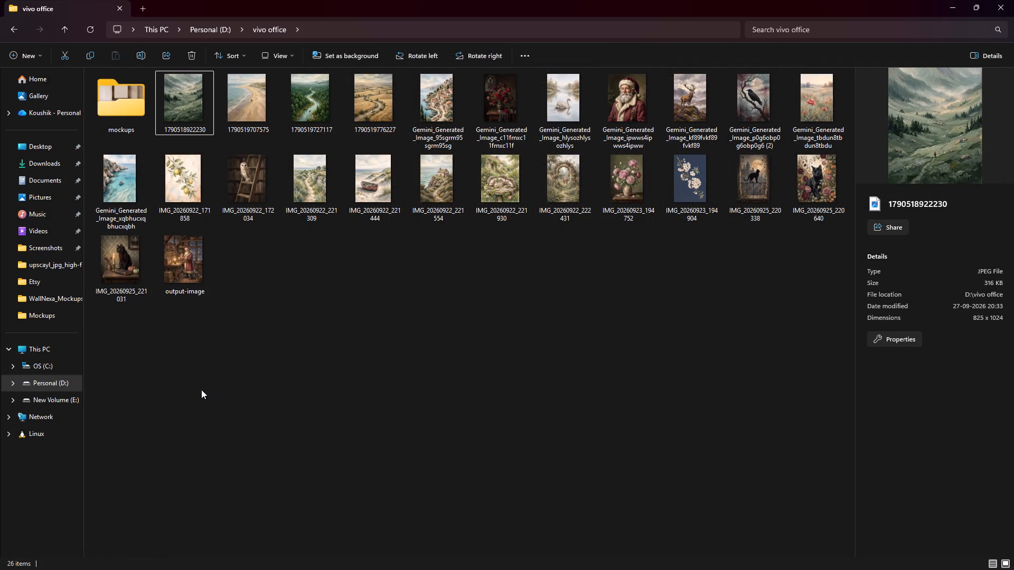
pyautogui.moveTo(198, 388); pyautogui.dragTo(100, 147)
pyautogui.moveTo(139, 400); pyautogui.dragTo(124, 113)
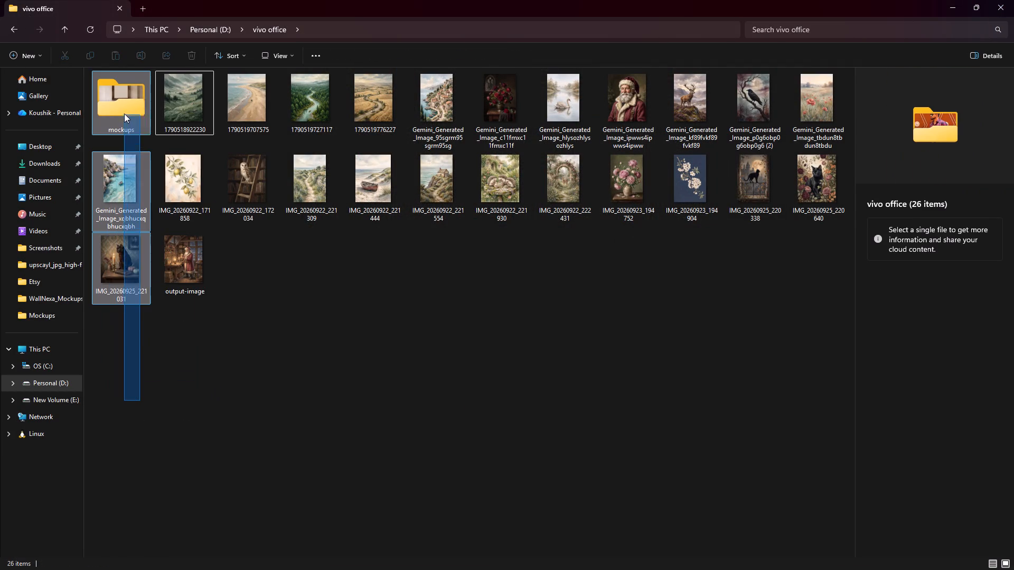
pyautogui.moveTo(124, 113); pyautogui.dragTo(831, 104)
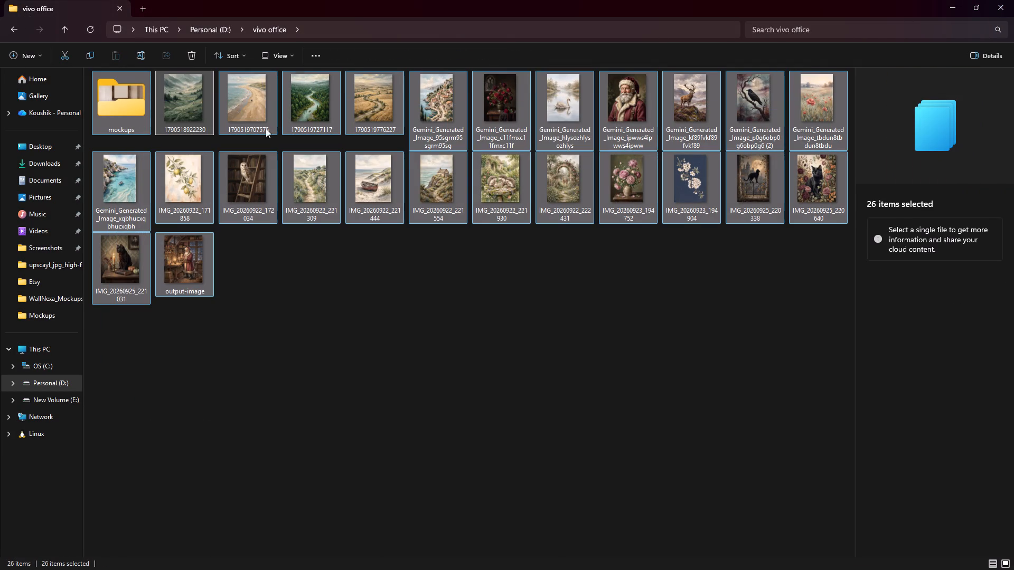
pyautogui.keyDown('ctrl'); pyautogui.click(119, 108); pyautogui.keyUp('ctrl')
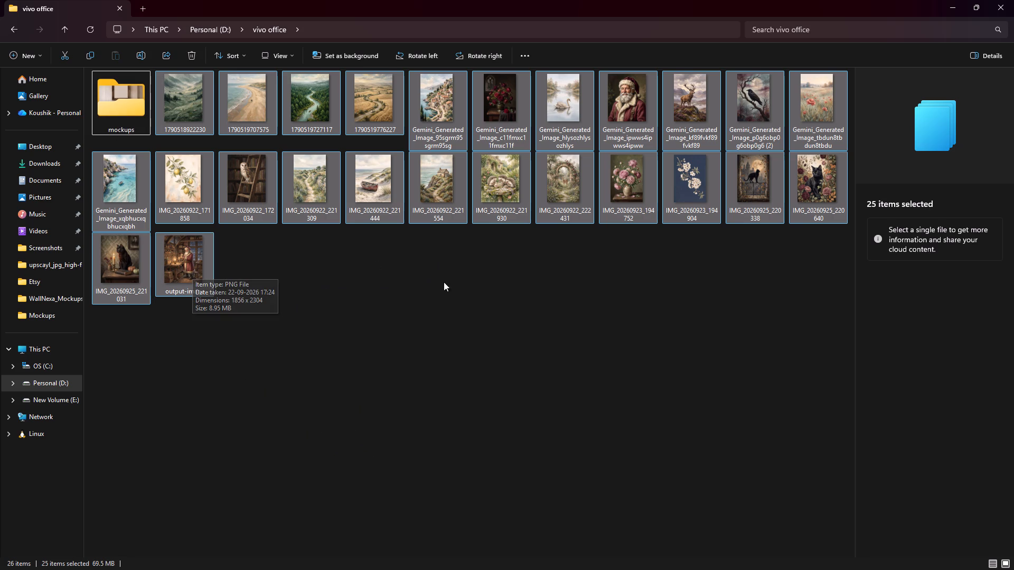
pyautogui.rightClick(200, 260)
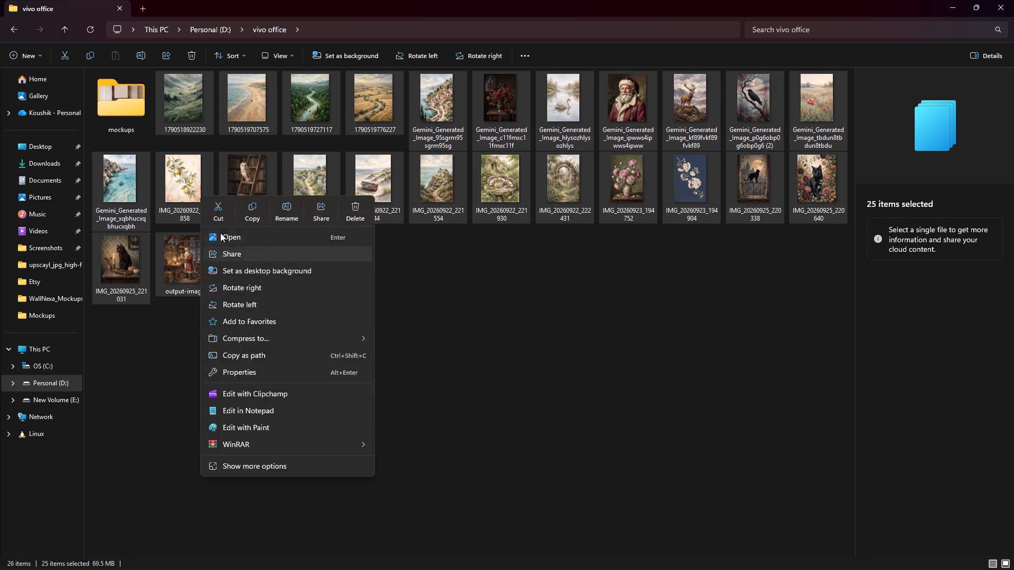
pyautogui.click(219, 215)
# Paste the cut artworks into New folder on Personal (D:).
pyautogui.click(63, 33)
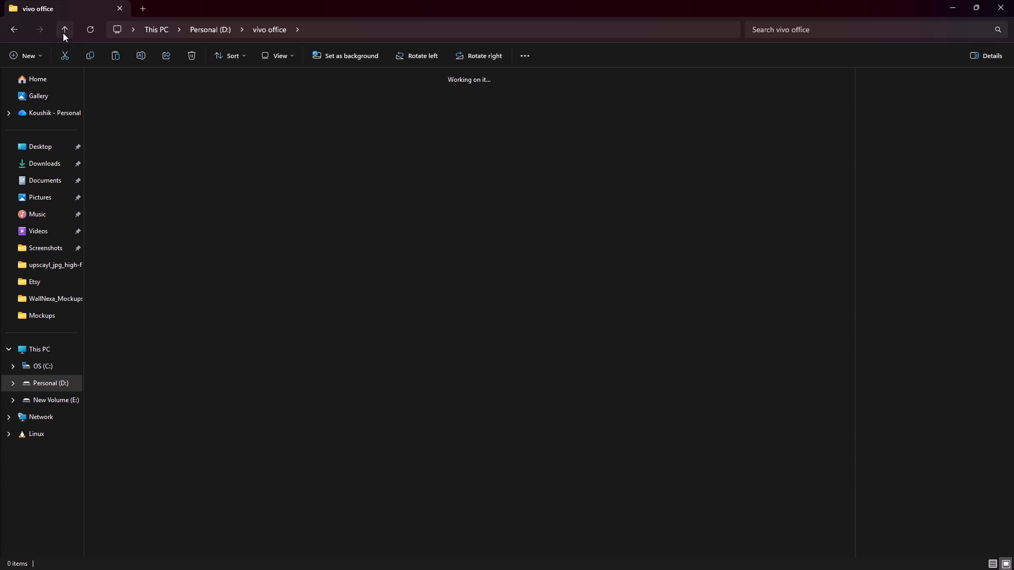
pyautogui.doubleClick(174, 188)
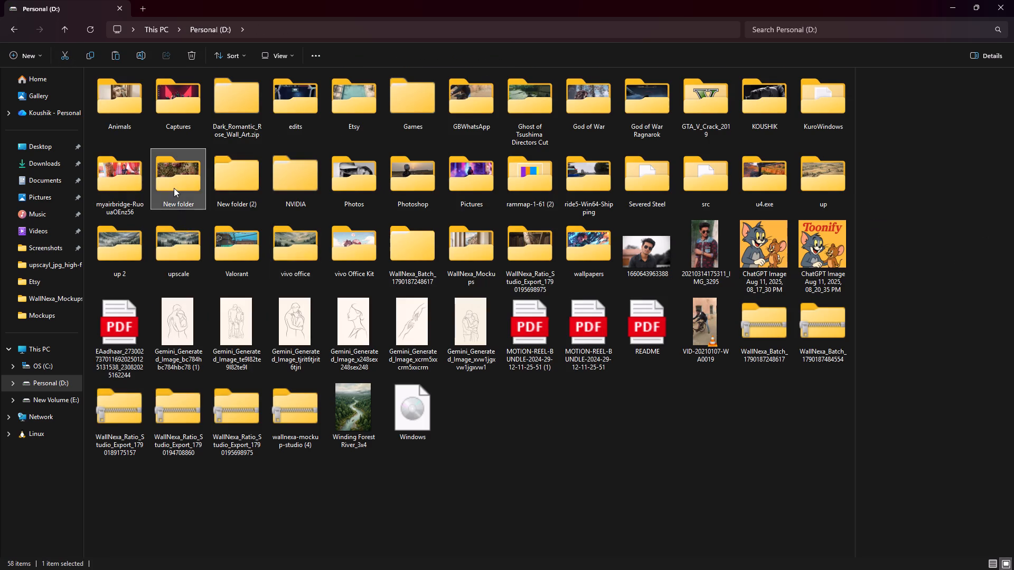
pyautogui.rightClick(330, 505)
pyautogui.click(345, 527)
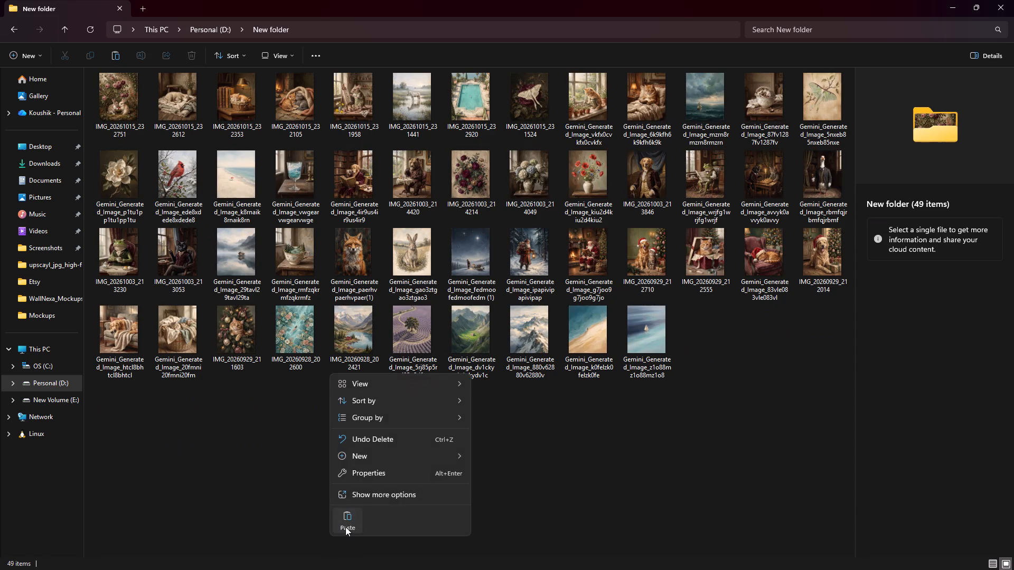
# Look over the pasted artworks in New folder and select all of them.
pyautogui.click(737, 514)
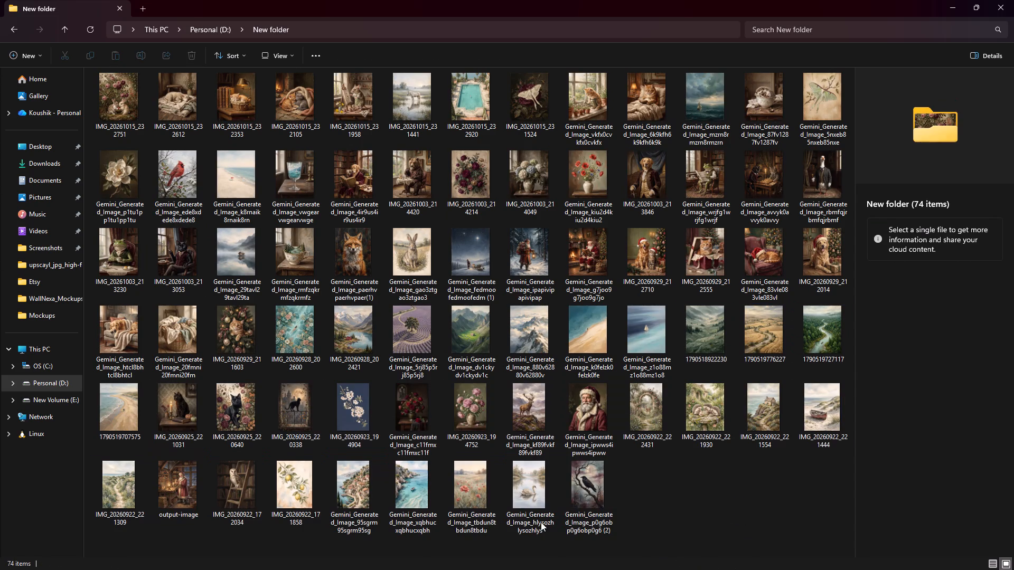
pyautogui.scroll(-2, 433, 497)
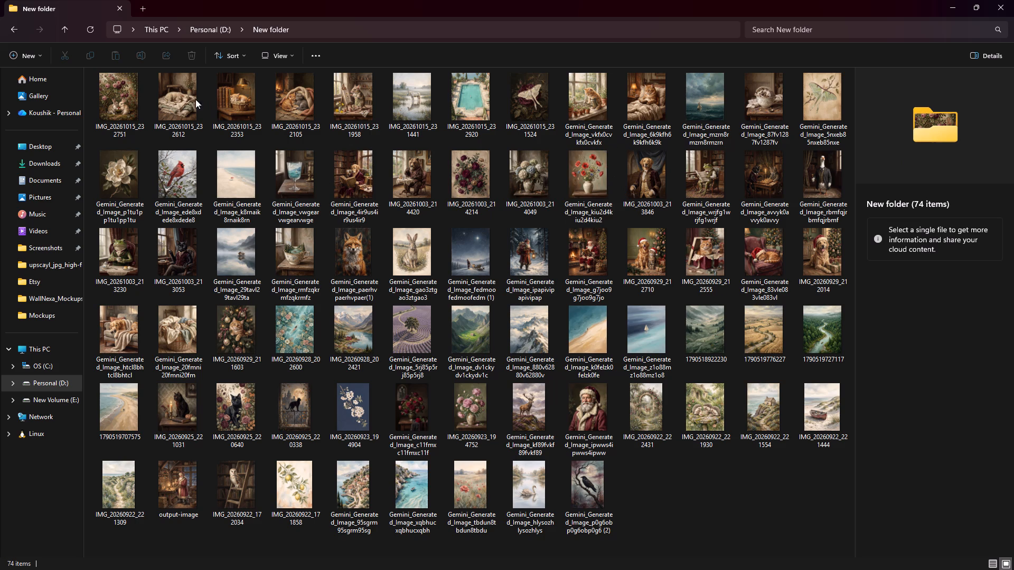
pyautogui.moveTo(103, 530); pyautogui.dragTo(108, 432)
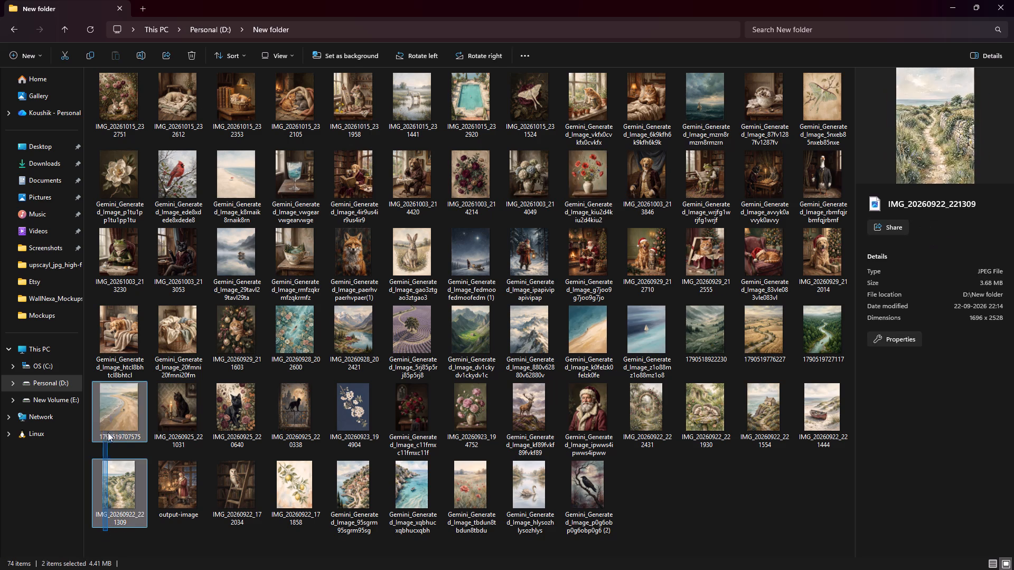
pyautogui.moveTo(108, 432); pyautogui.dragTo(804, 91)
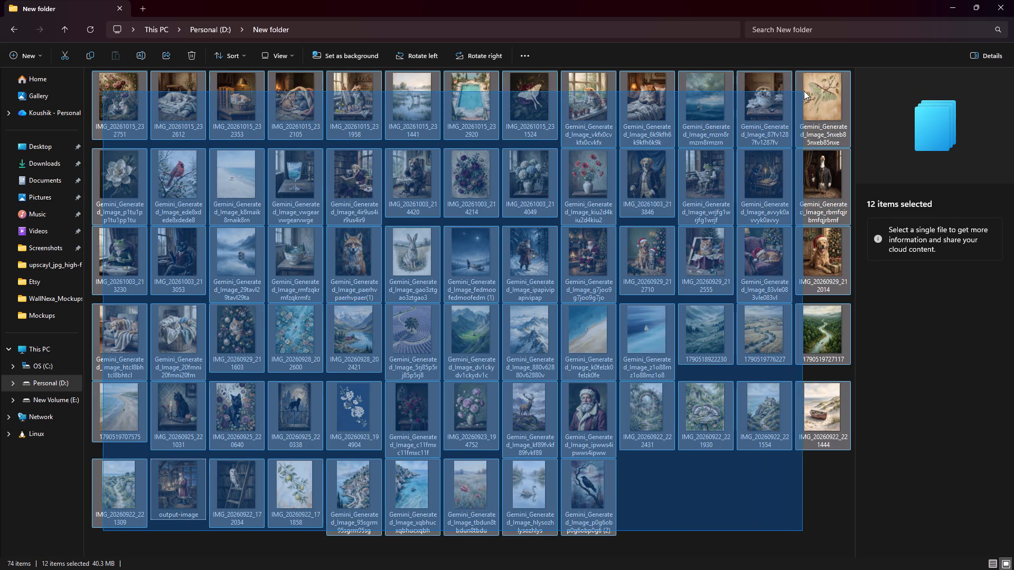
pyautogui.moveTo(804, 91); pyautogui.dragTo(823, 88)
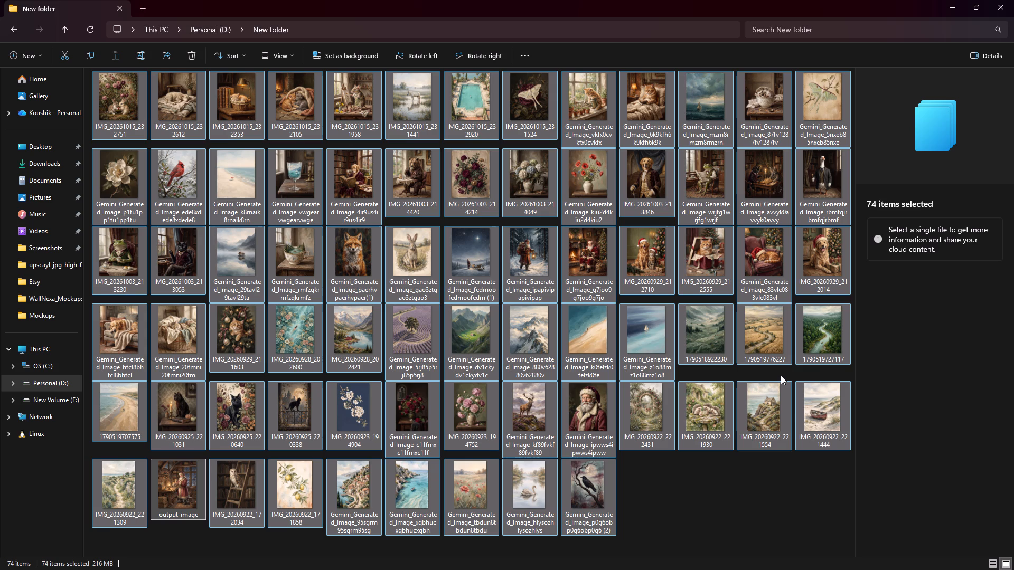
# Switch to Chrome and open etsy.com in a new tab.
pyautogui.click(974, 3)
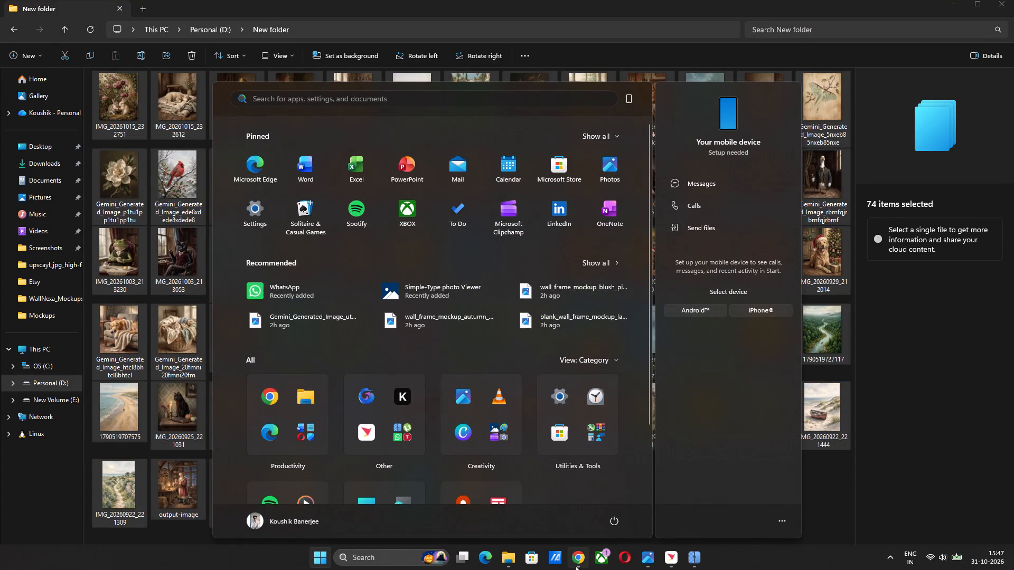
pyautogui.click(576, 566)
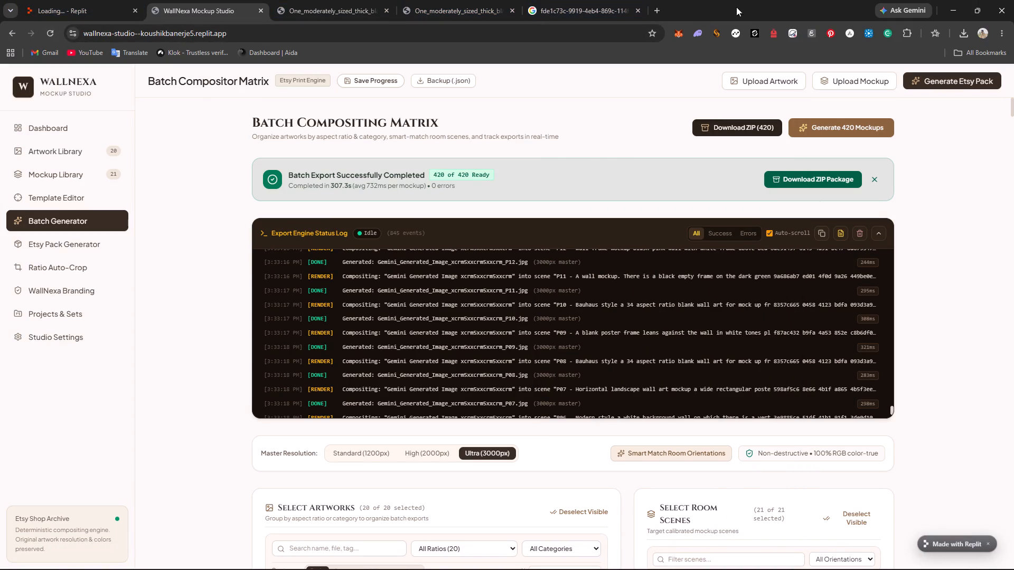
pyautogui.click(652, 7)
pyautogui.click(402, 34)
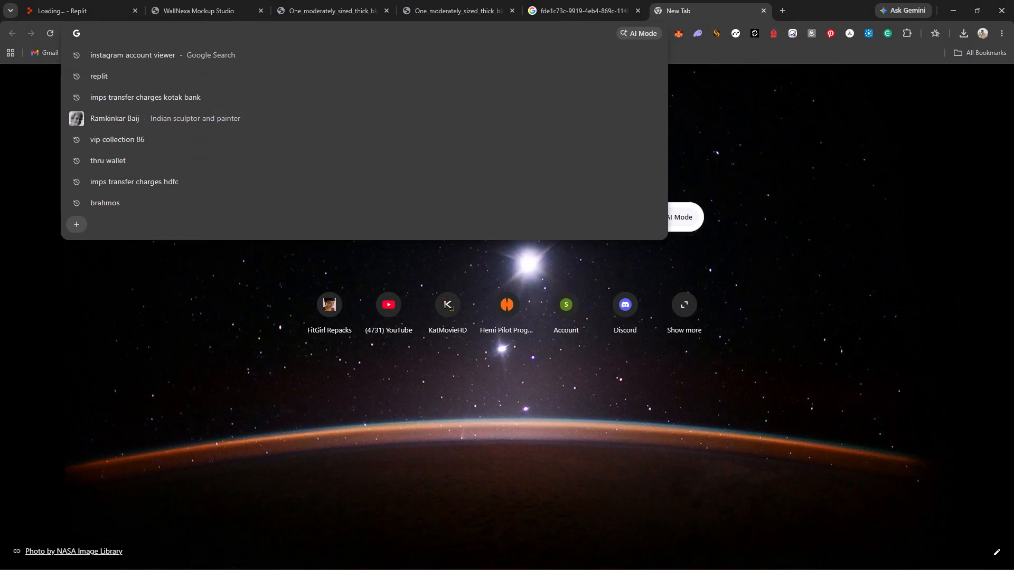
pyautogui.write('ets')
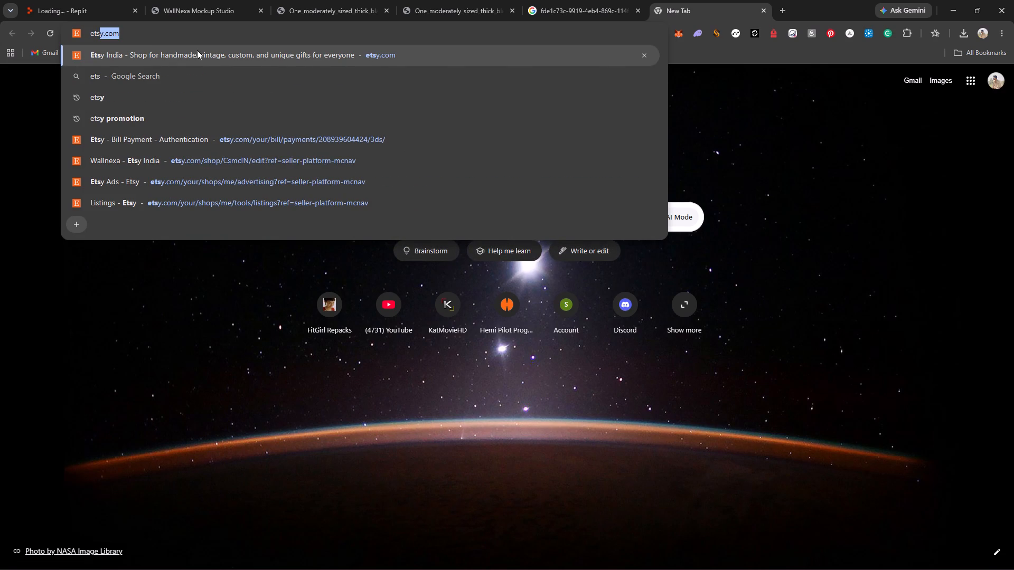
pyautogui.click(196, 55)
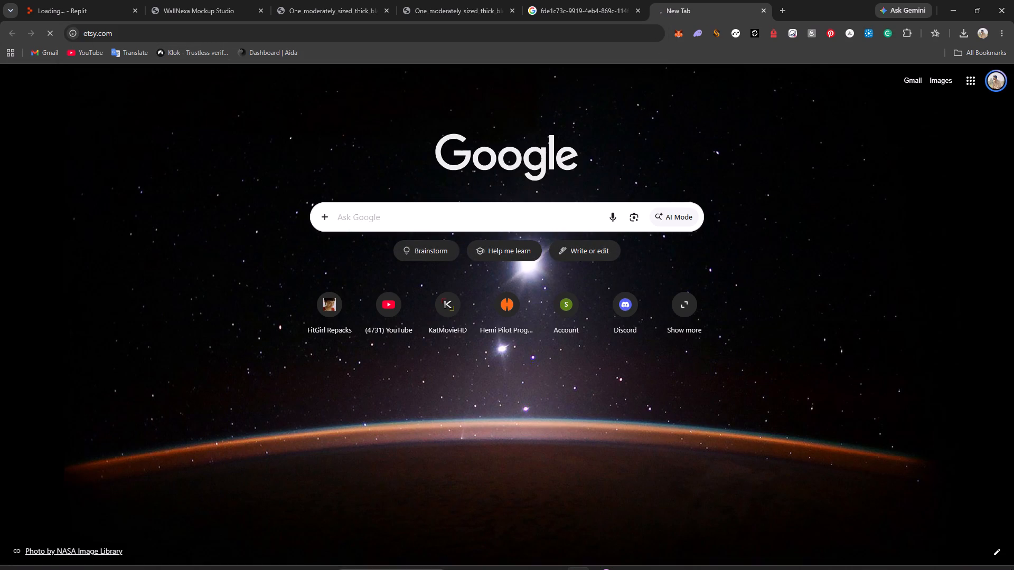
# Show the hidden system tray icons.
pyautogui.click(893, 554)
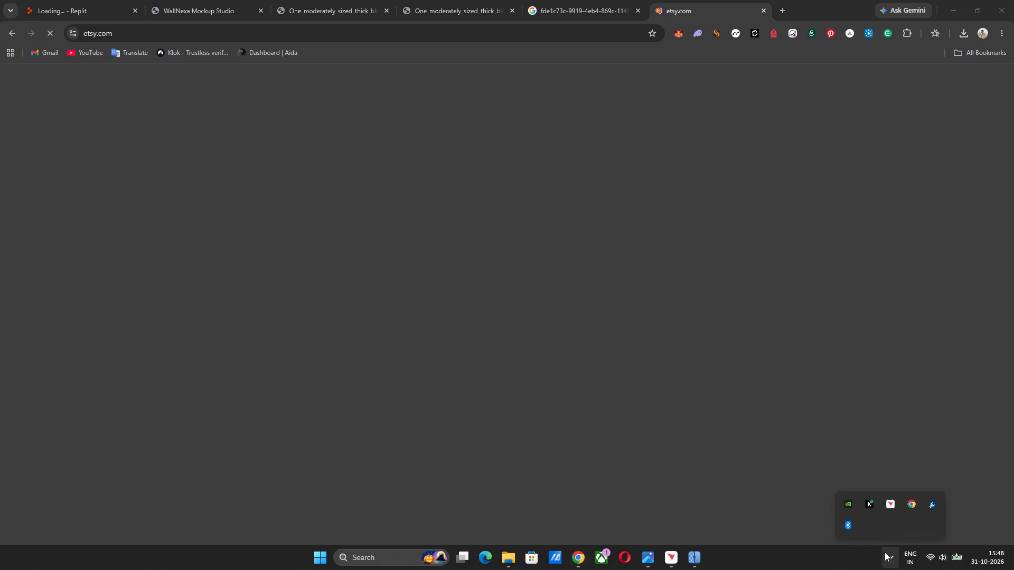
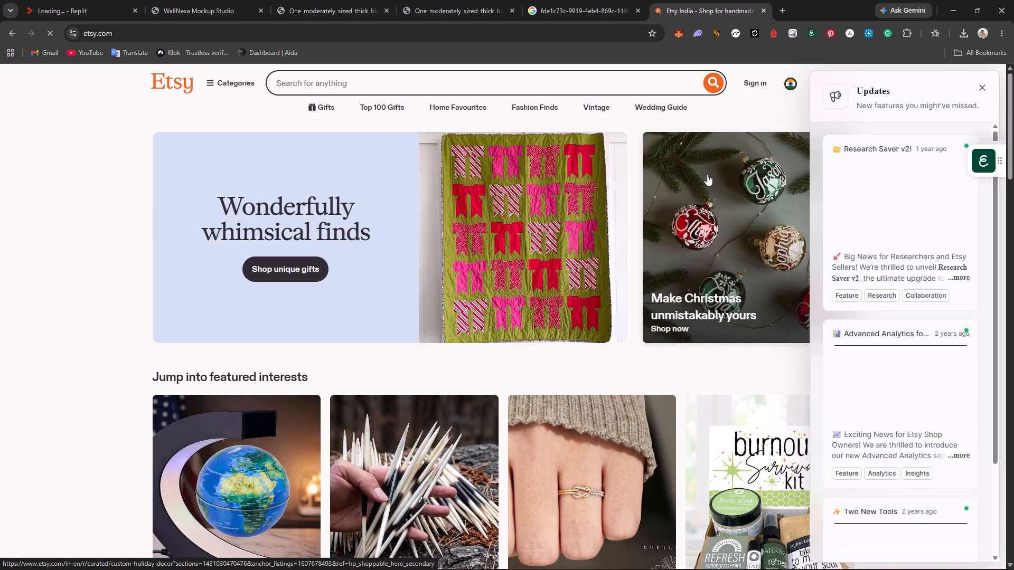
# Dismiss the extension's Updates panel and open the Etsy sign-in form.
pyautogui.click(984, 88)
pyautogui.click(747, 78)
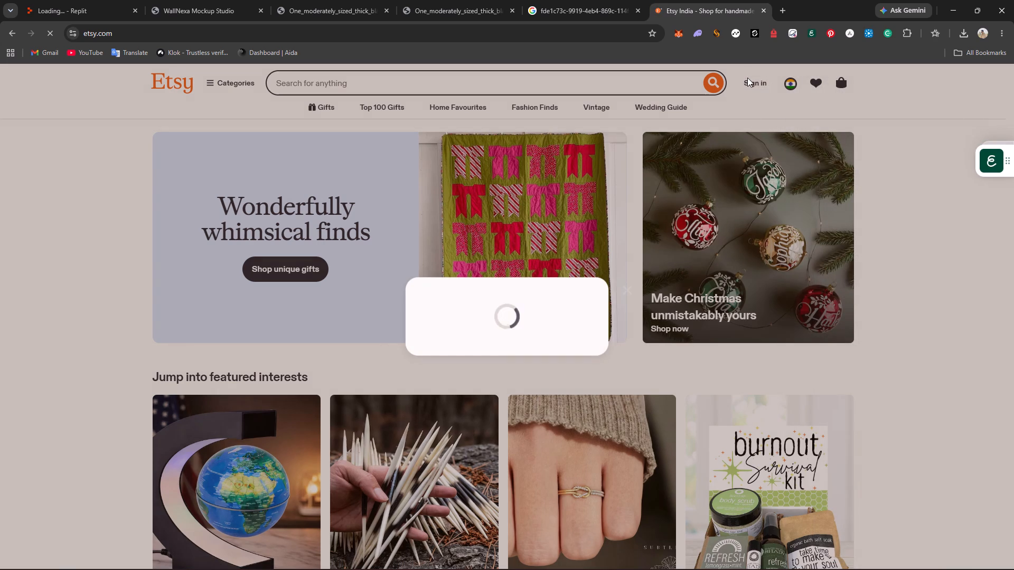
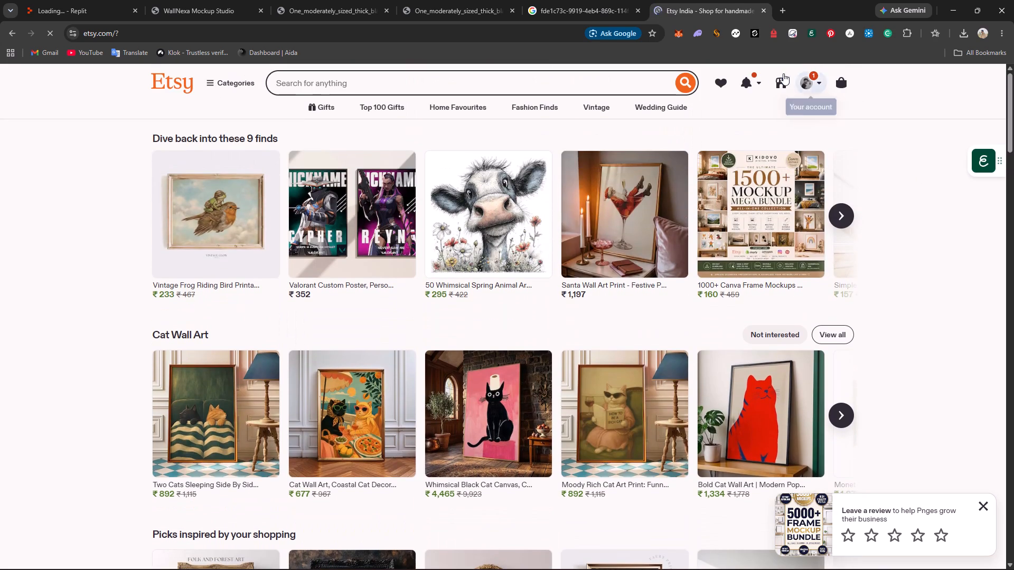
# Open the Etsy Shop Manager dashboard and set the stats date range to Today.
pyautogui.click(782, 77)
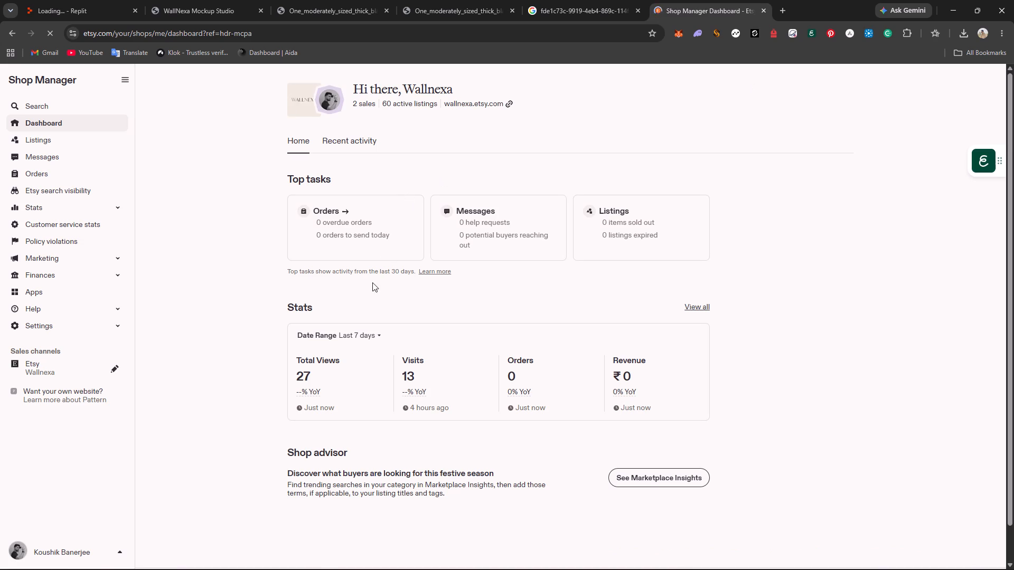
pyautogui.click(368, 337)
pyautogui.click(297, 363)
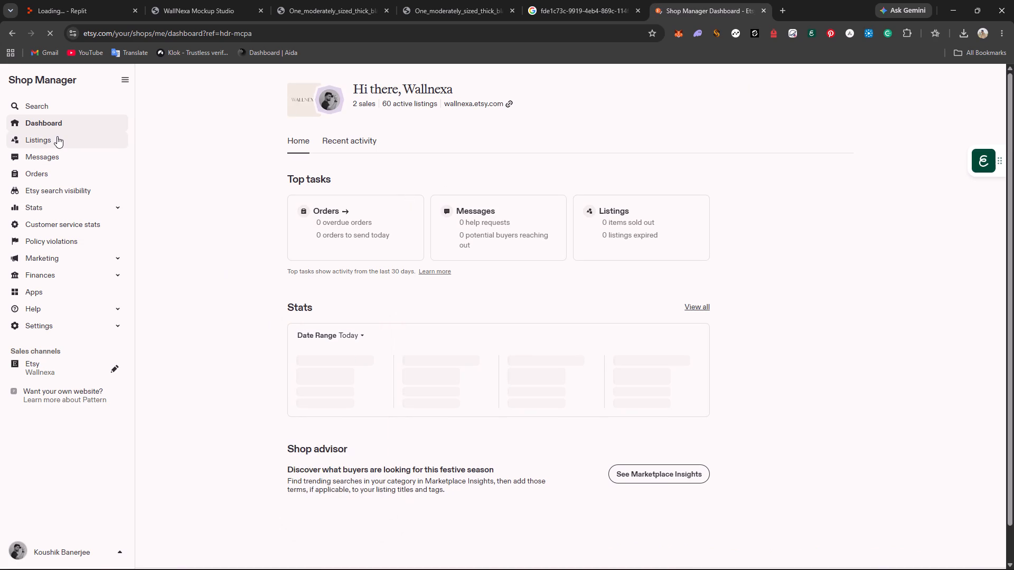
# Open the shop's Listings page in Shop Manager.
pyautogui.click(57, 136)
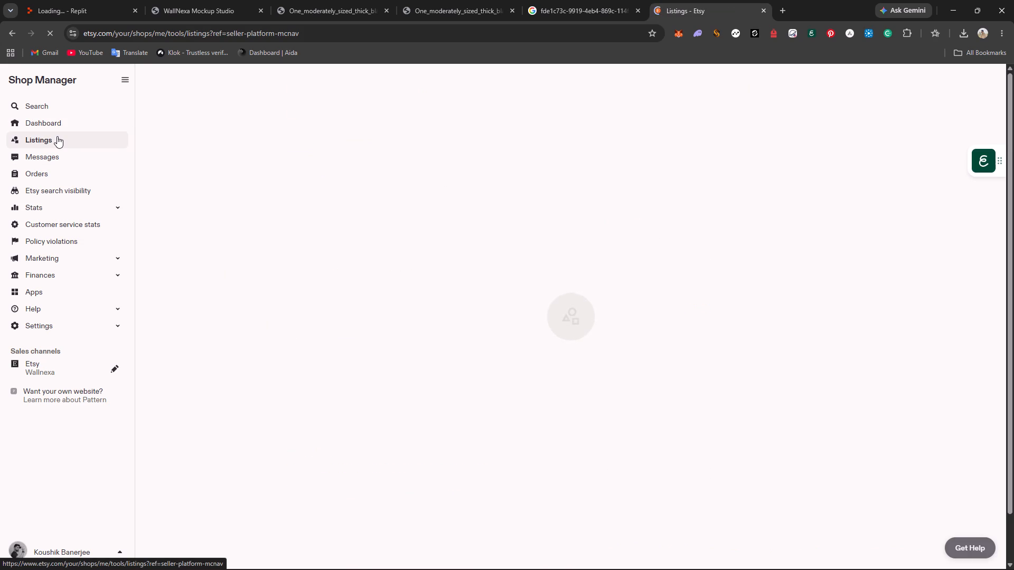
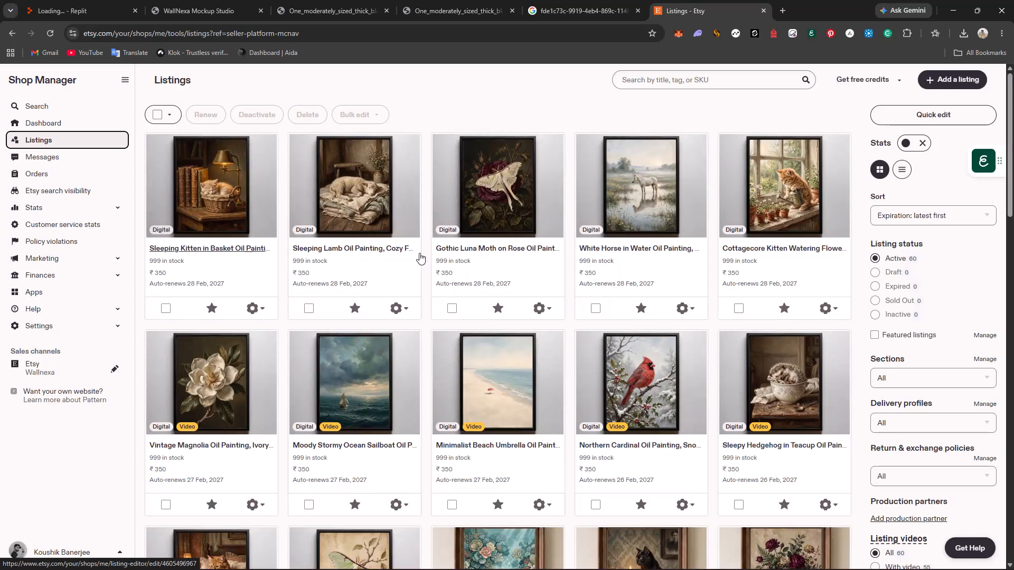
# Look through the active listings on both pages of the shop's Listings.
pyautogui.scroll(-14, 518, 332)
pyautogui.scroll(-7, 511, 322)
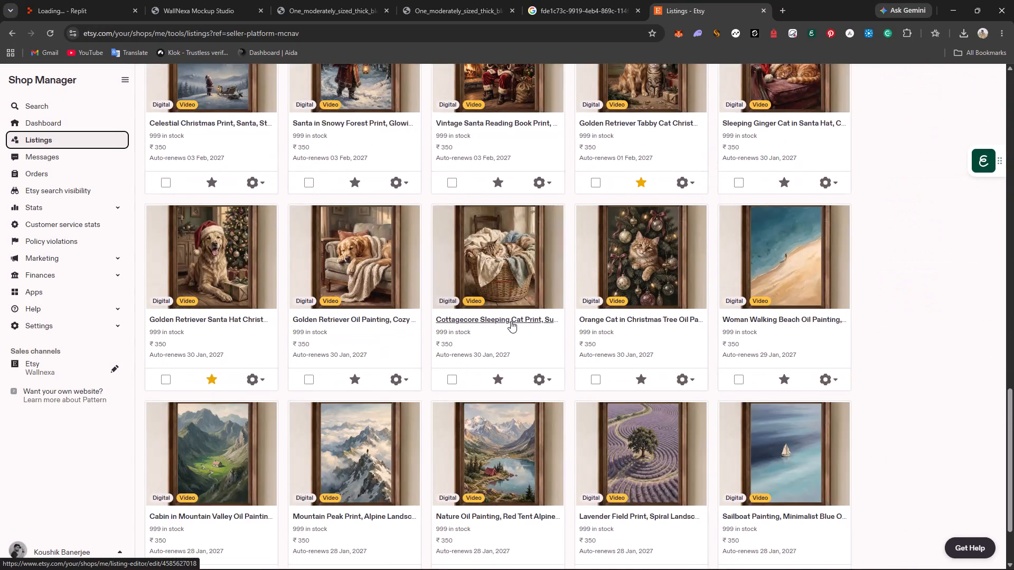
pyautogui.scroll(-12, 511, 321)
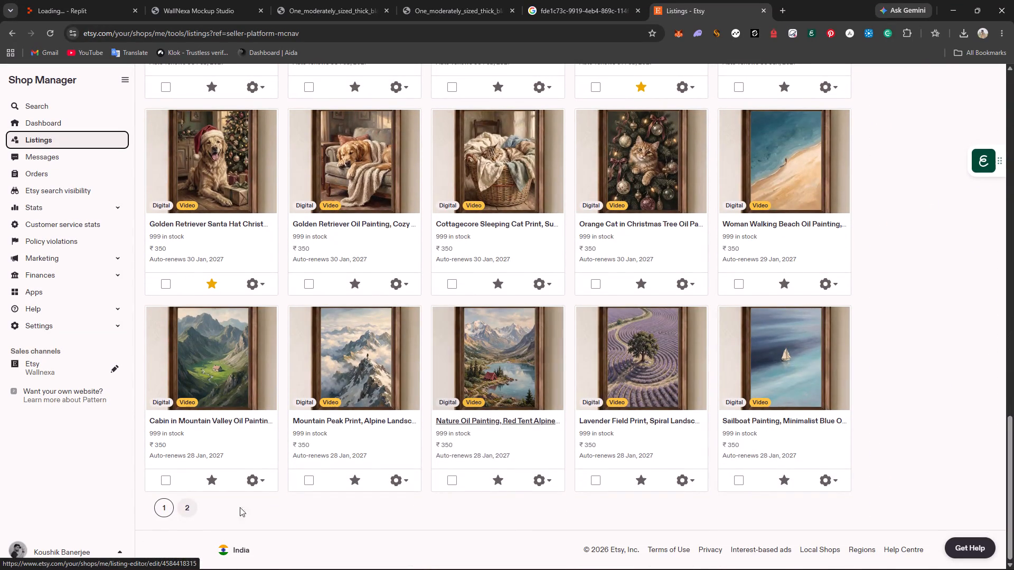
pyautogui.click(194, 507)
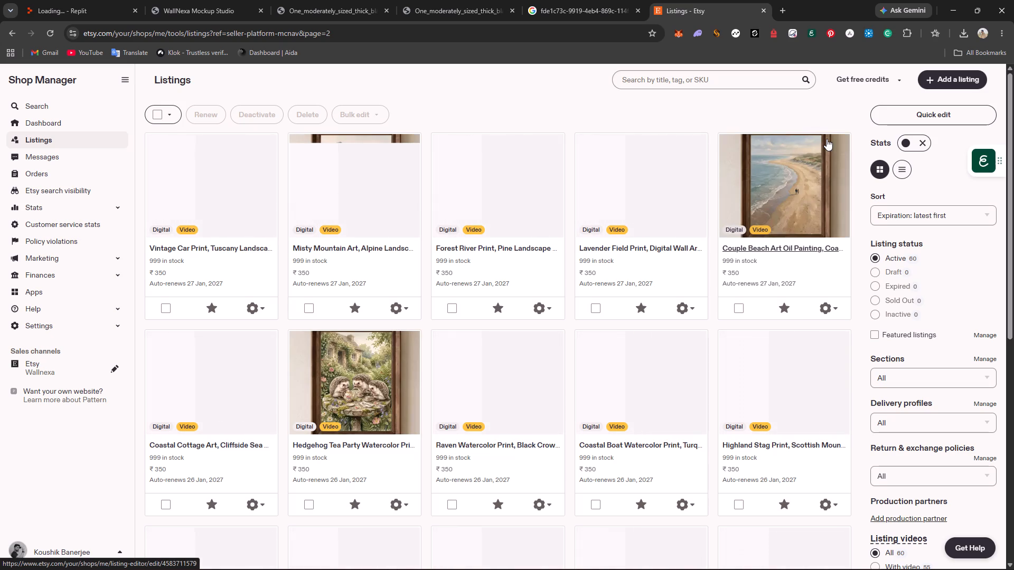
pyautogui.scroll(-4, 621, 291)
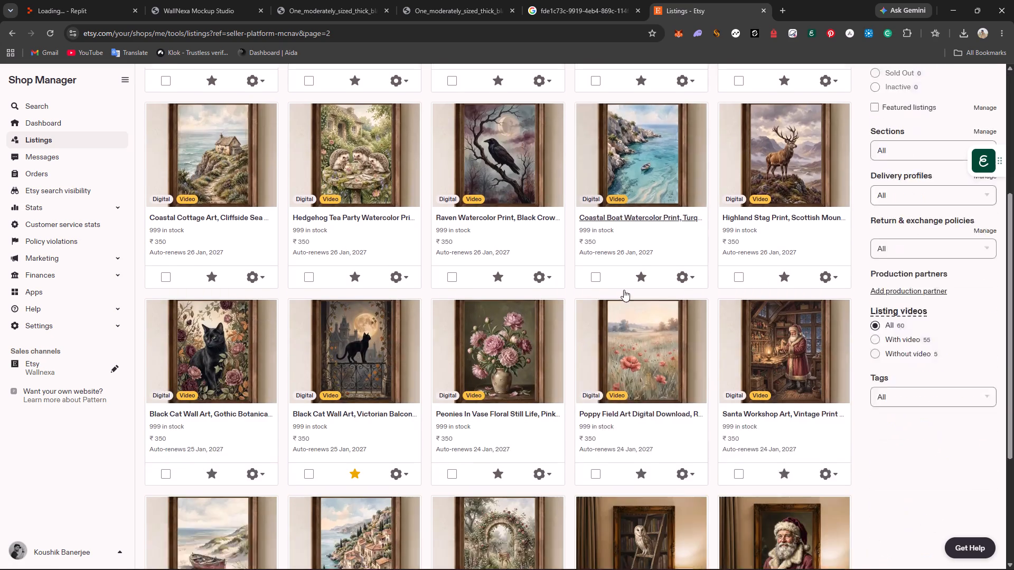
pyautogui.scroll(-13, 624, 290)
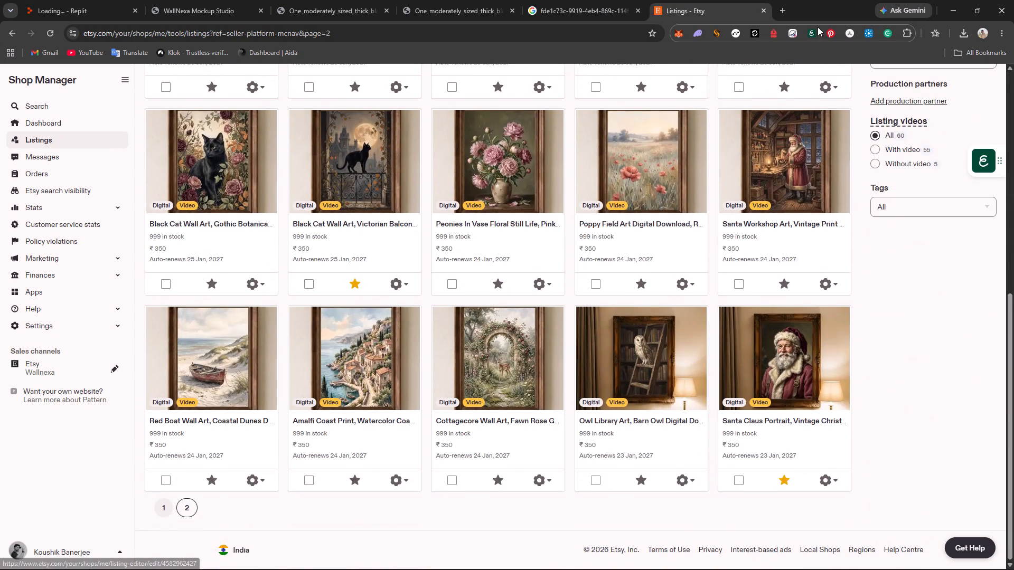
# Shrink the Etsy Listings browser window to half the screen so it sits side by side with the New folder window.
pyautogui.moveTo(825, 9); pyautogui.dragTo(258, 27)
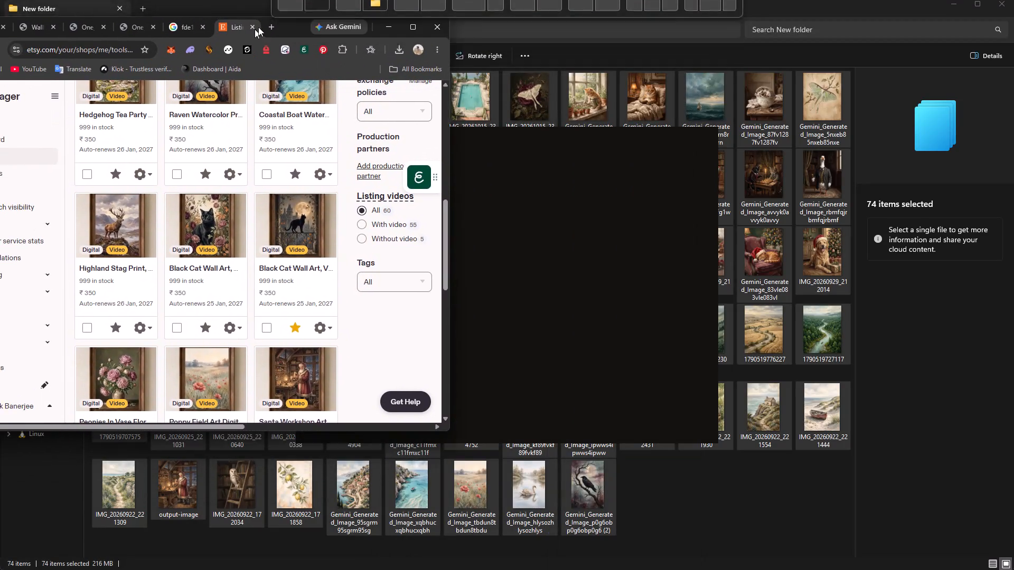
pyautogui.moveTo(258, 27); pyautogui.dragTo(289, 31)
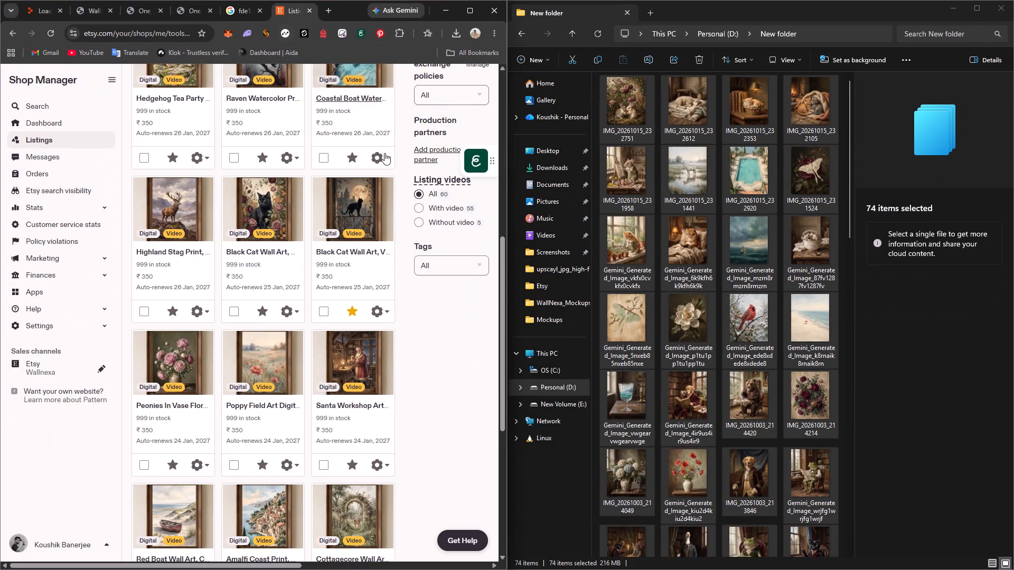
# Compare the artworks at the end of New folder with the listings on page 2.
pyautogui.scroll(-11, 679, 282)
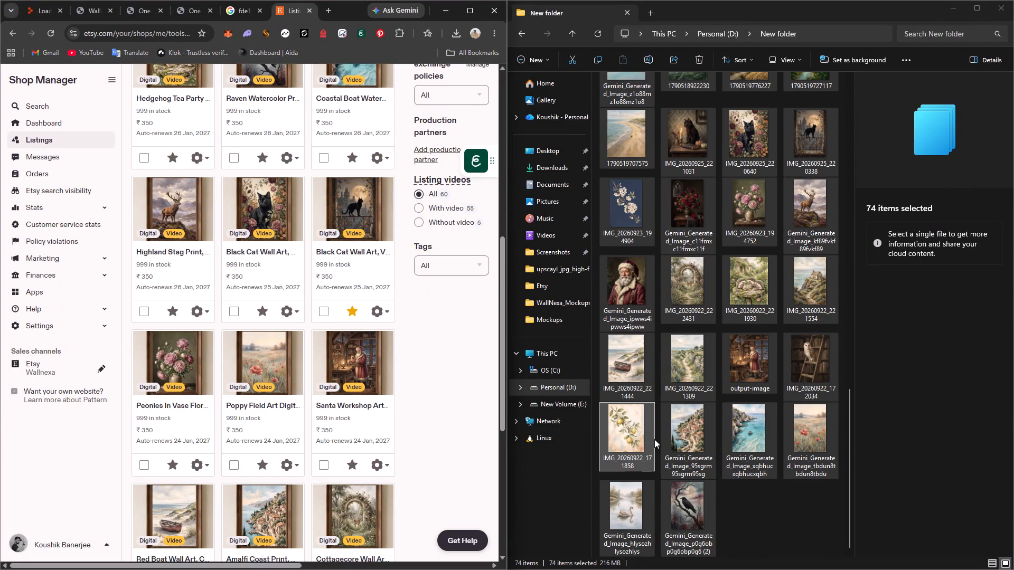
pyautogui.scroll(-5, 402, 440)
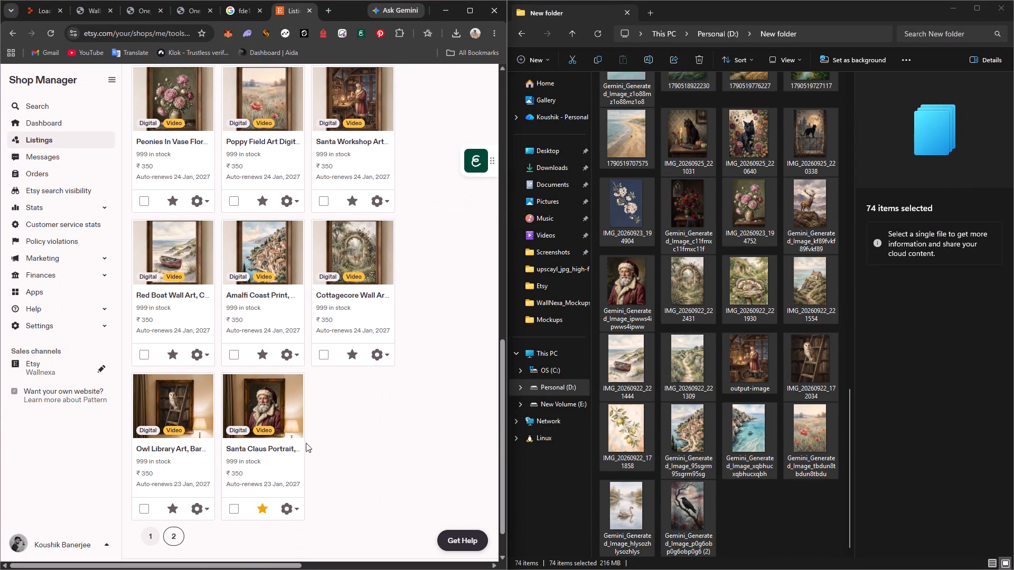
pyautogui.scroll(-4, 314, 429)
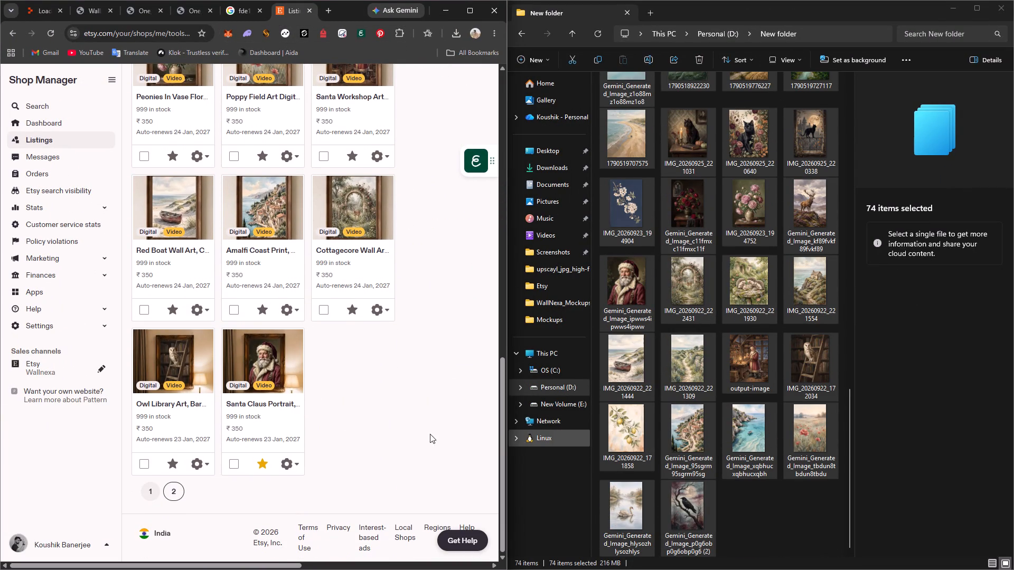
pyautogui.scroll(7, 400, 401)
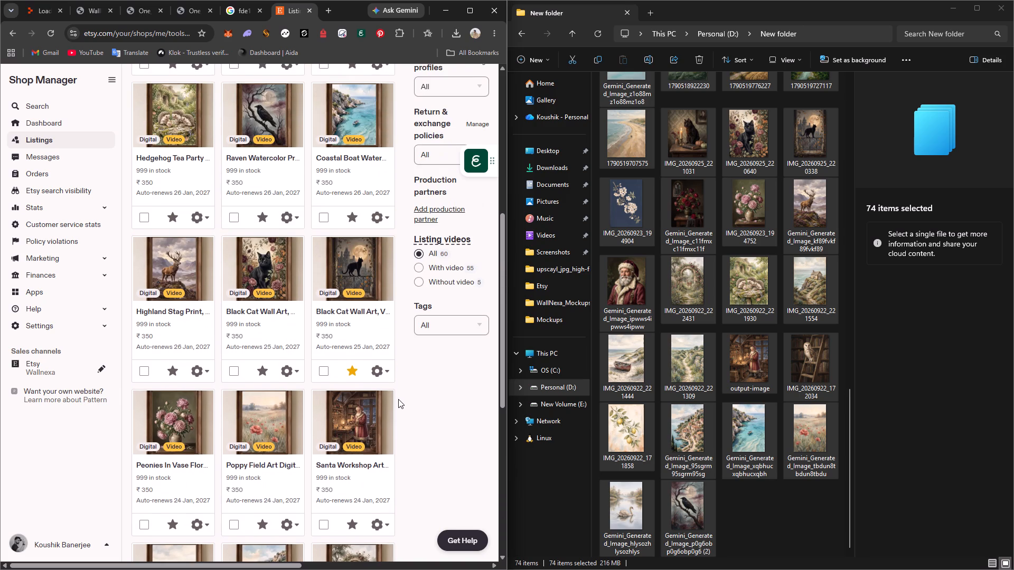
pyautogui.scroll(2, 327, 292)
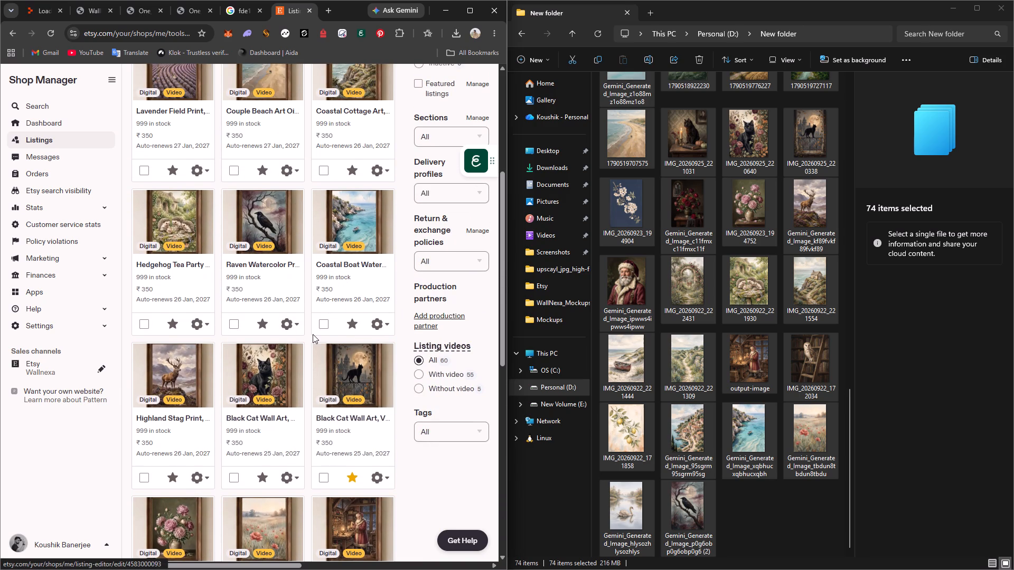
pyautogui.scroll(8, 313, 330)
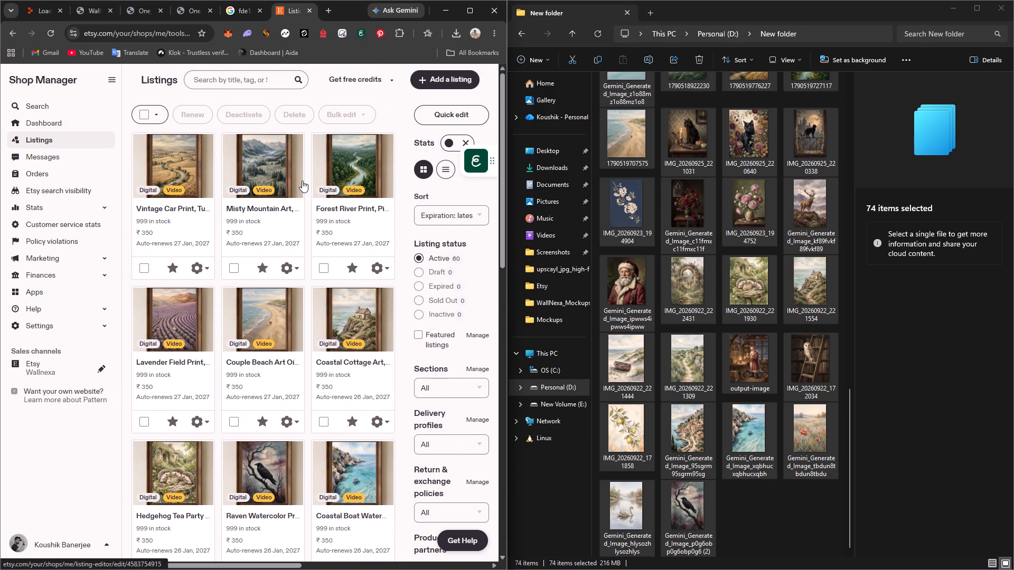
pyautogui.scroll(-5, 243, 286)
pyautogui.scroll(-10, 276, 337)
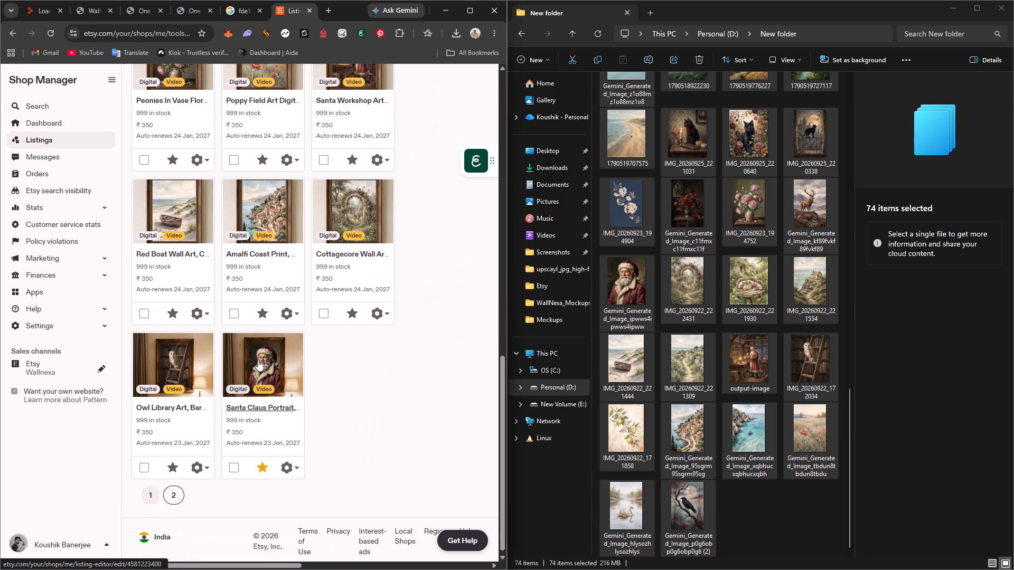
# Go to listings page 1 and compare its listed artworks with the images in New folder.
pyautogui.click(154, 491)
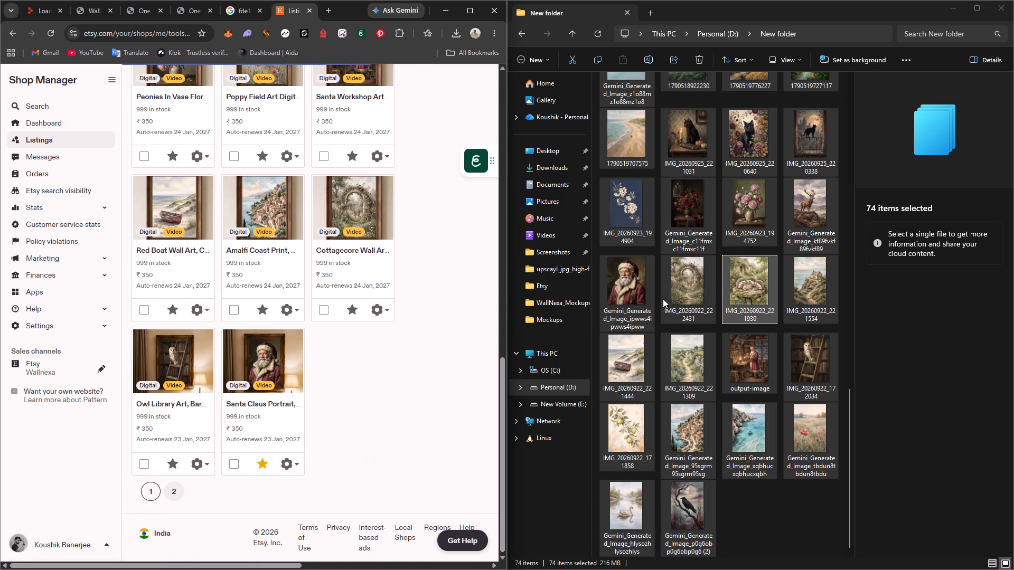
pyautogui.scroll(-2, 394, 386)
pyautogui.scroll(-11, 342, 378)
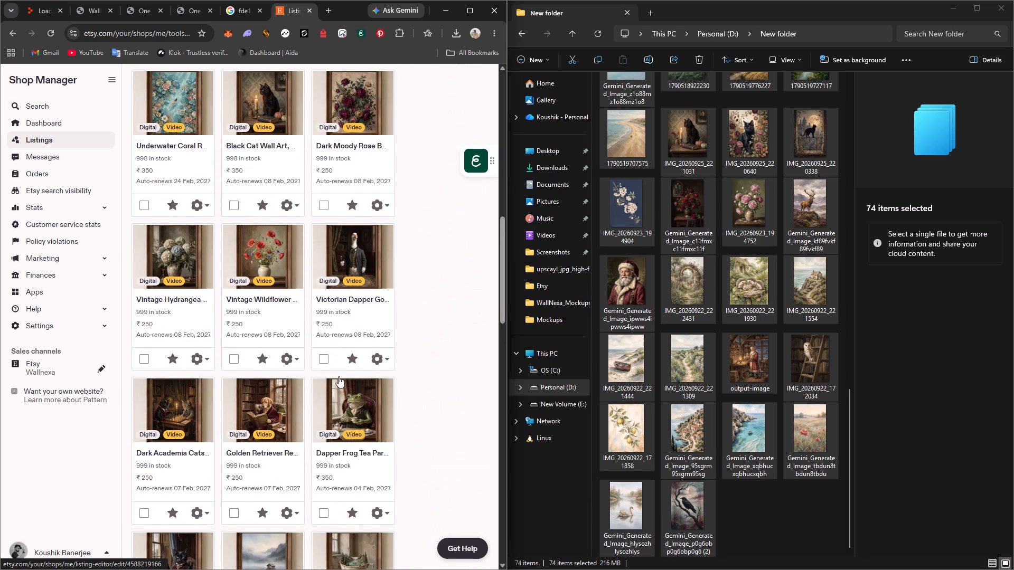
pyautogui.scroll(4, 339, 374)
pyautogui.scroll(-10, 346, 309)
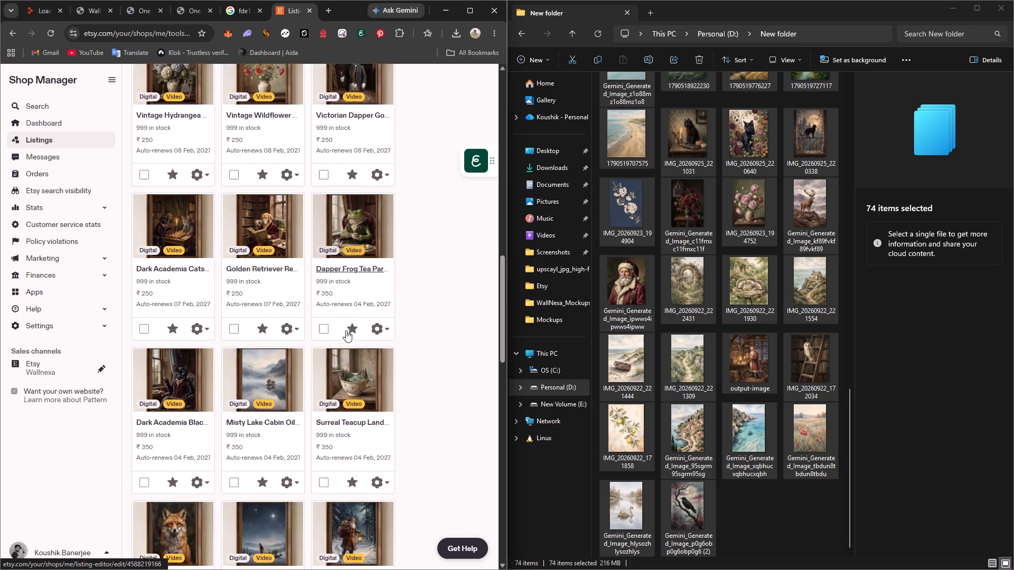
pyautogui.scroll(-10, 345, 330)
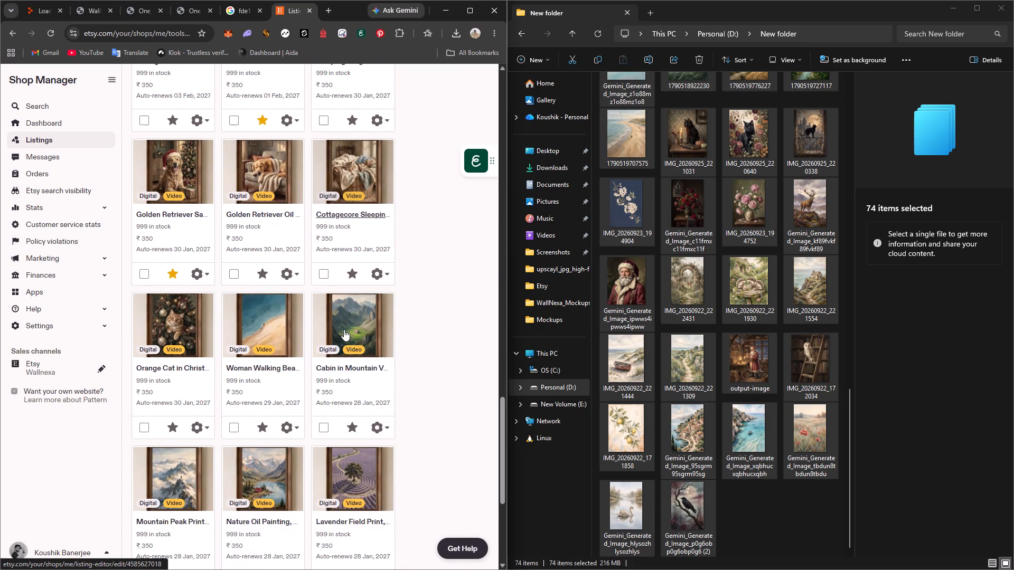
pyautogui.scroll(-4, 344, 329)
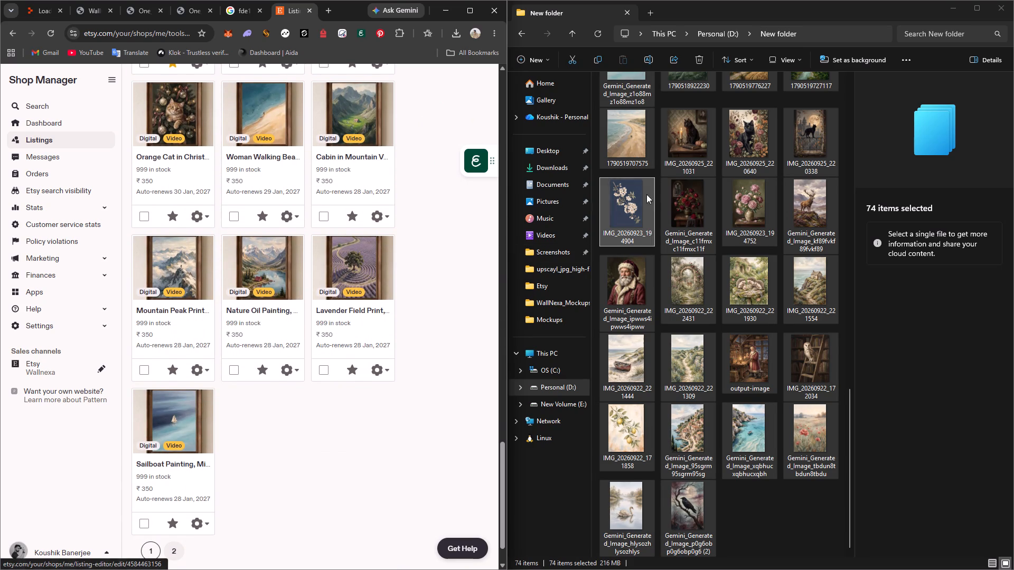
# Delete the dark red roses image and the lemon branch image IMG_20260922_171858 from New folder.
pyautogui.click(672, 203)
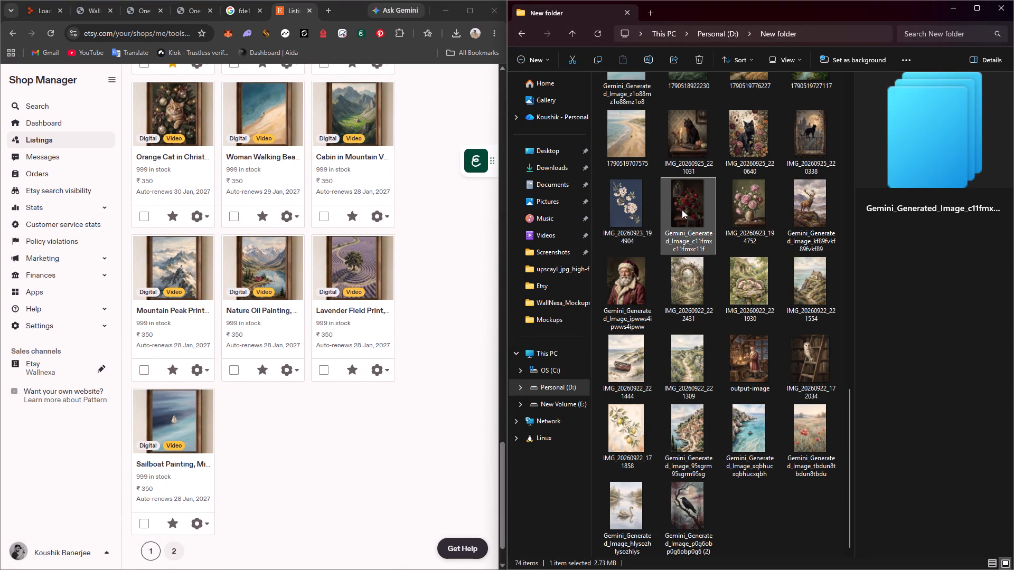
pyautogui.press('Delete')
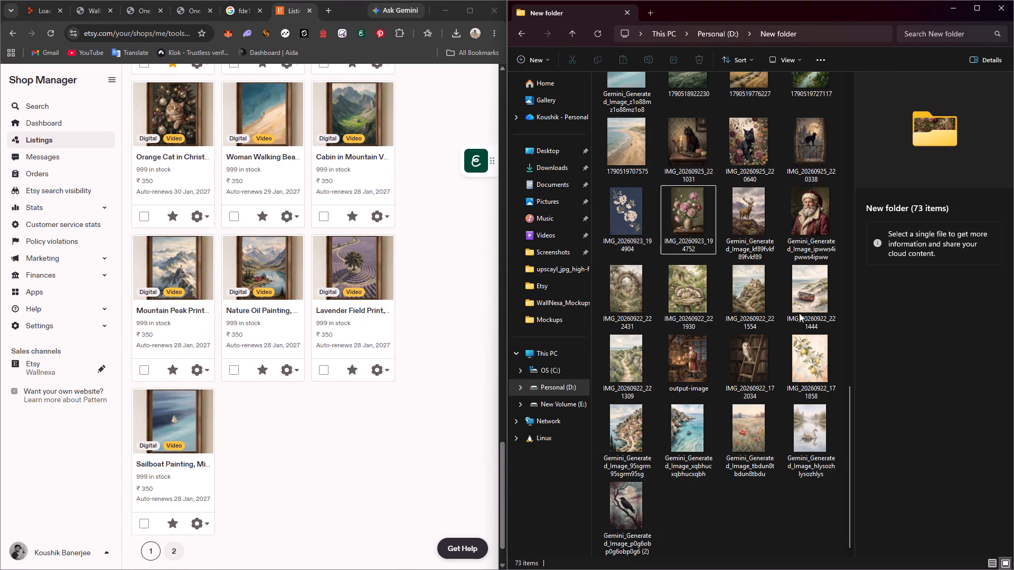
pyautogui.click(814, 345)
pyautogui.press('Delete')
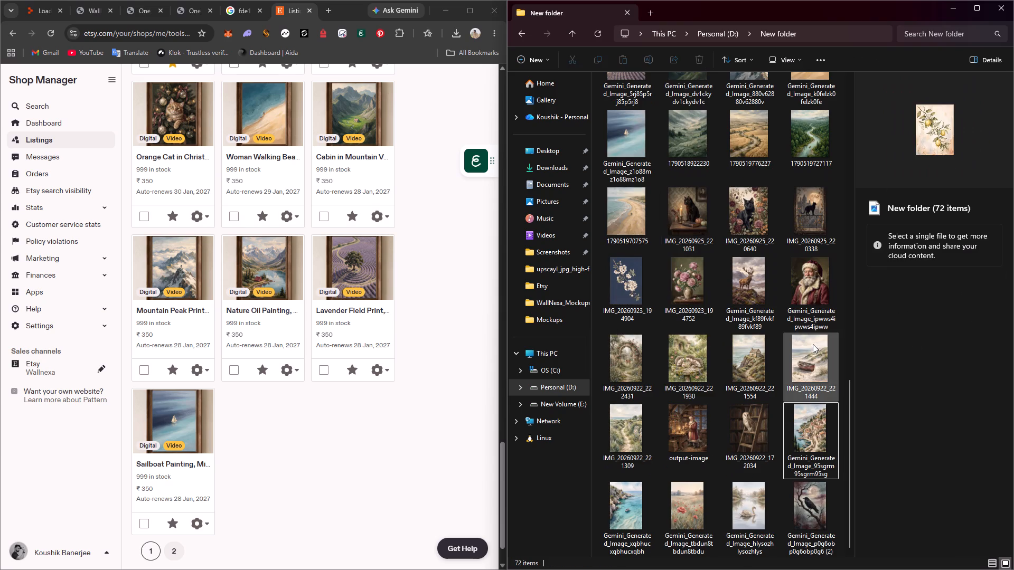
# Recheck the listings on page 1 against the remaining artworks in New folder.
pyautogui.scroll(10, 253, 362)
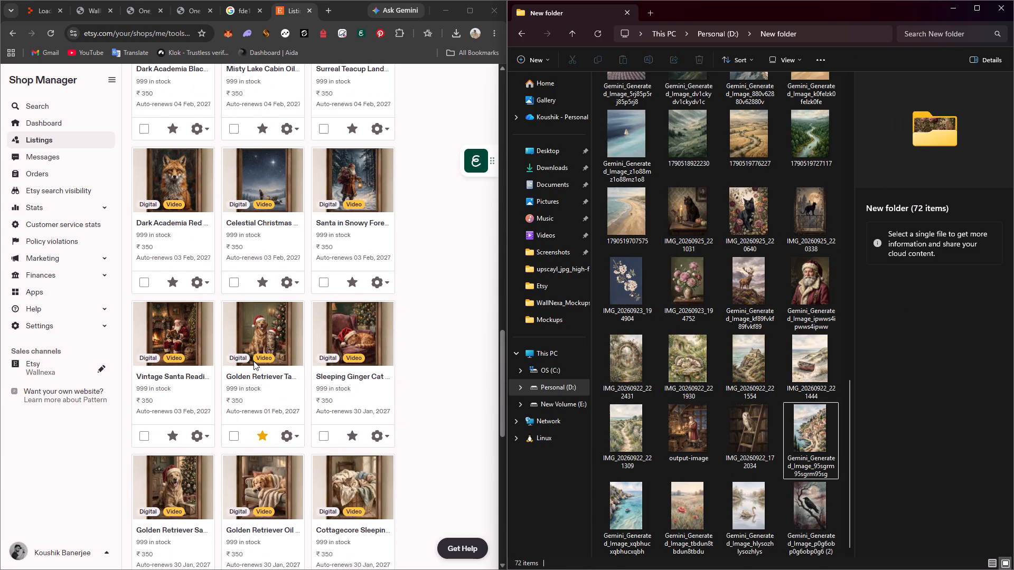
pyautogui.scroll(11, 253, 360)
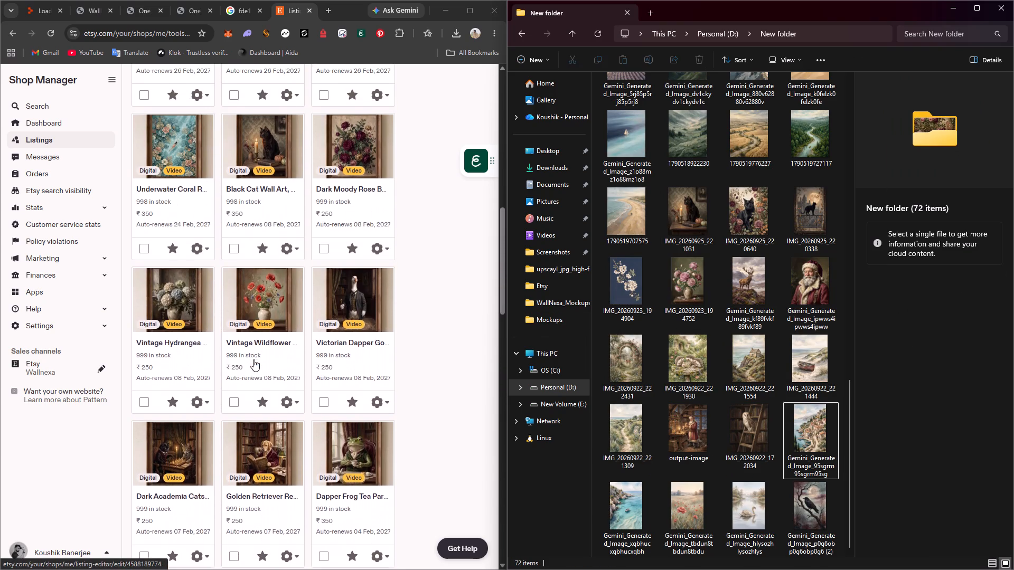
pyautogui.scroll(9, 253, 359)
pyautogui.scroll(-3, 253, 359)
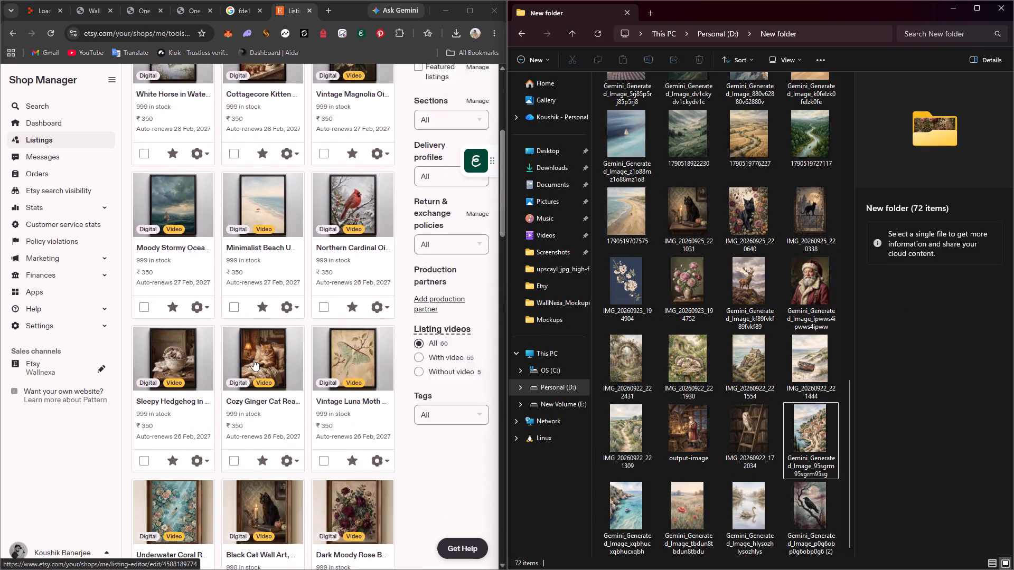
pyautogui.scroll(-20, 253, 359)
pyautogui.scroll(-6, 253, 359)
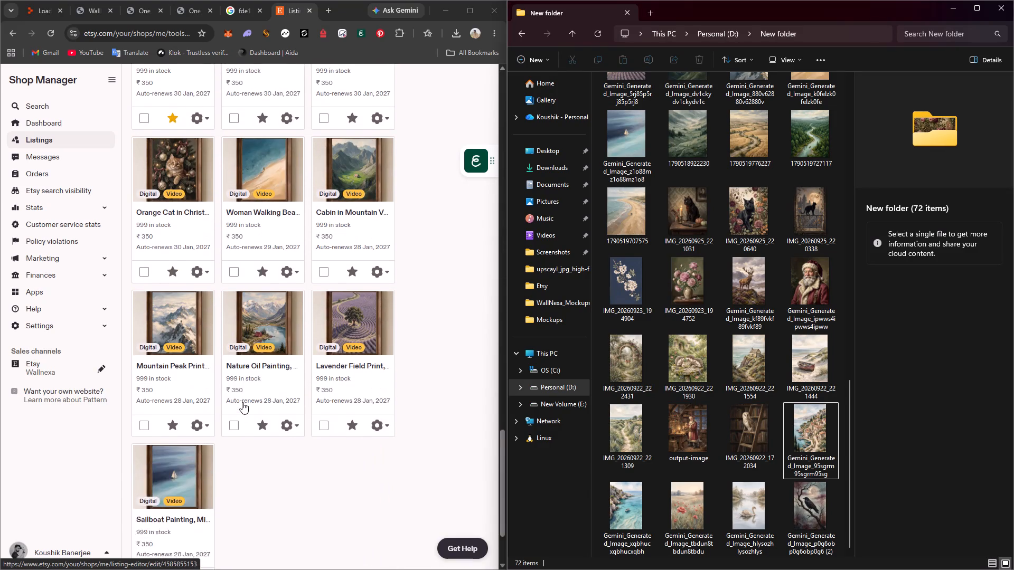
pyautogui.scroll(-3, 243, 404)
# Check the artworks against listings page 2 and delete the swan on the lake image from New folder.
pyautogui.click(176, 495)
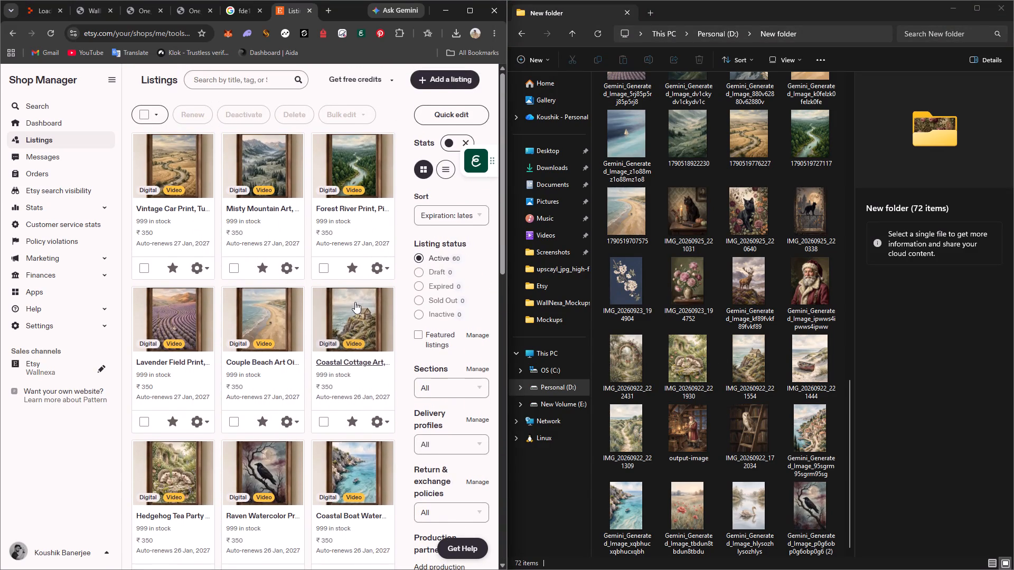
pyautogui.scroll(-14, 352, 282)
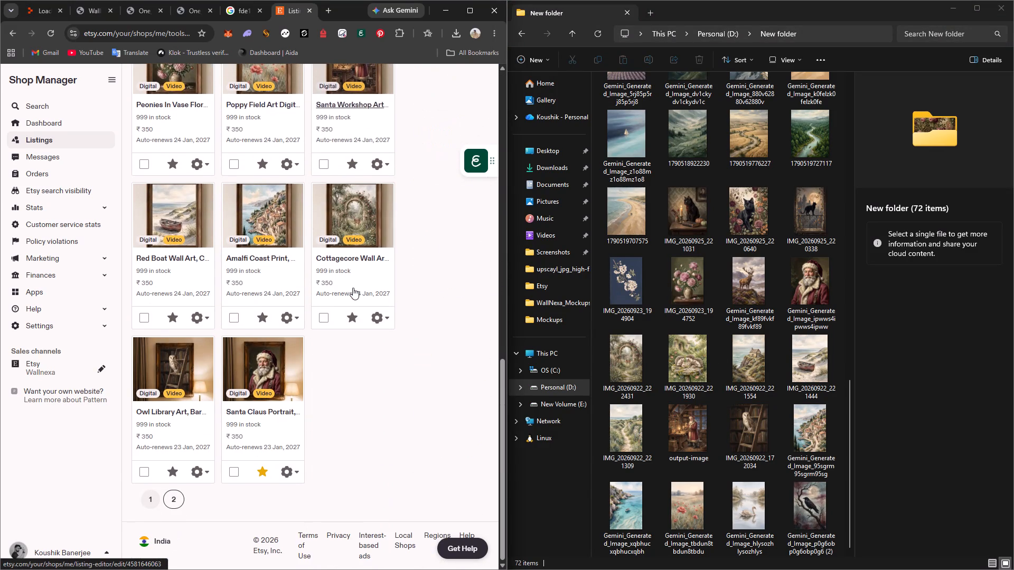
pyautogui.scroll(13, 353, 288)
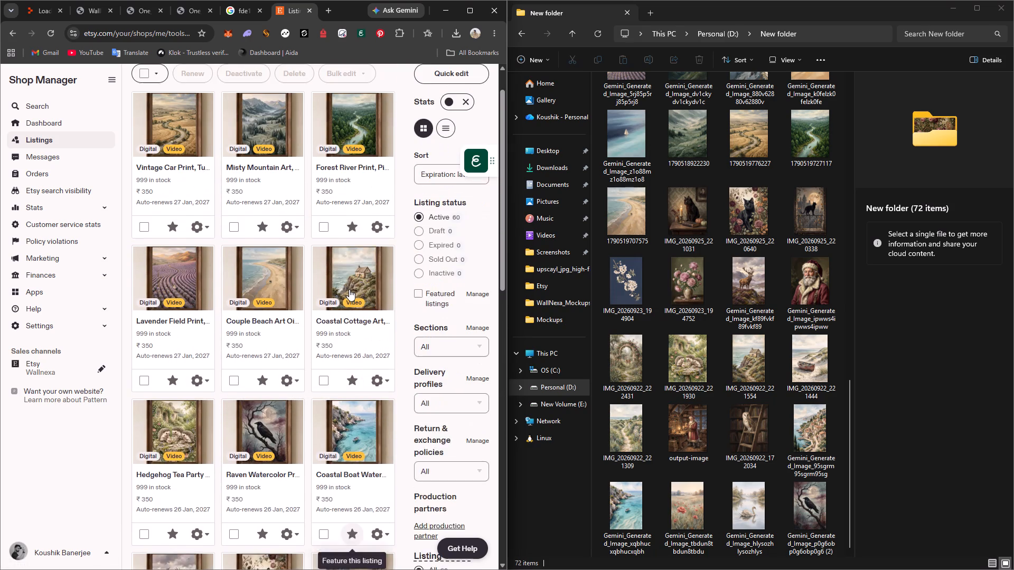
pyautogui.scroll(5, 349, 288)
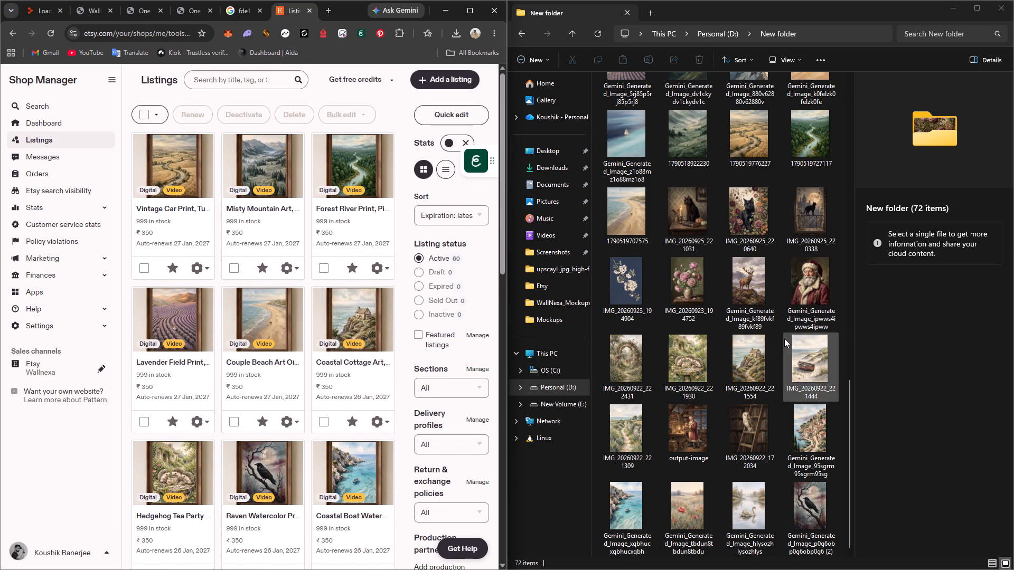
pyautogui.click(750, 507)
pyautogui.press('Delete')
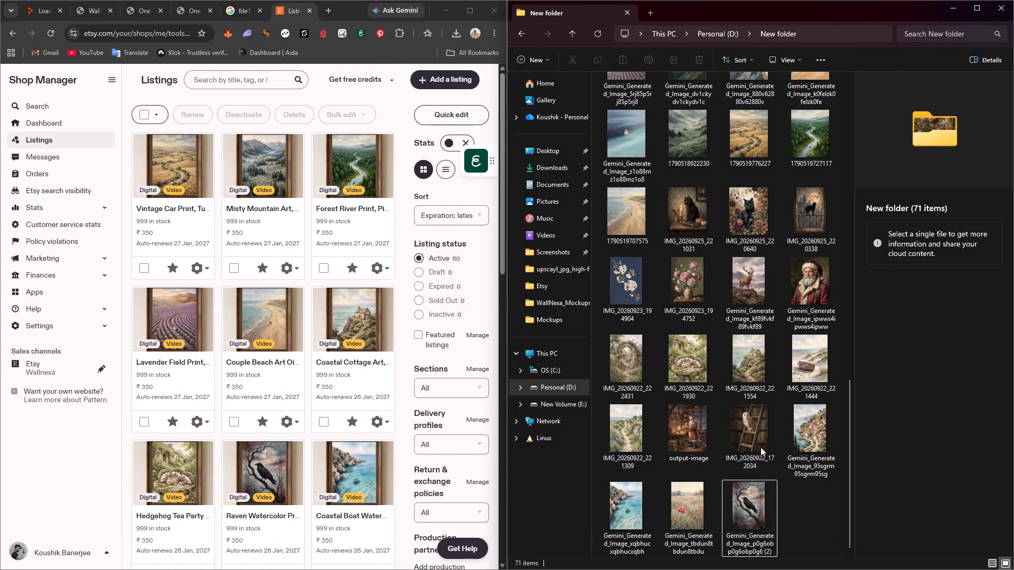
# Check further down listings page 2 and delete the garden path image IMG_20260922_221309 from New folder.
pyautogui.scroll(-6, 354, 415)
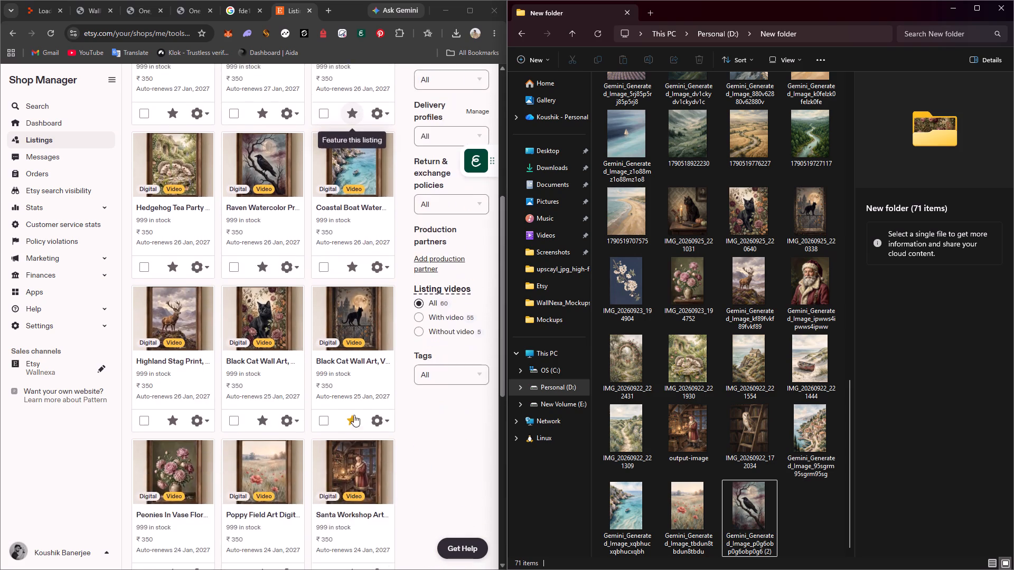
pyautogui.scroll(-3, 354, 413)
pyautogui.click(620, 425)
pyautogui.press('Delete')
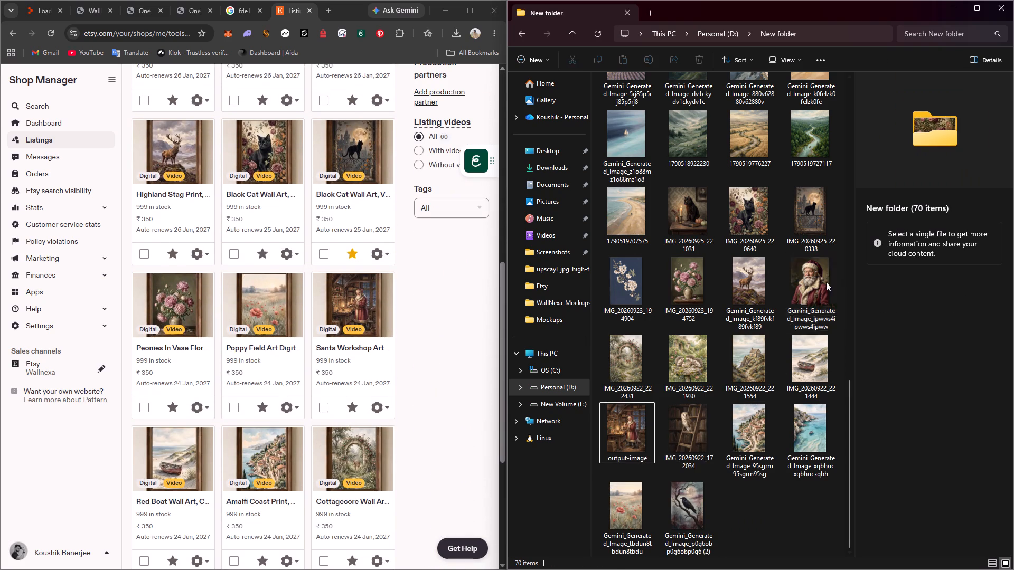
# Check the artworks against listings pages 2 and 1 and delete the white blossom branch image IMG_20260923_194904 from New folder.
pyautogui.scroll(-4, 316, 414)
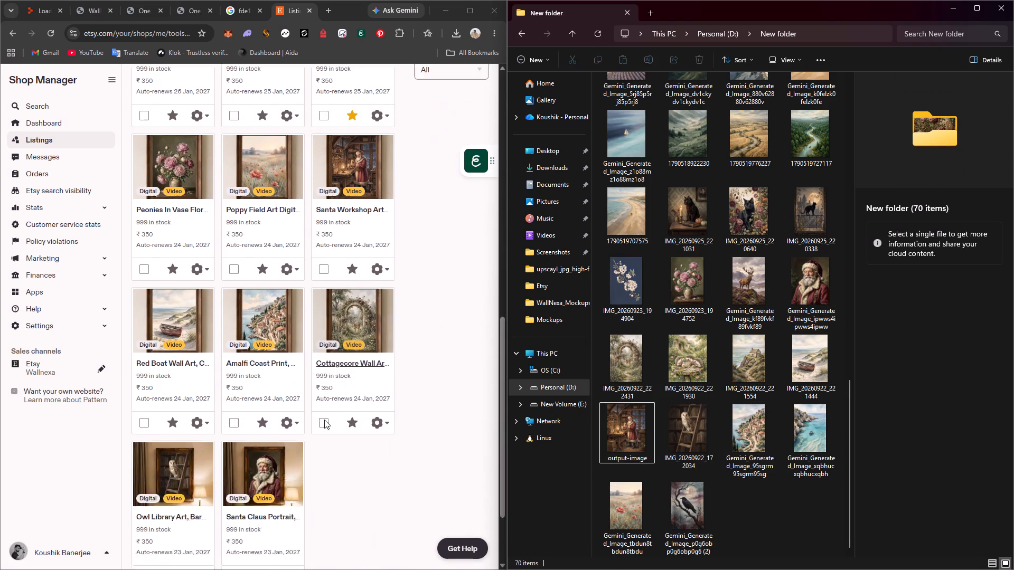
pyautogui.scroll(-6, 314, 438)
pyautogui.scroll(10, 349, 401)
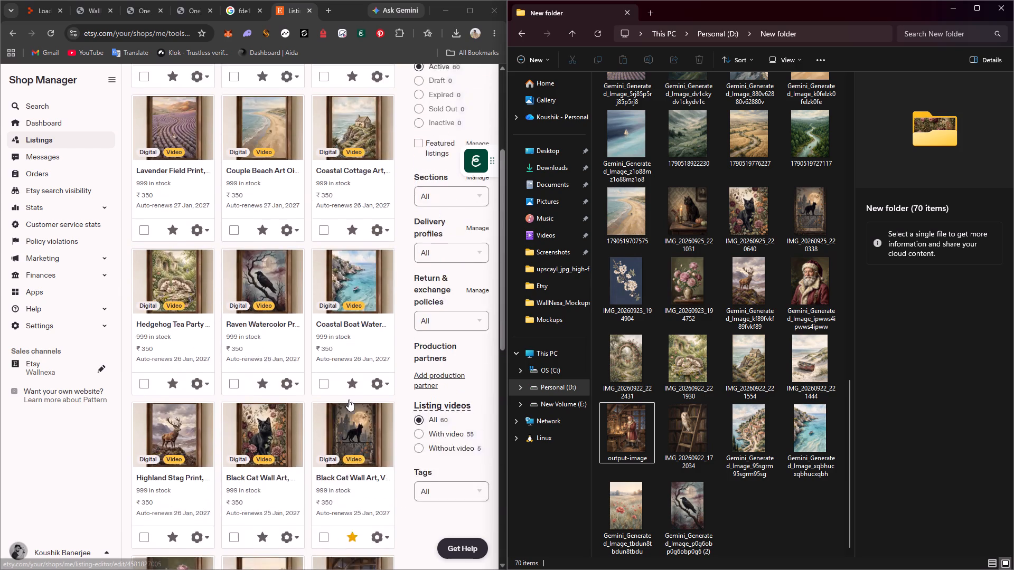
pyautogui.scroll(8, 349, 400)
pyautogui.scroll(-13, 310, 451)
pyautogui.click(158, 530)
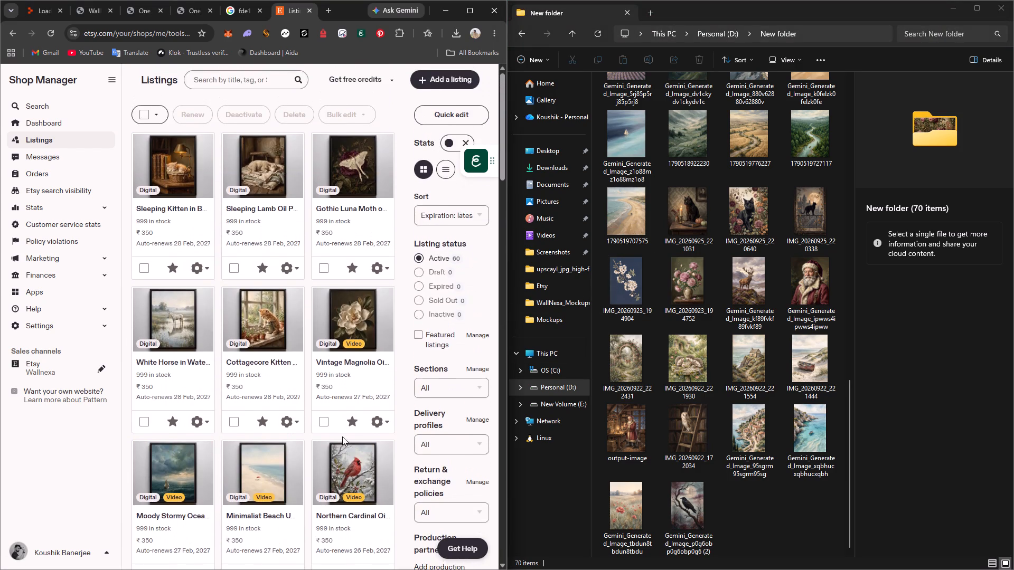
pyautogui.scroll(-18, 314, 453)
pyautogui.scroll(-9, 313, 448)
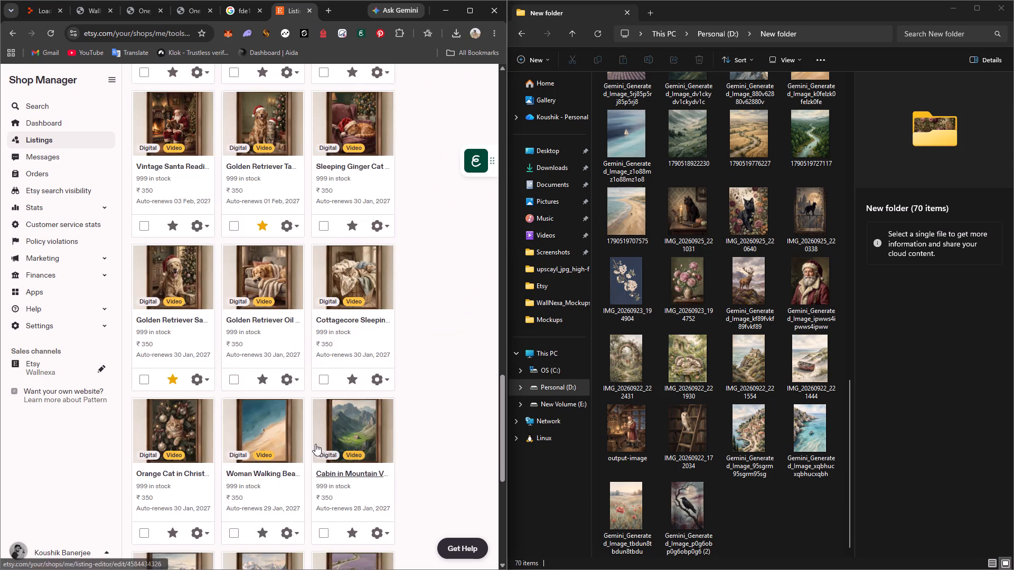
pyautogui.scroll(-5, 315, 444)
pyautogui.click(633, 288)
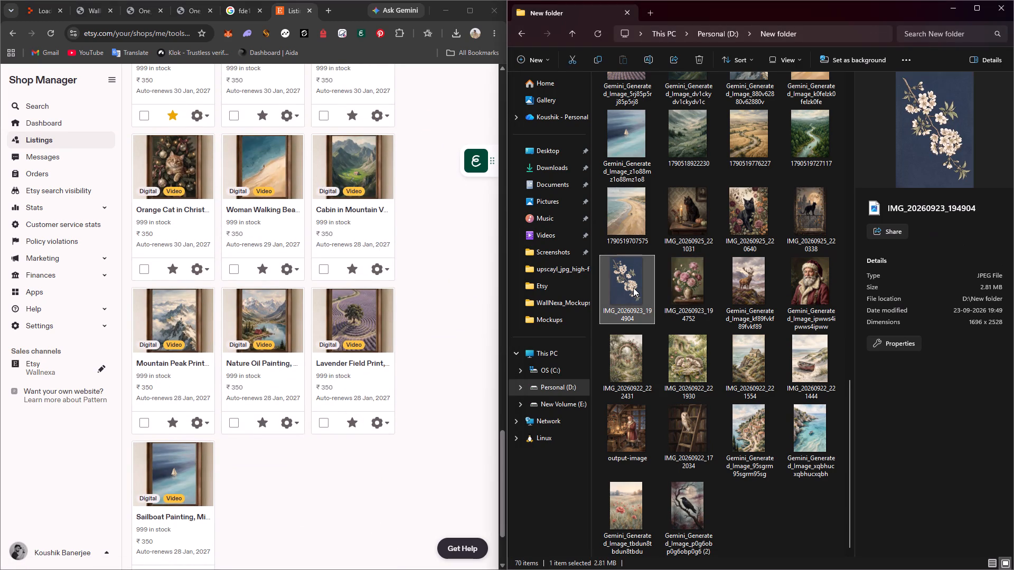
pyautogui.press('Delete')
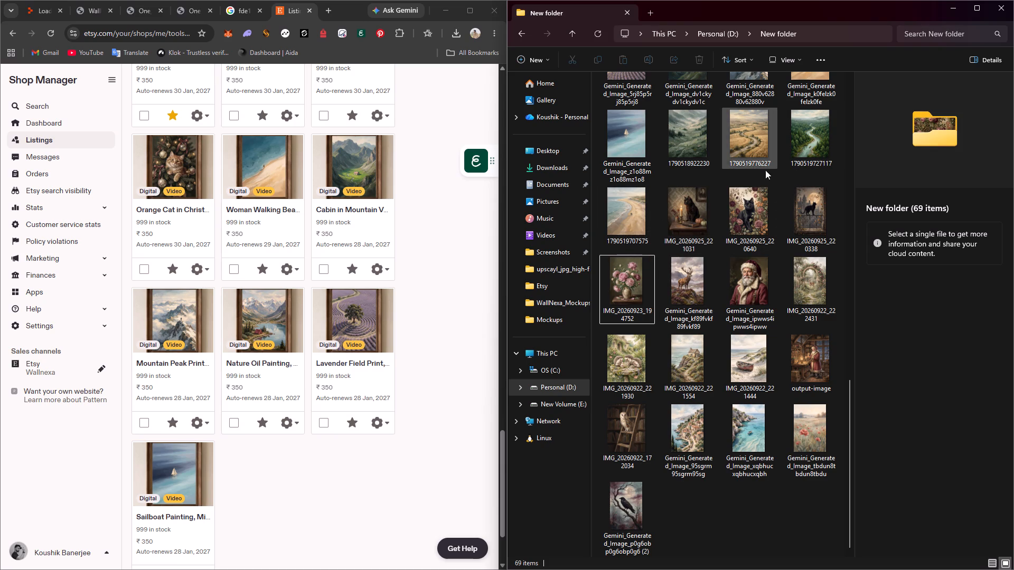
# Recheck the remaining artworks against the listings on page 1 and return to listings page 2.
pyautogui.scroll(2, 283, 322)
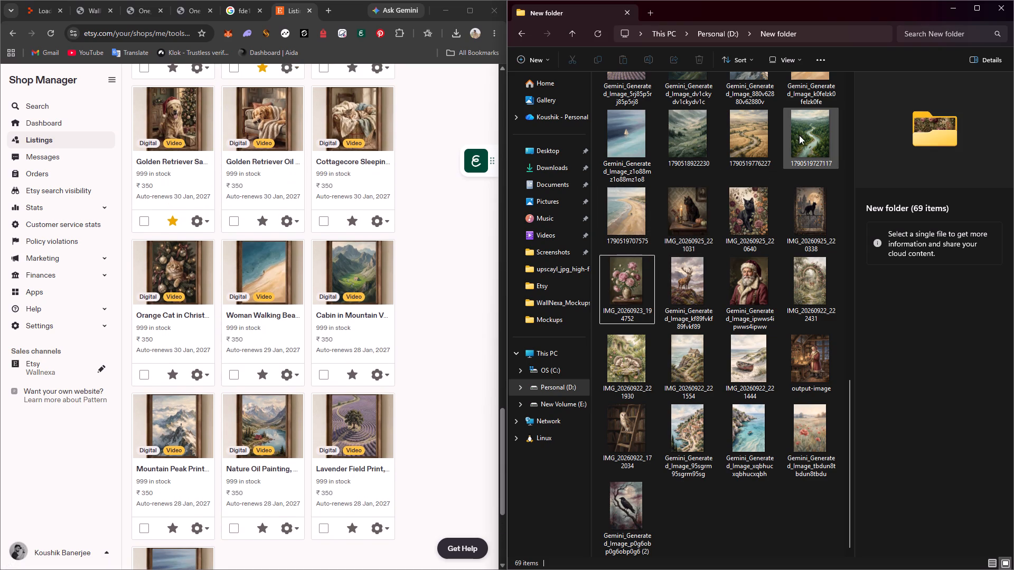
pyautogui.scroll(9, 253, 362)
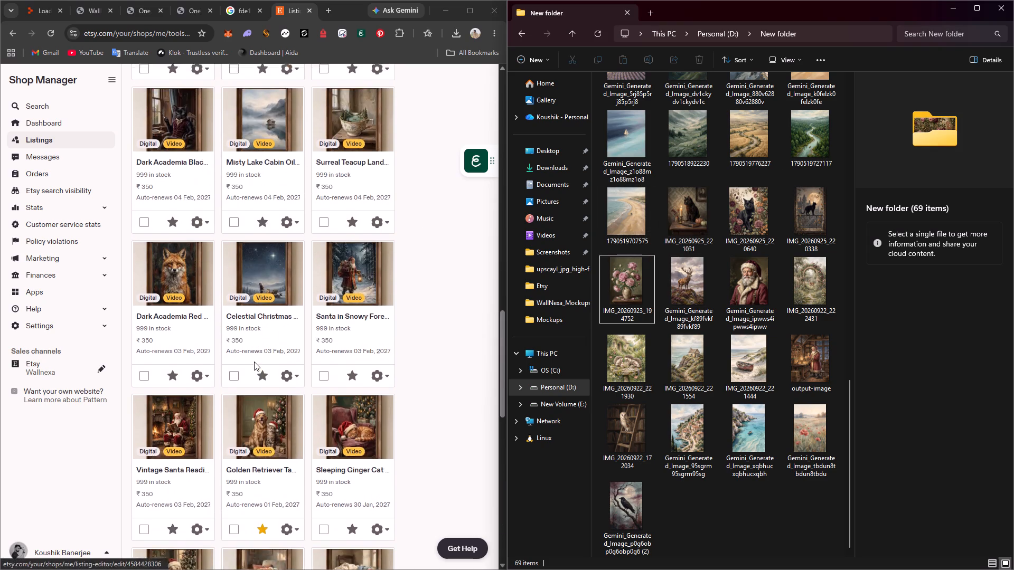
pyautogui.scroll(19, 254, 362)
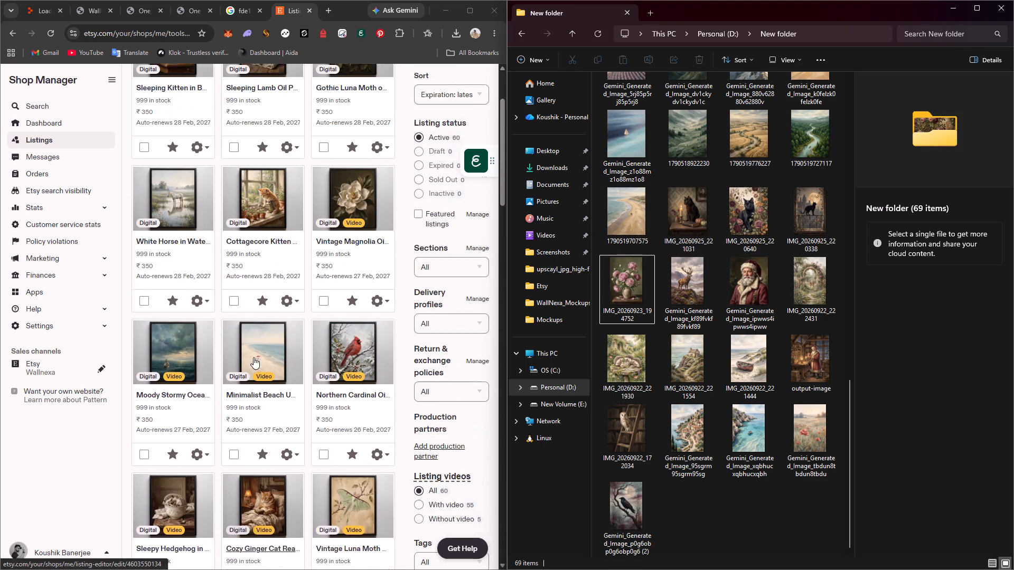
pyautogui.scroll(5, 252, 359)
pyautogui.scroll(-12, 249, 375)
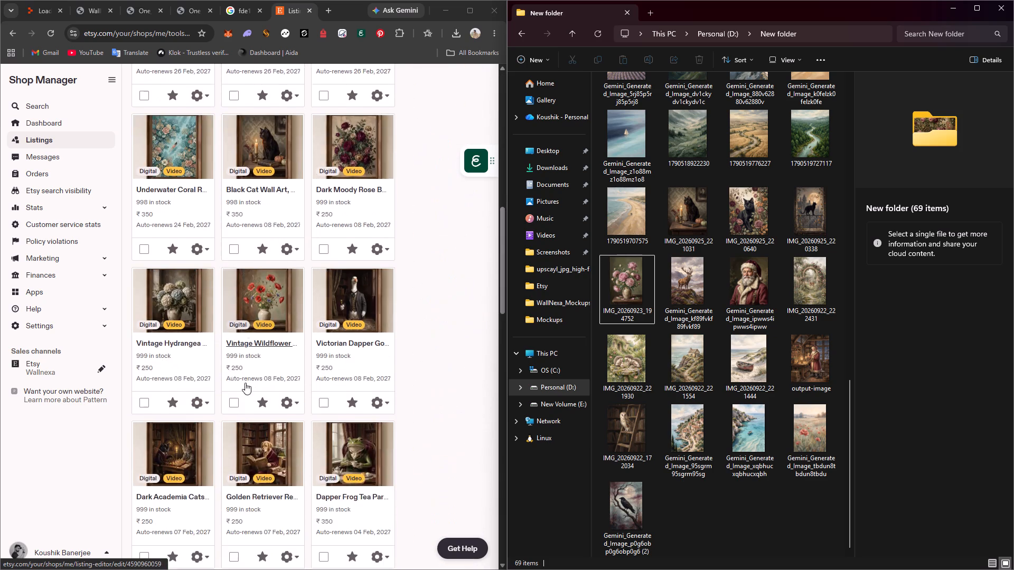
pyautogui.scroll(-18, 245, 383)
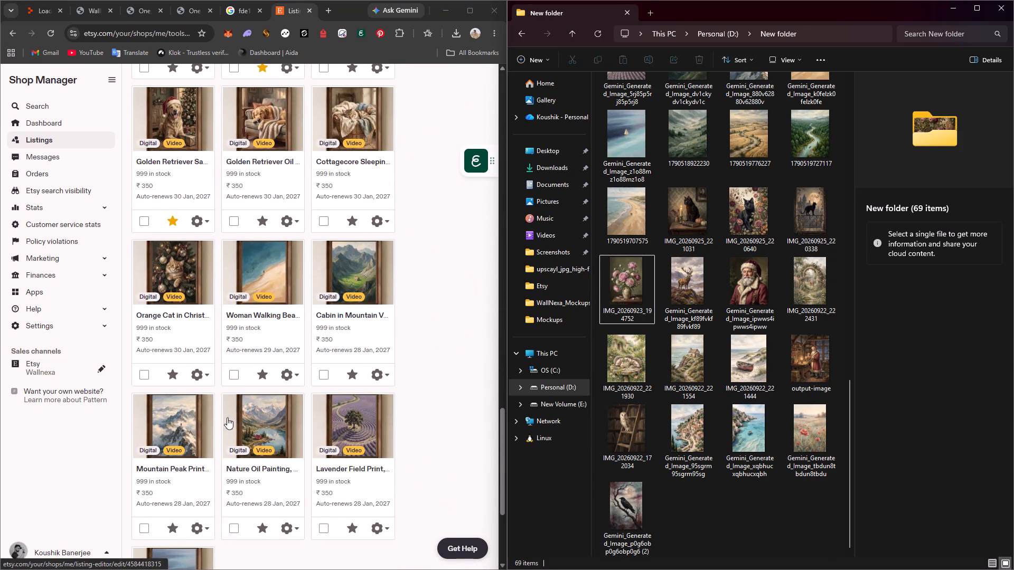
pyautogui.scroll(-4, 301, 450)
pyautogui.click(171, 501)
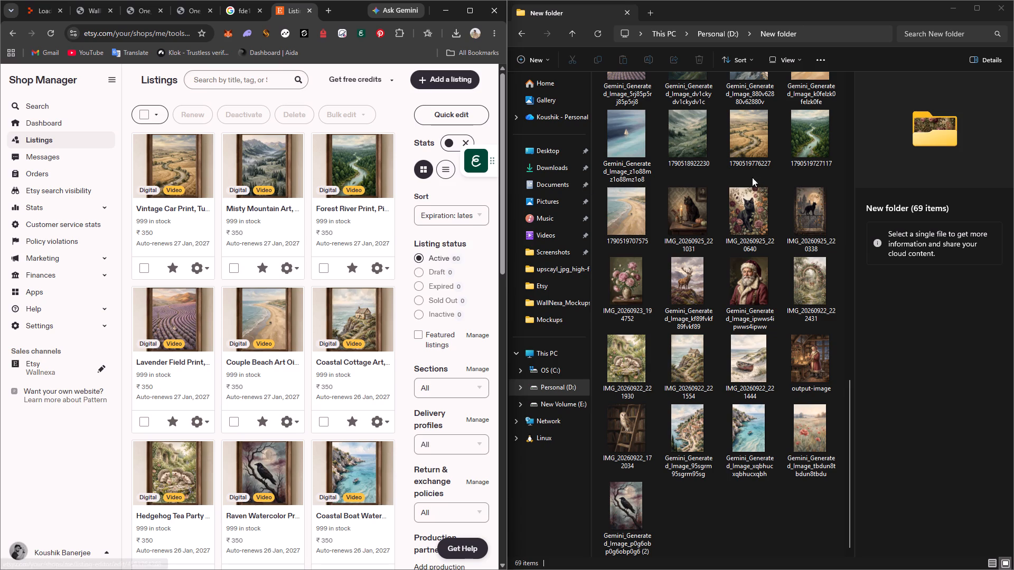
# Delete the ginger cat in a gift box image IMG_20260929_212555 and the standing rabbit image from New folder.
pyautogui.scroll(1, 618, 161)
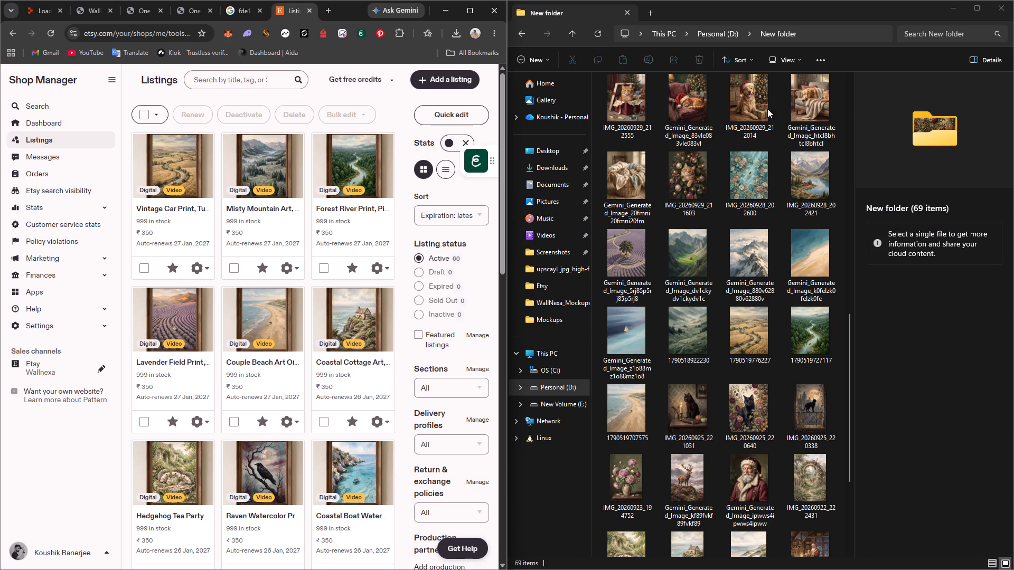
pyautogui.scroll(1, 656, 110)
pyautogui.click(632, 335)
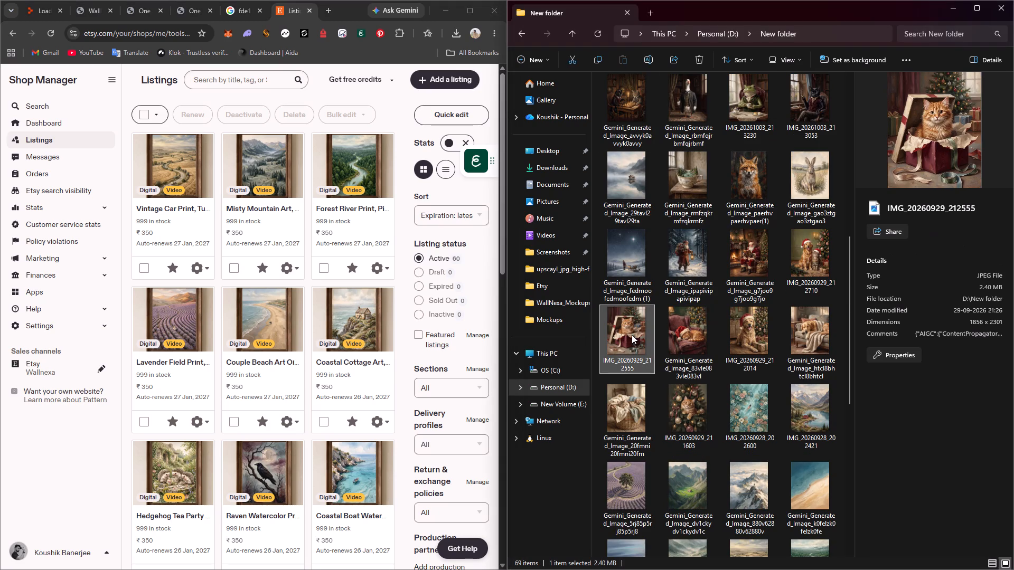
pyautogui.press('Delete')
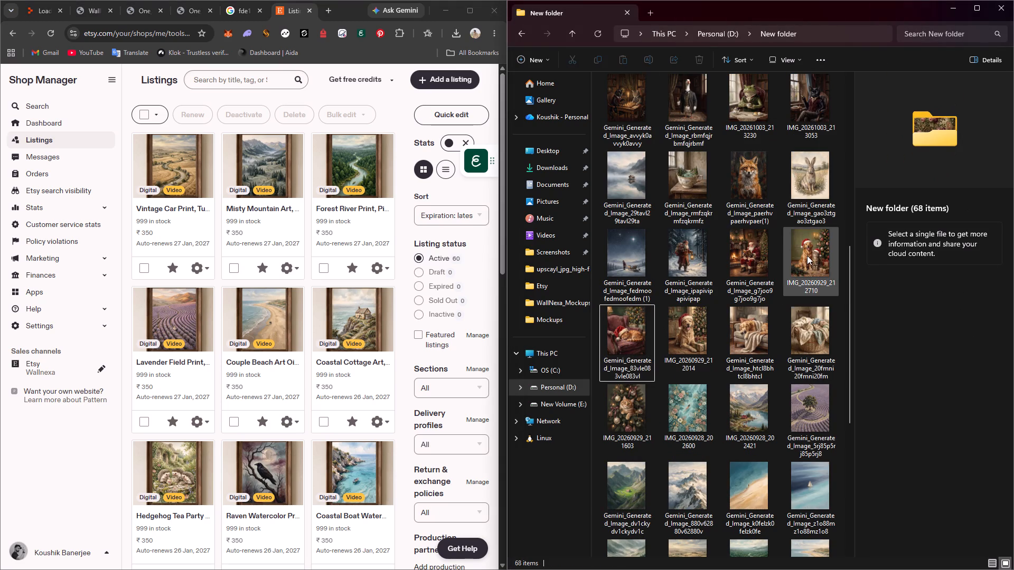
pyautogui.click(811, 176)
pyautogui.press('Delete')
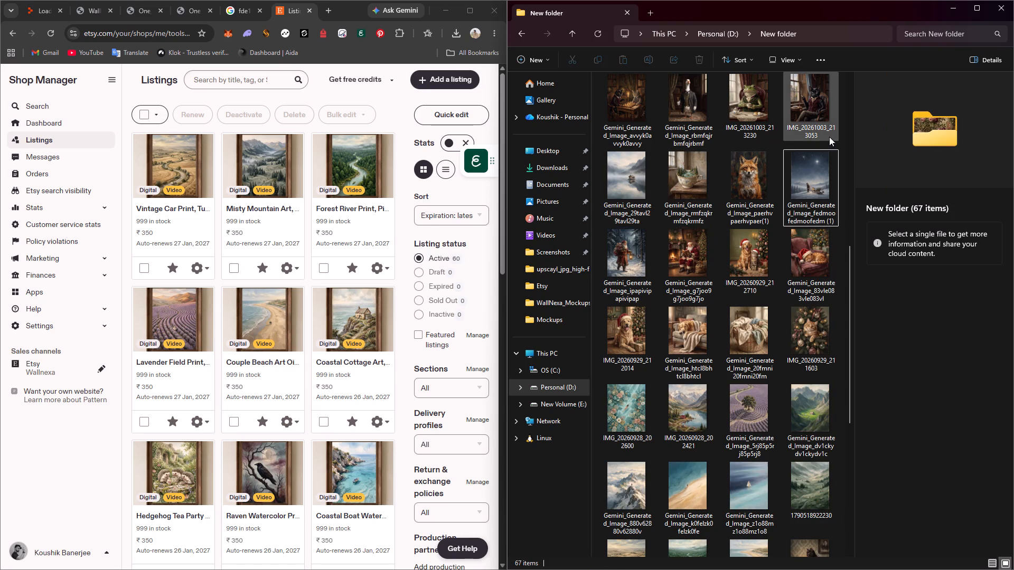
# Compare the artworks at the top of New folder with the listings on page 2.
pyautogui.scroll(2, 829, 137)
pyautogui.scroll(-1, 820, 313)
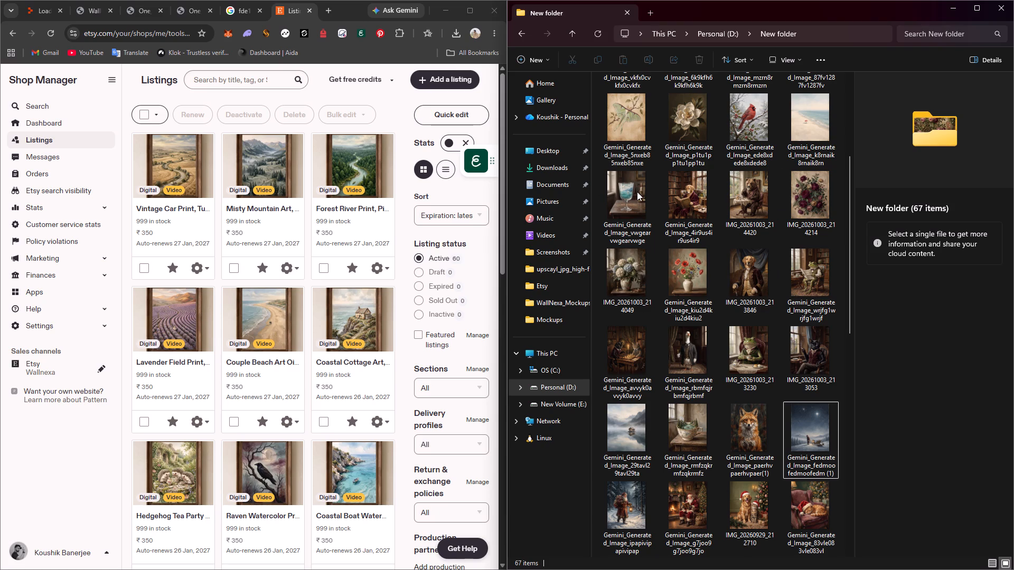
pyautogui.scroll(5, 339, 381)
pyautogui.scroll(-7, 339, 379)
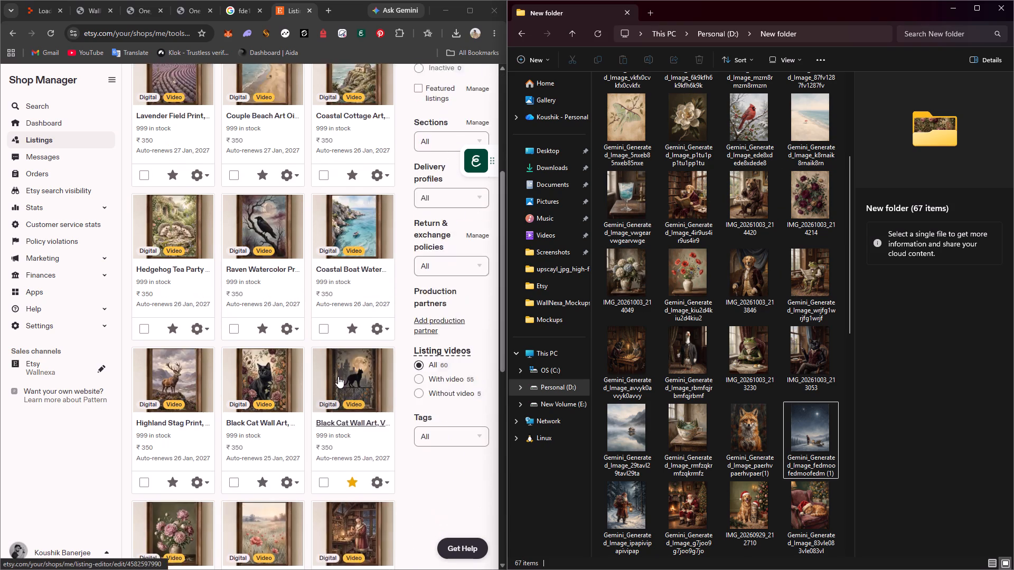
pyautogui.scroll(-8, 338, 376)
pyautogui.scroll(10, 338, 372)
pyautogui.scroll(1, 670, 225)
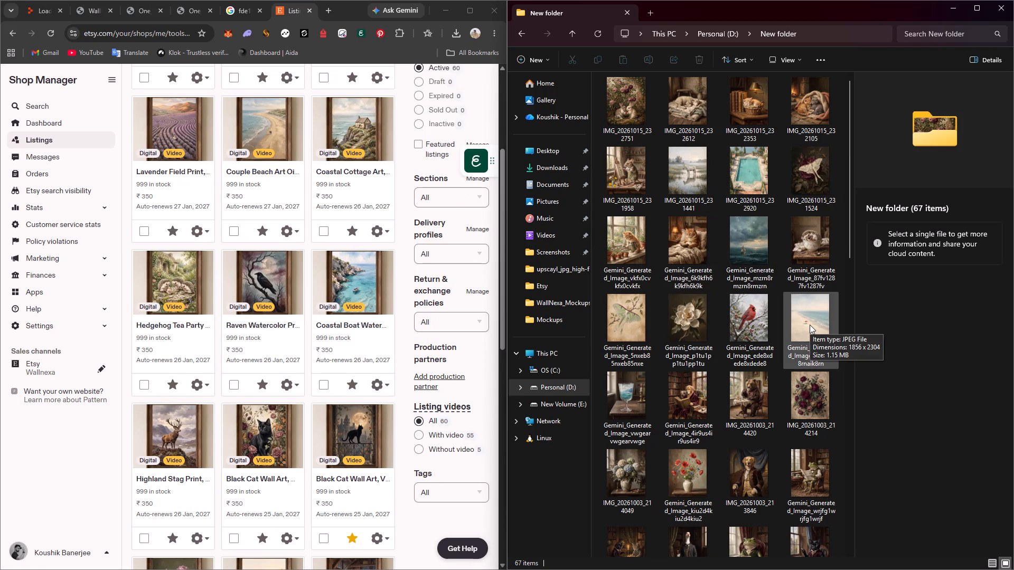
pyautogui.scroll(16, 311, 334)
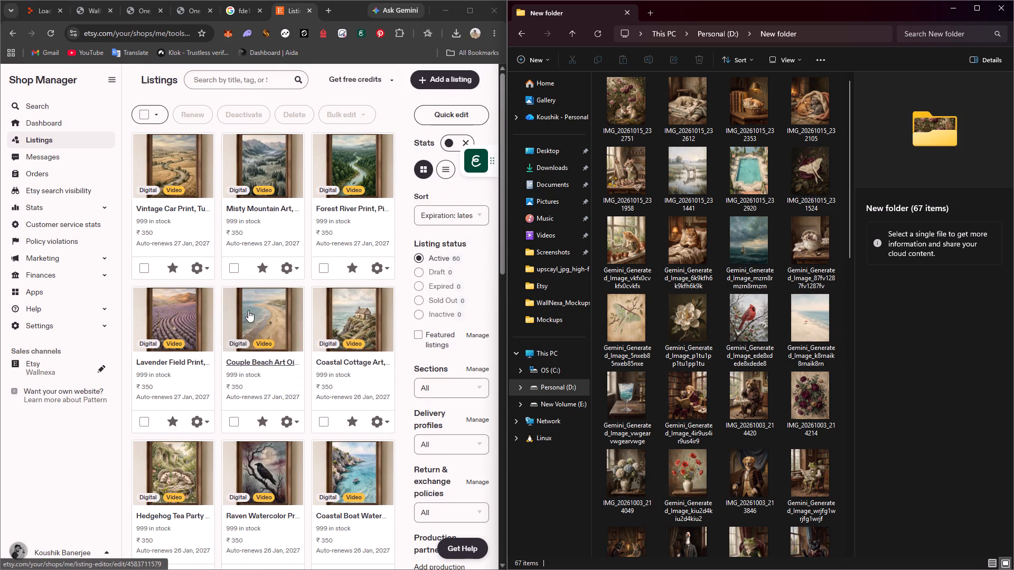
pyautogui.scroll(-17, 288, 283)
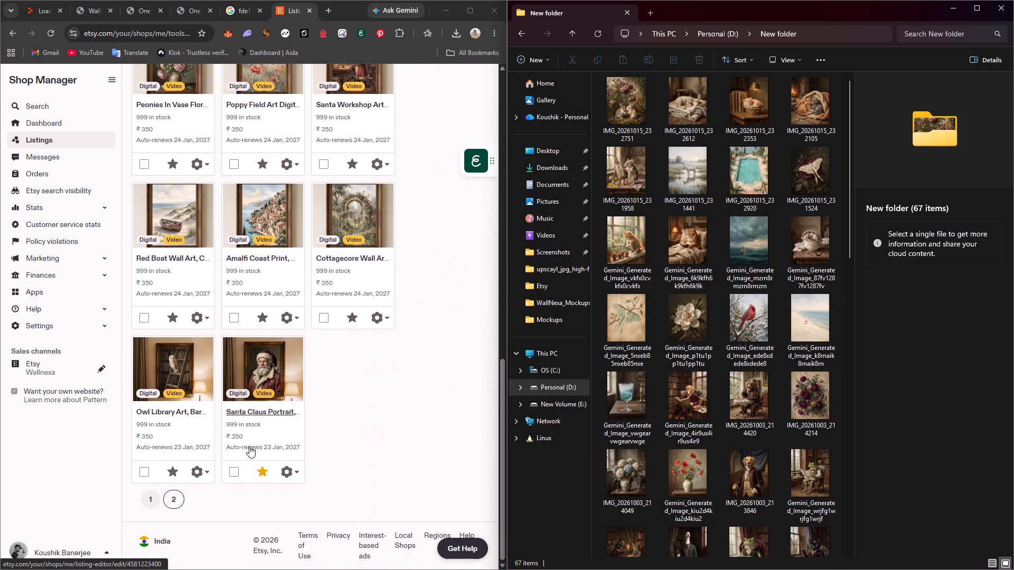
# Check the artworks against listings page 1 and delete the cats by the fireplace image IMG_20261015_232105 from New folder.
pyautogui.click(145, 497)
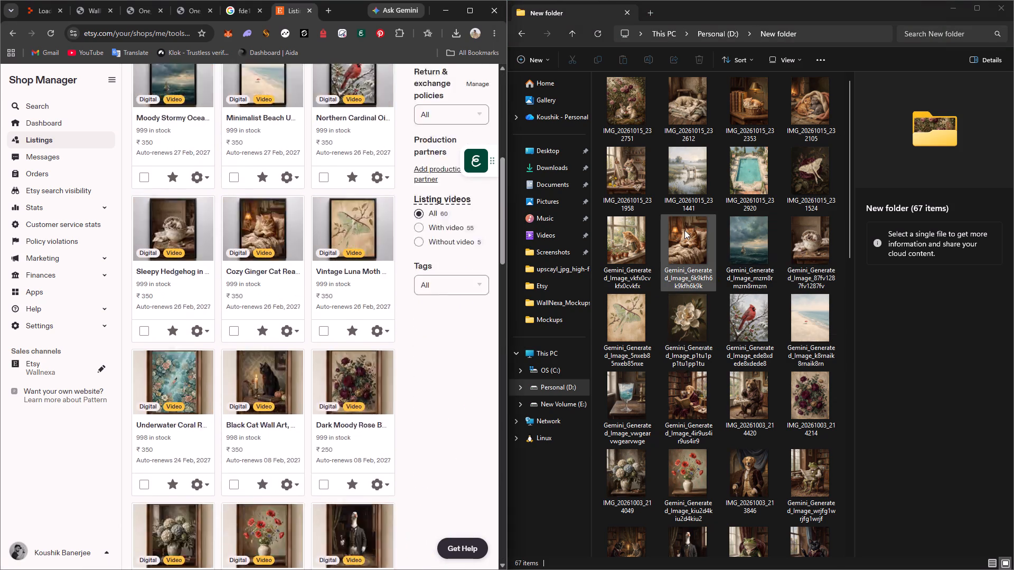
pyautogui.scroll(3, 654, 220)
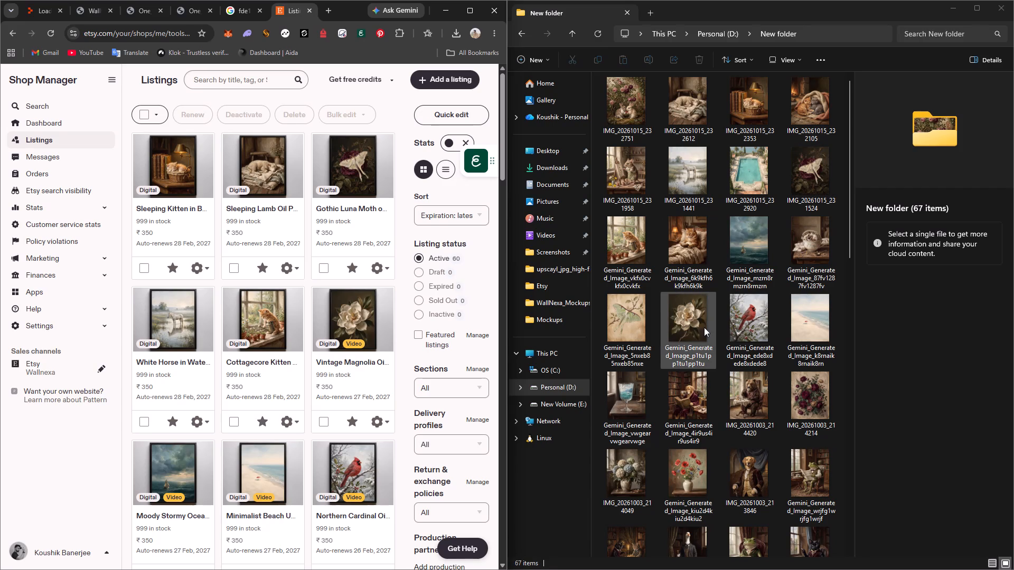
pyautogui.scroll(-5, 328, 386)
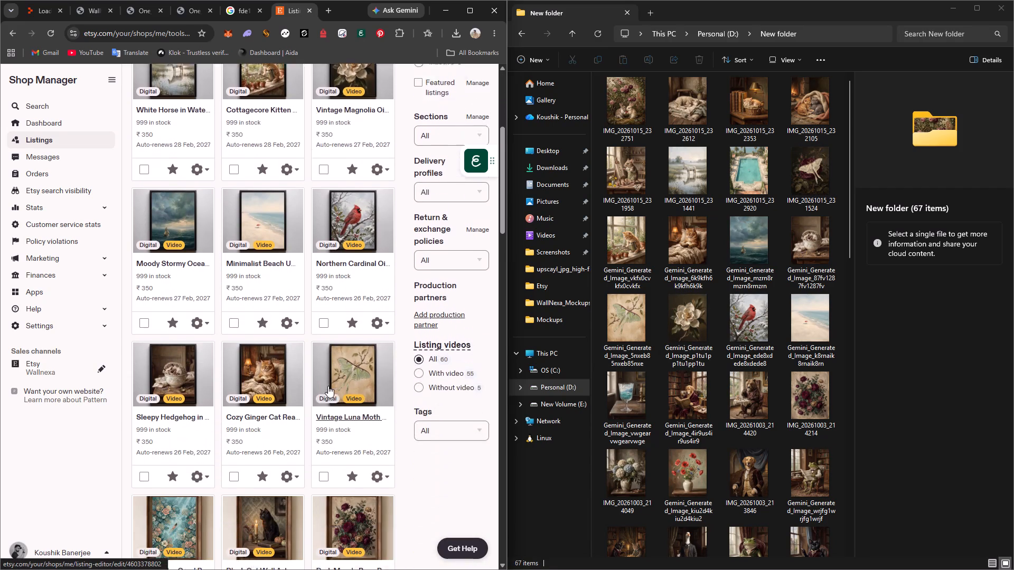
pyautogui.scroll(-2, 328, 386)
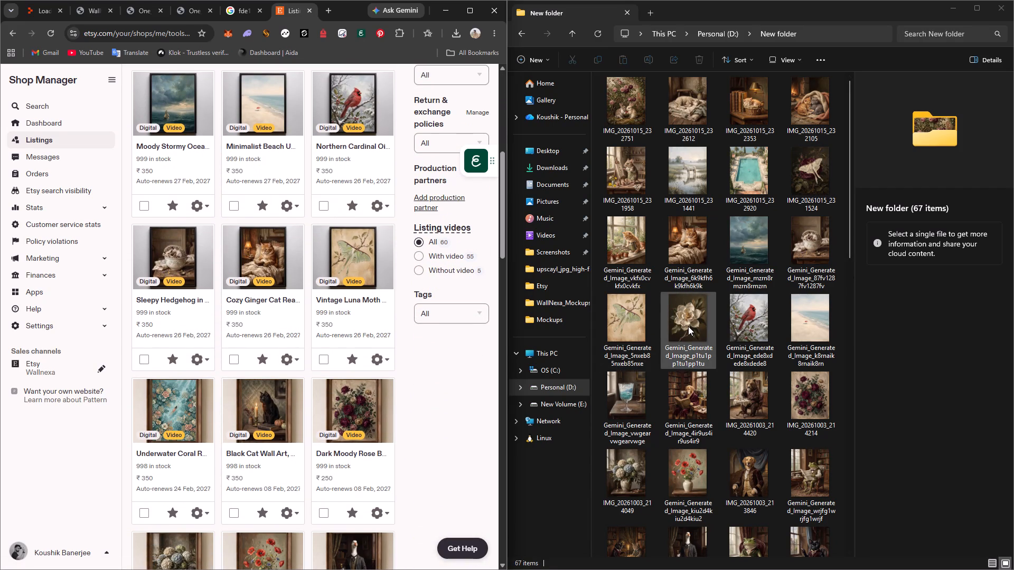
pyautogui.scroll(6, 323, 289)
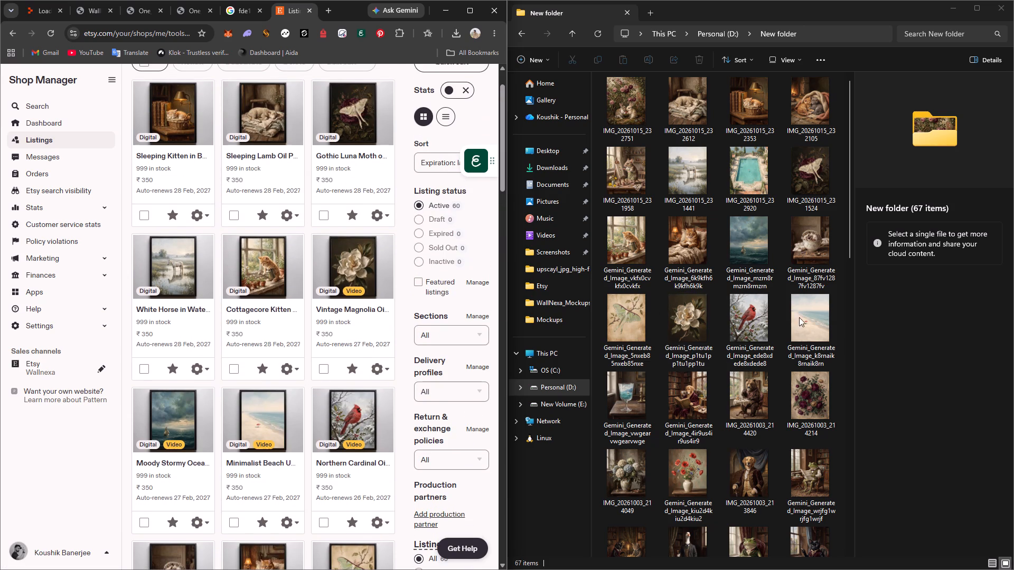
pyautogui.scroll(-3, 296, 332)
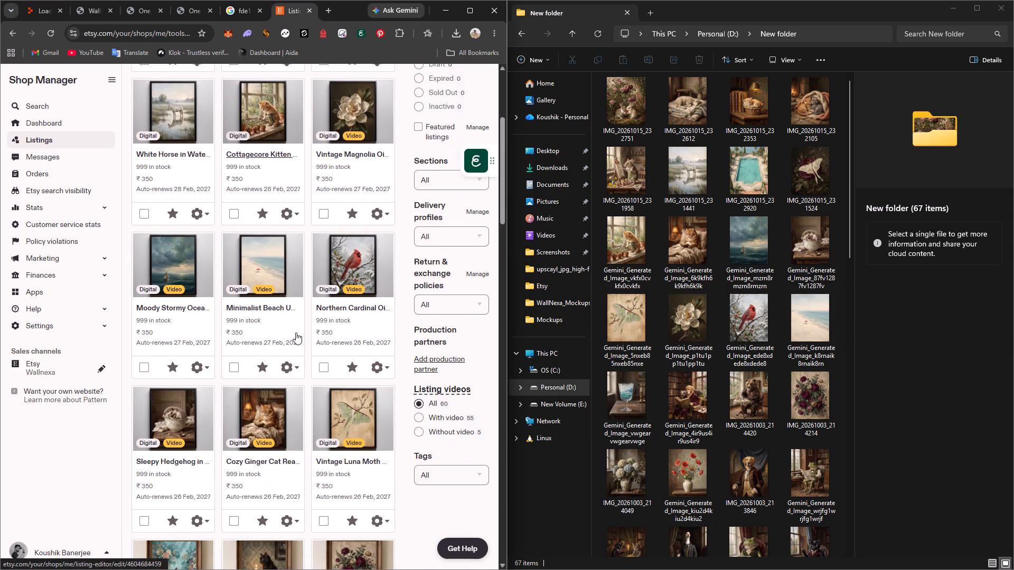
pyautogui.scroll(-4, 296, 332)
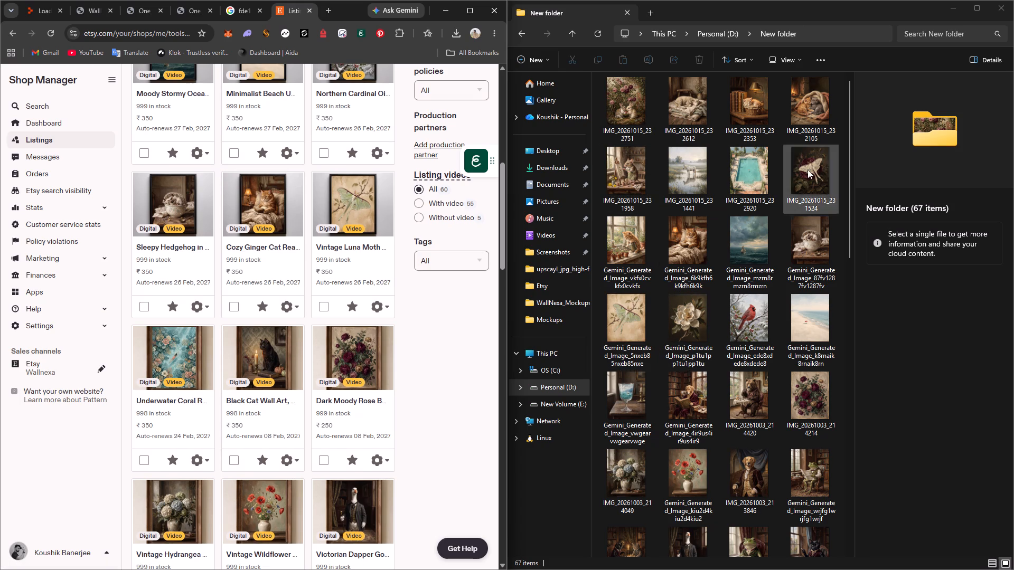
pyautogui.click(815, 100)
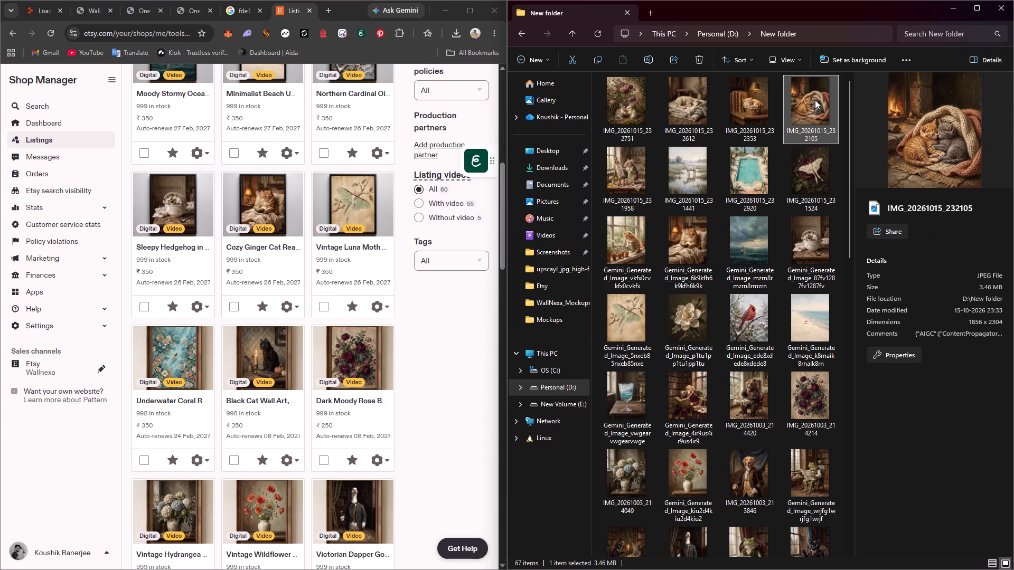
pyautogui.press('Delete')
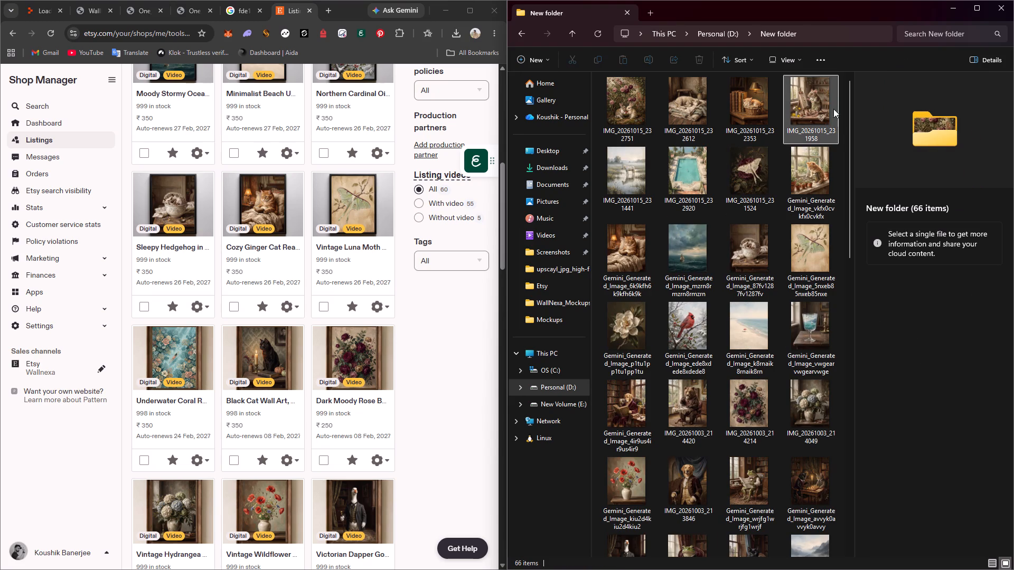
# Recheck the newest artworks against listings page 1 and delete image IMG_20261015_231958 from New folder.
pyautogui.scroll(4, 276, 264)
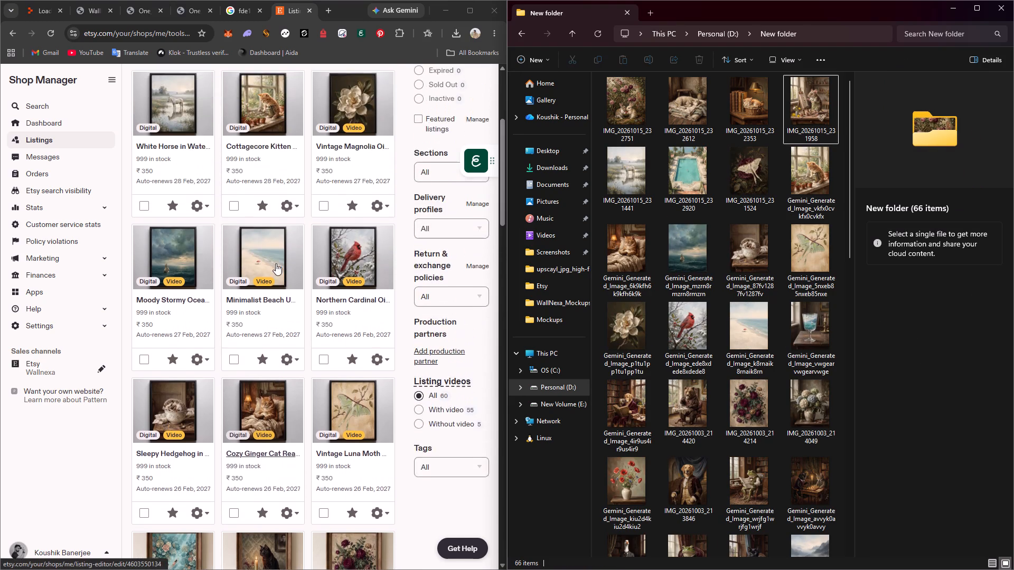
pyautogui.scroll(10, 276, 263)
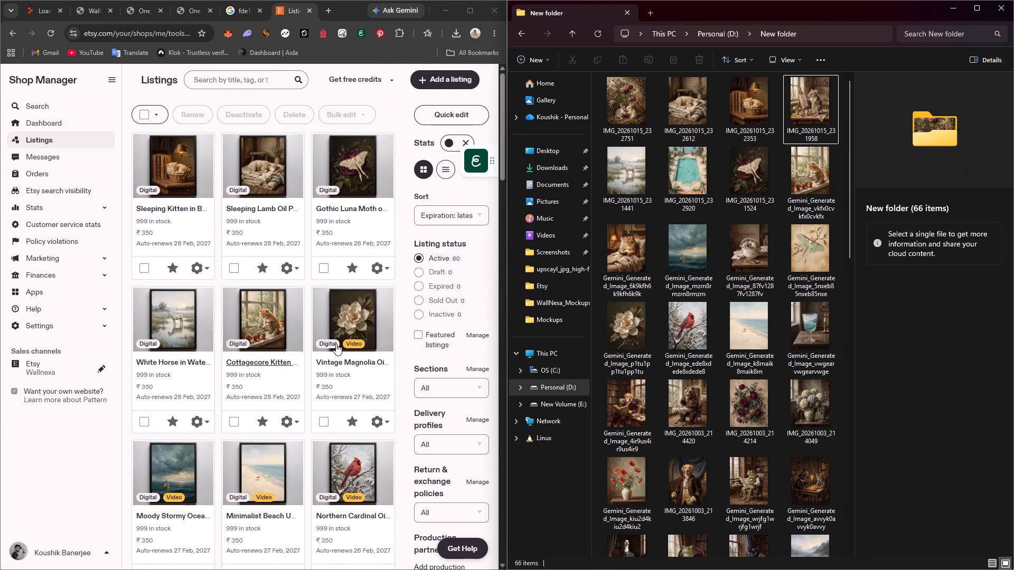
pyautogui.scroll(-7, 275, 319)
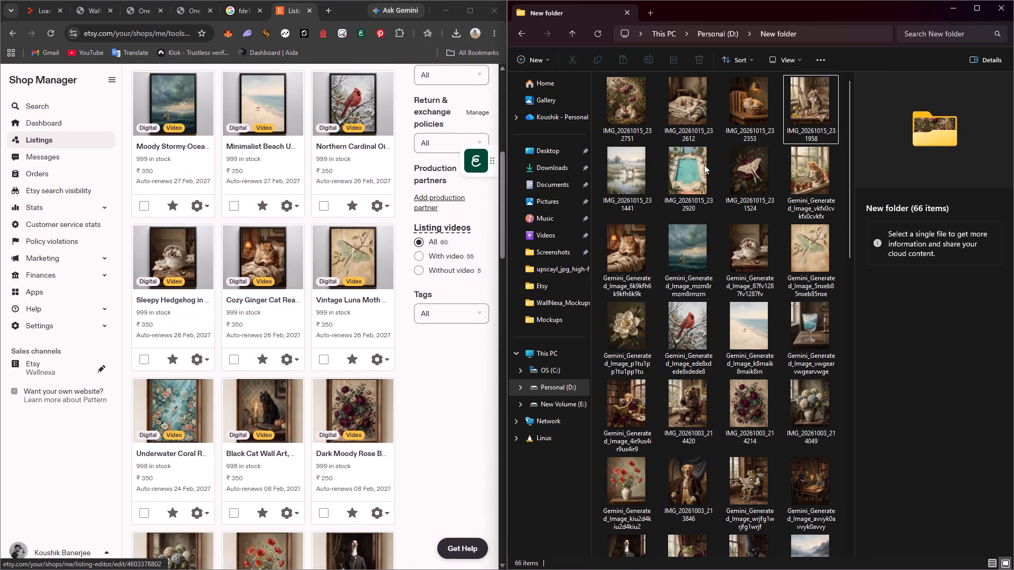
pyautogui.click(800, 107)
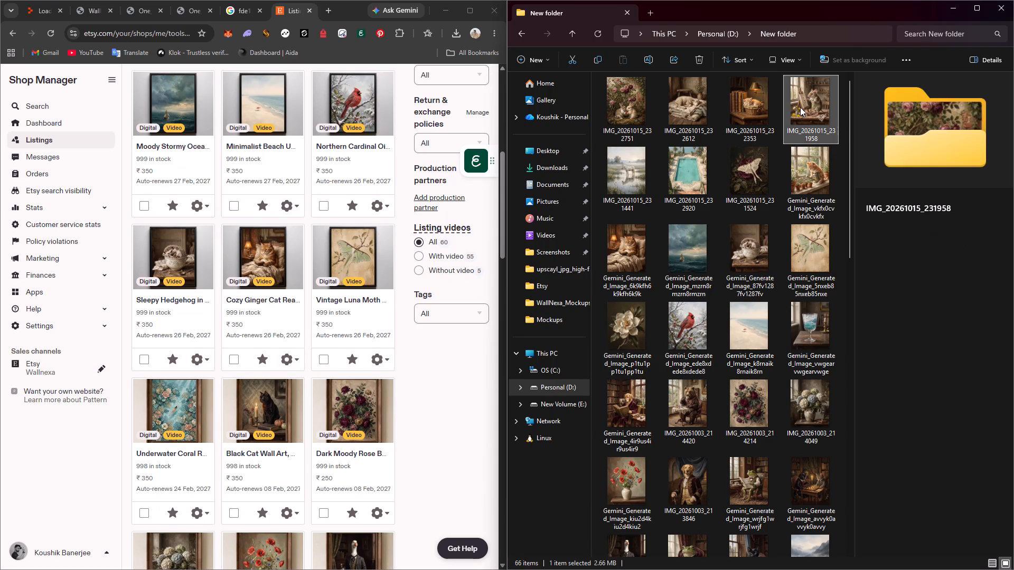
pyautogui.press('Delete')
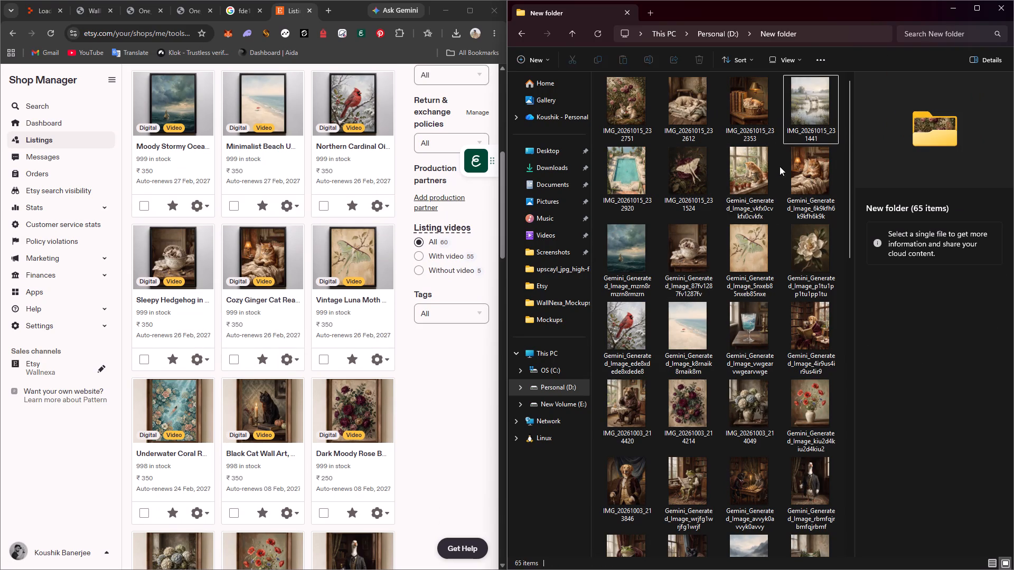
# Review the listings on page 1 and the remaining artworks throughout New folder once more.
pyautogui.scroll(7, 288, 256)
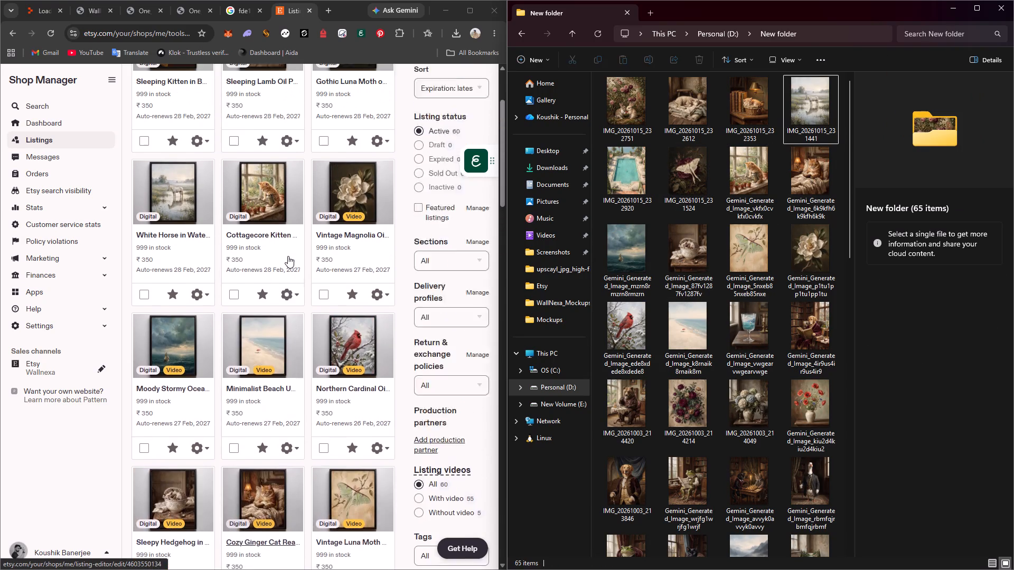
pyautogui.scroll(1, 288, 256)
pyautogui.scroll(3, 228, 245)
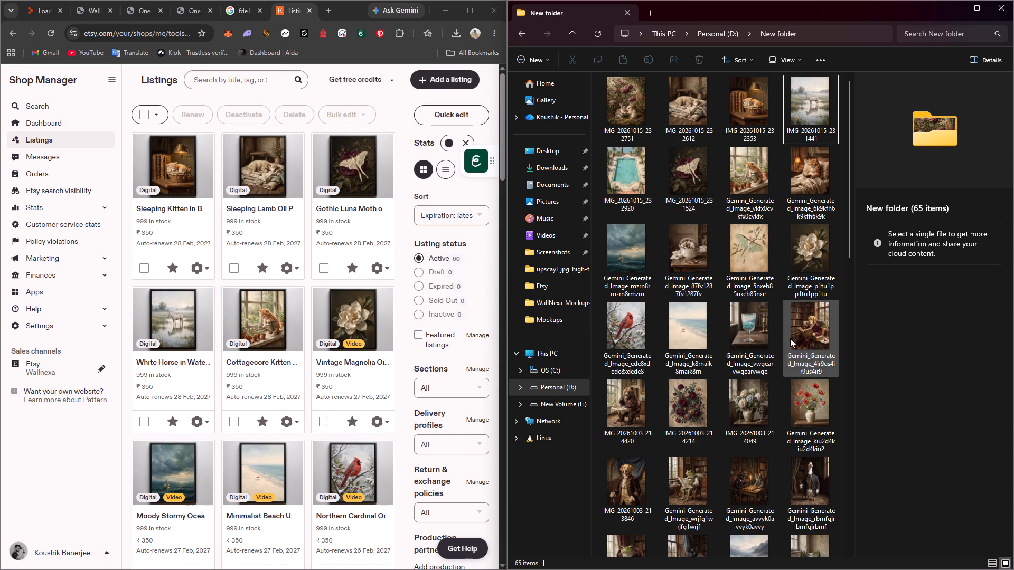
pyautogui.scroll(-8, 747, 409)
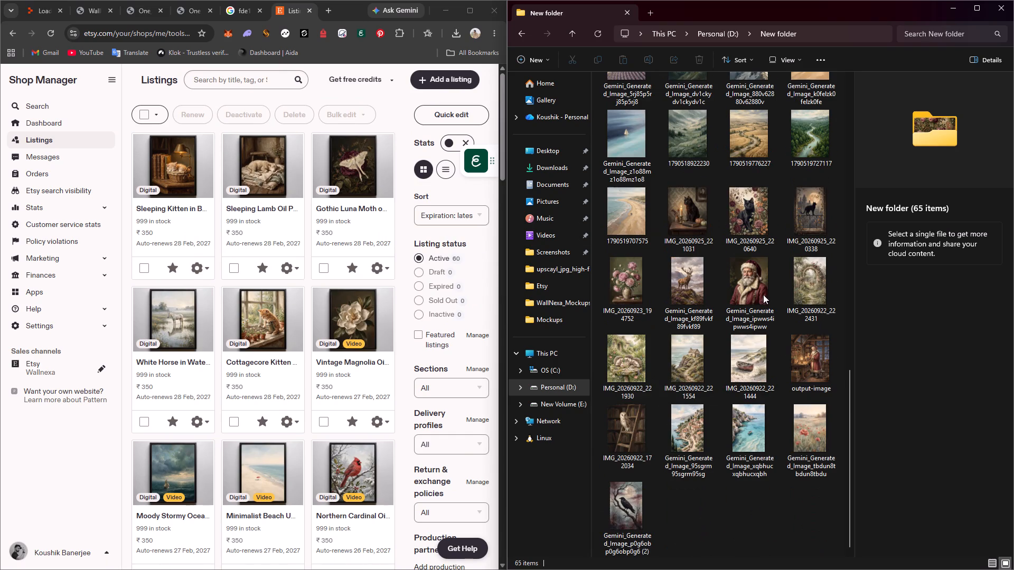
pyautogui.scroll(6, 783, 199)
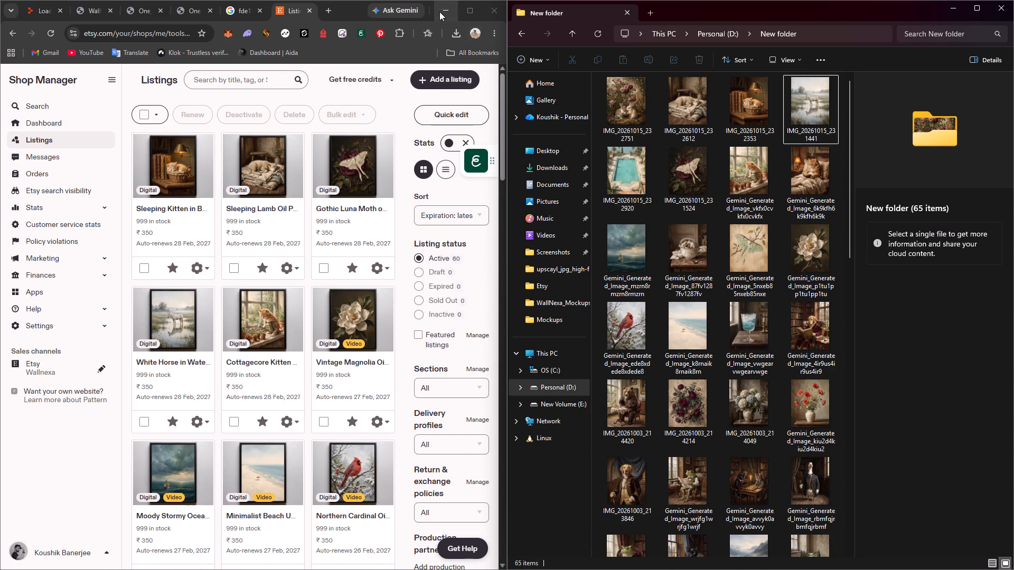
# Minimize the browser window showing the Etsy listings.
pyautogui.click(439, 12)
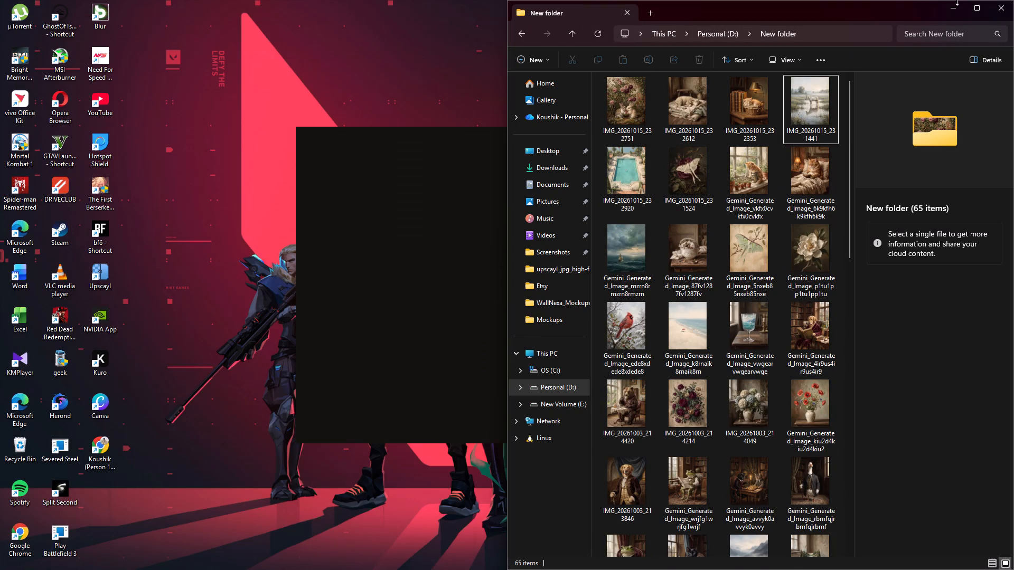
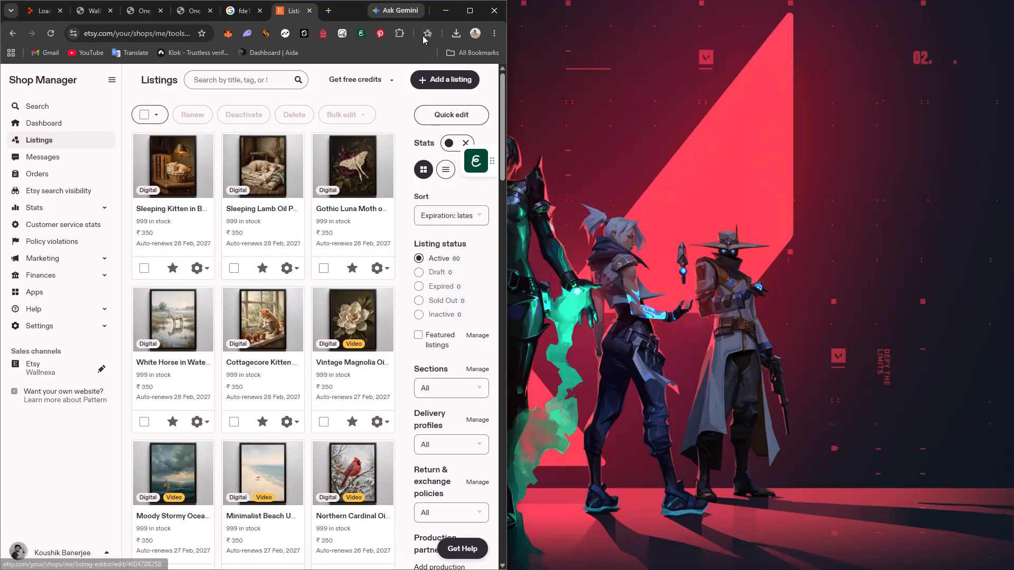
# Maximize the browser window, return to WallNexa Mockup Studio's Batch Generator and dismiss the completed batch export notice.
pyautogui.click(468, 7)
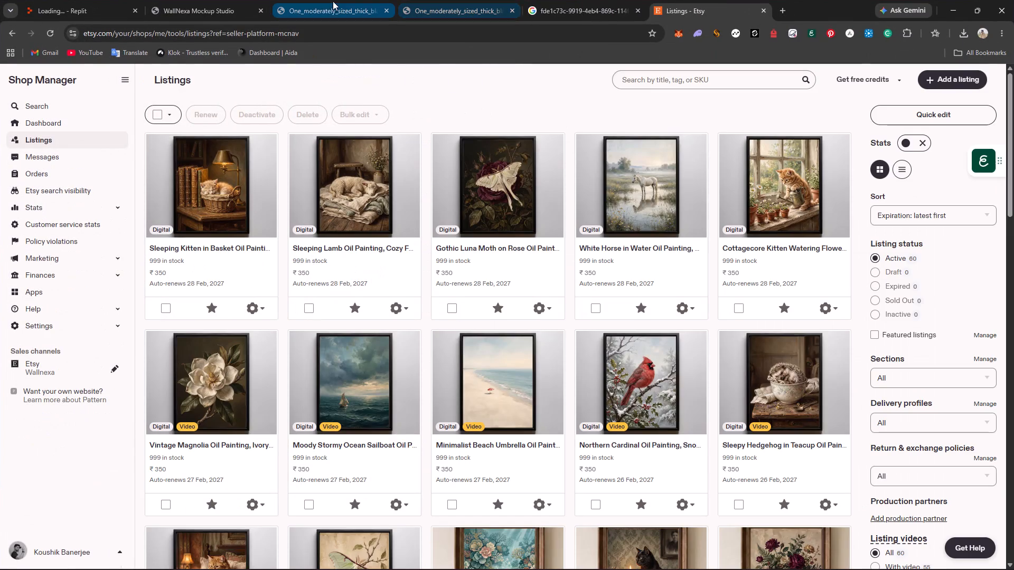
pyautogui.click(186, 12)
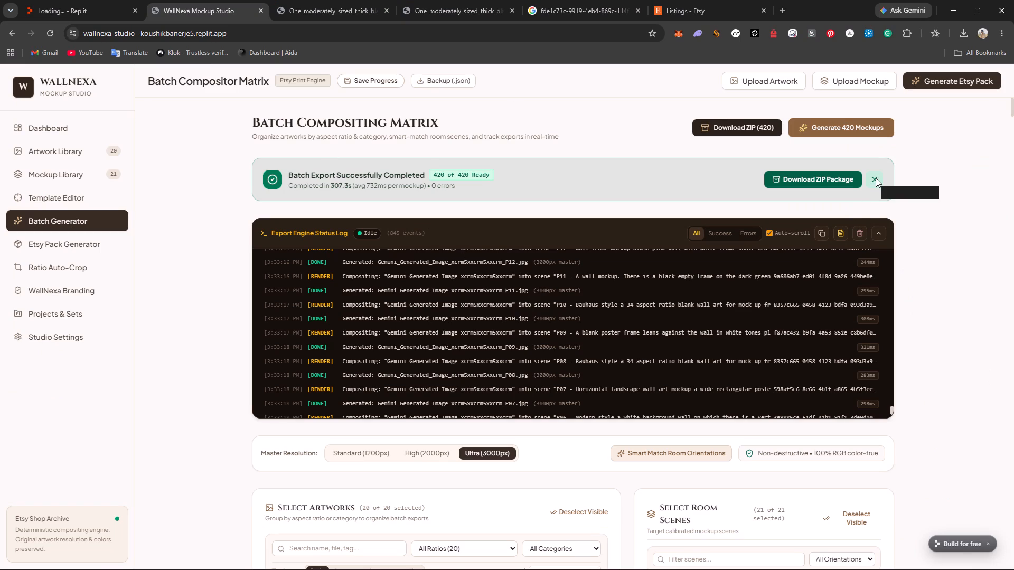
pyautogui.click(876, 178)
pyautogui.scroll(-2, 538, 408)
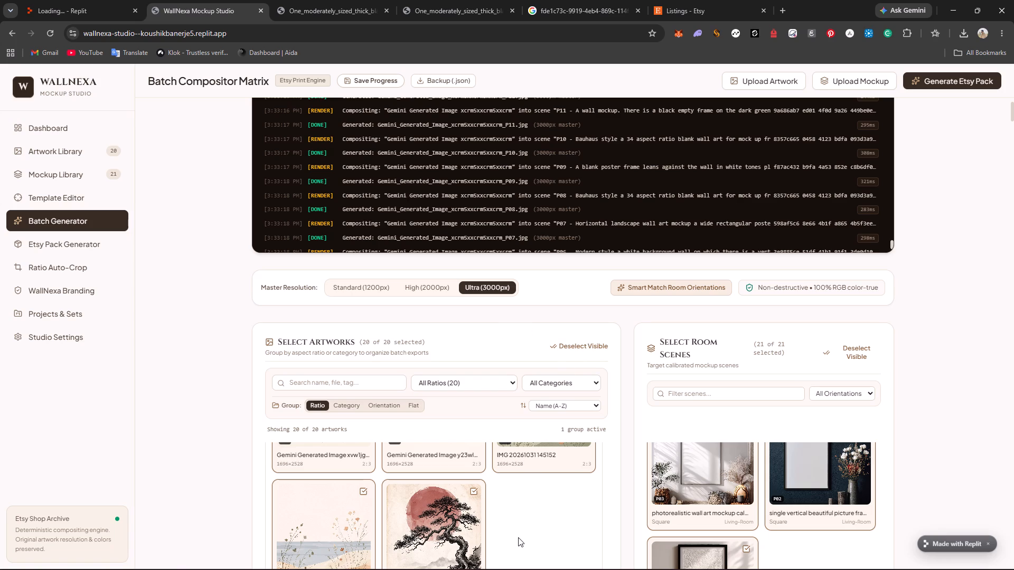
pyautogui.scroll(-4, 519, 537)
pyautogui.moveTo(540, 289); pyautogui.dragTo(542, 202)
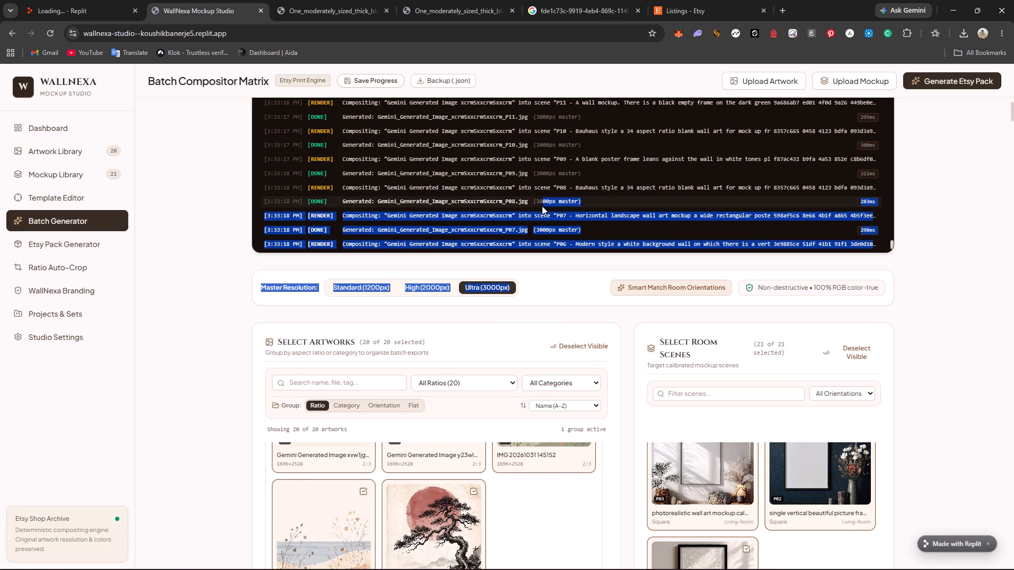
pyautogui.click(950, 259)
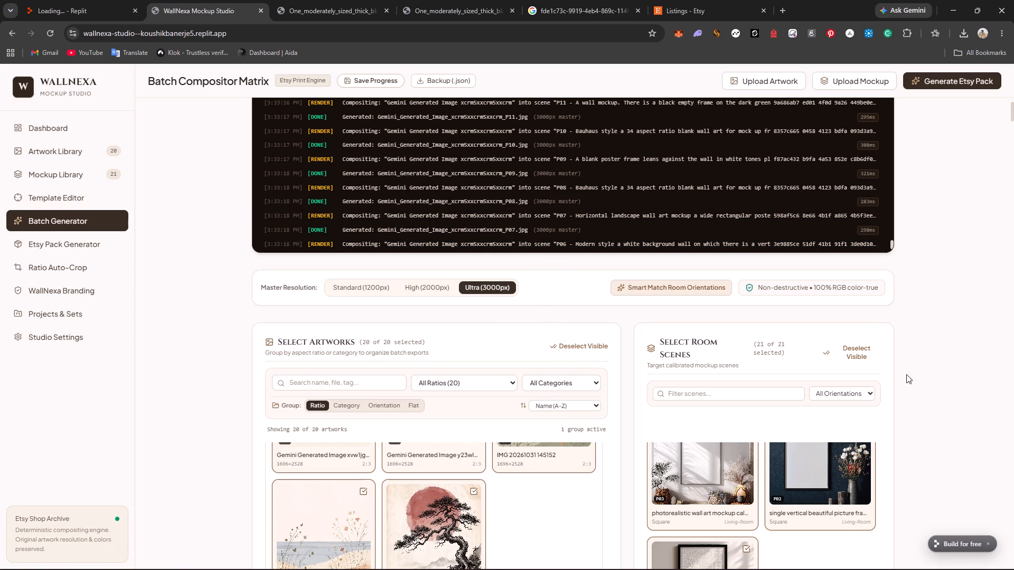
pyautogui.scroll(-4, 582, 373)
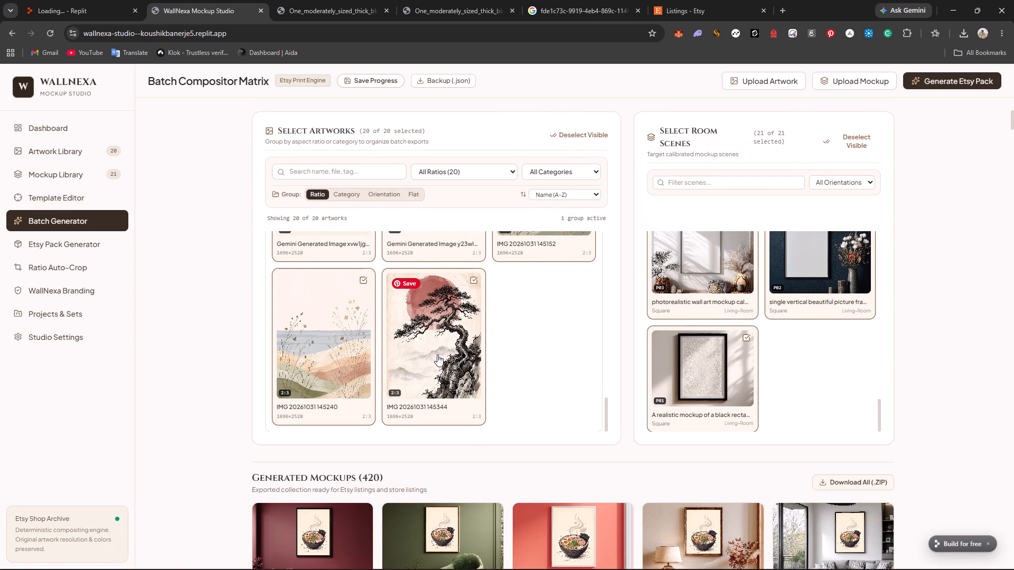
# Start a new artwork upload in the Artwork Library and select every image in Personal (D:) New folder.
pyautogui.click(47, 152)
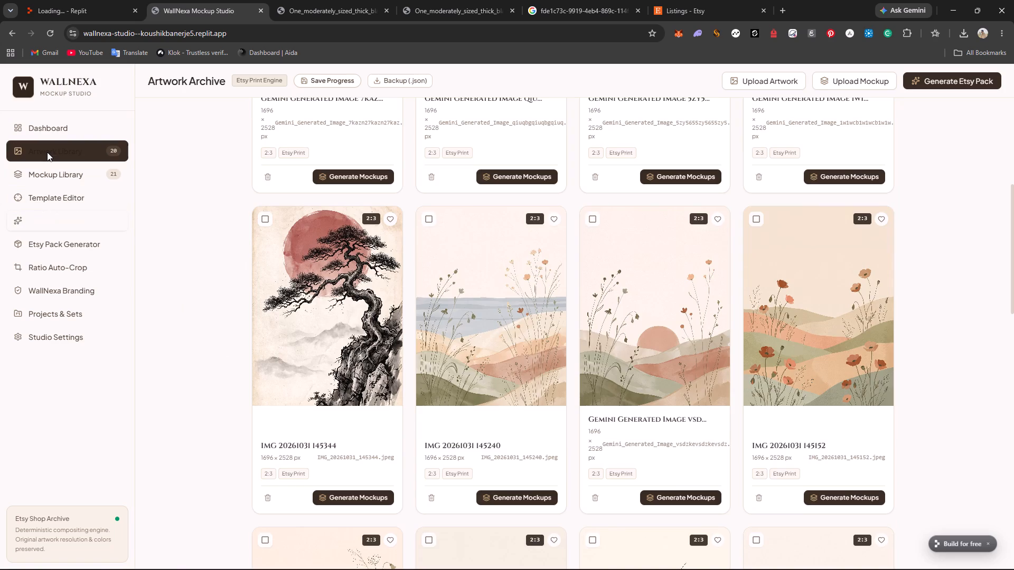
pyautogui.scroll(16, 510, 293)
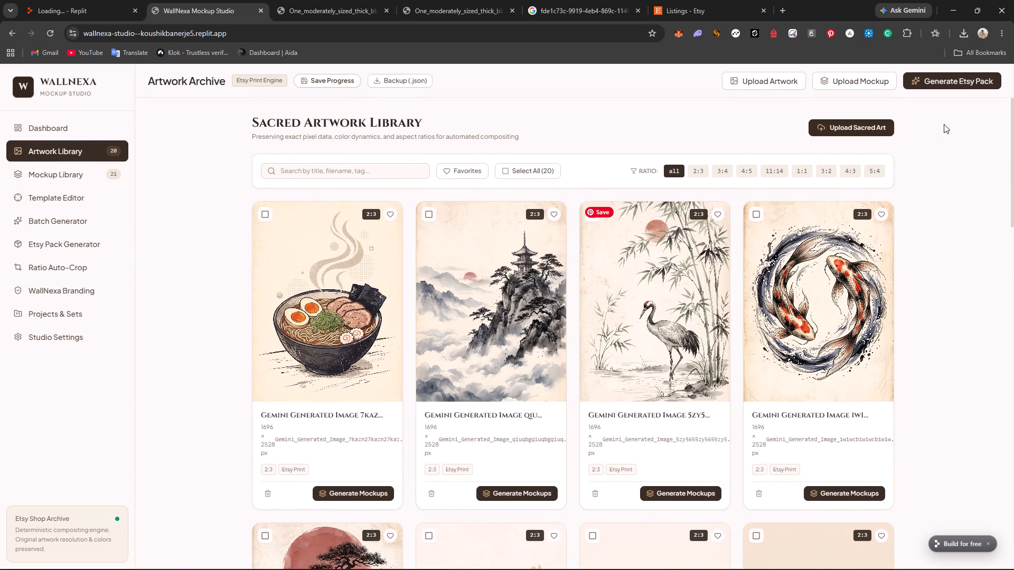
pyautogui.click(879, 132)
pyautogui.click(494, 322)
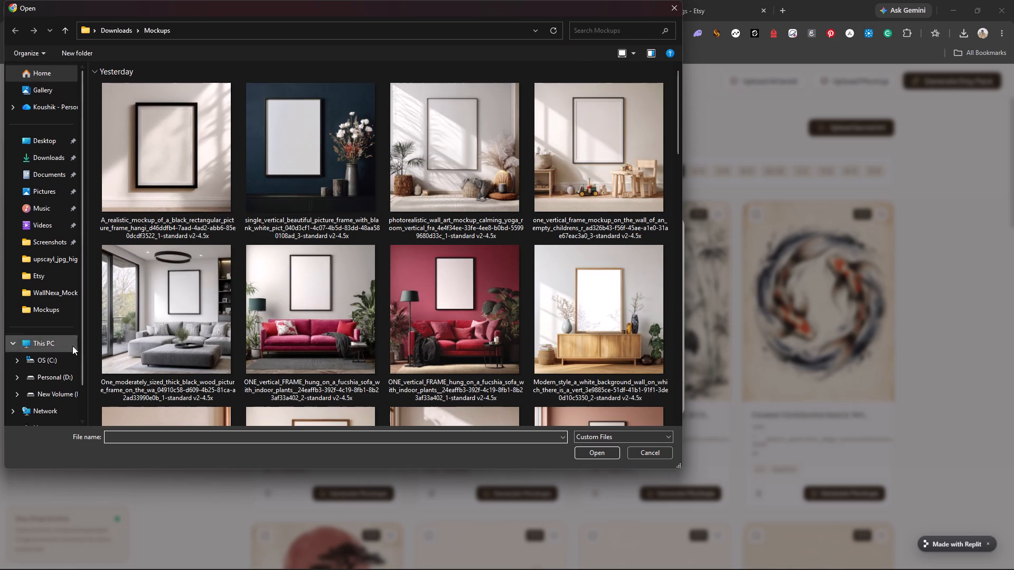
pyautogui.click(60, 377)
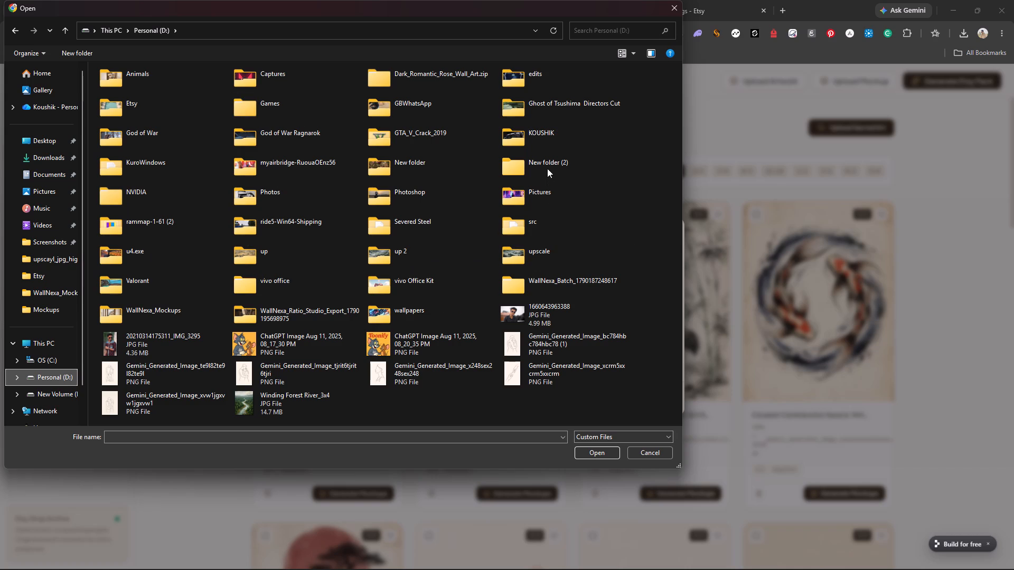
pyautogui.doubleClick(453, 174)
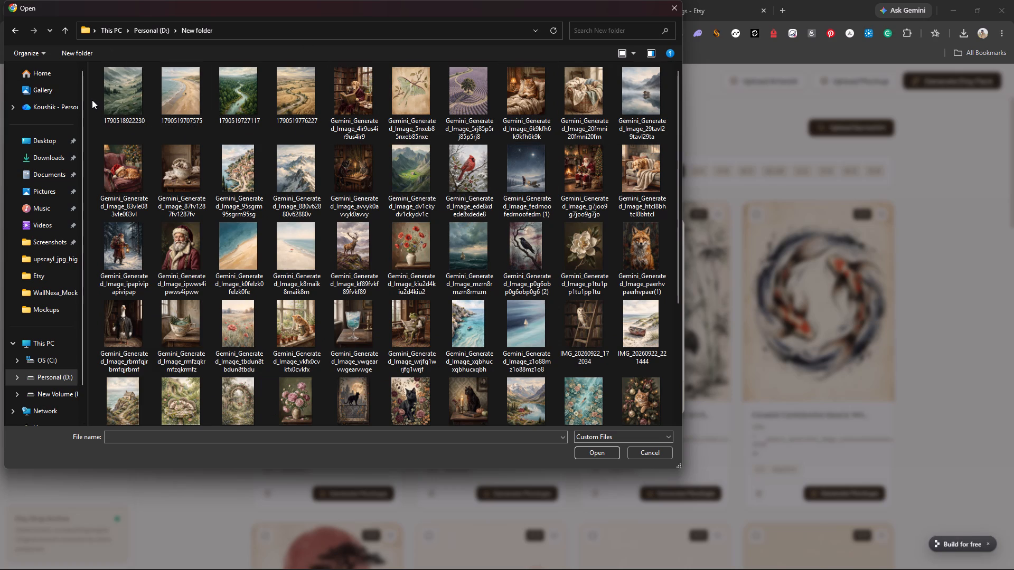
pyautogui.moveTo(92, 100); pyautogui.dragTo(654, 313)
pyautogui.scroll(-4, 632, 127)
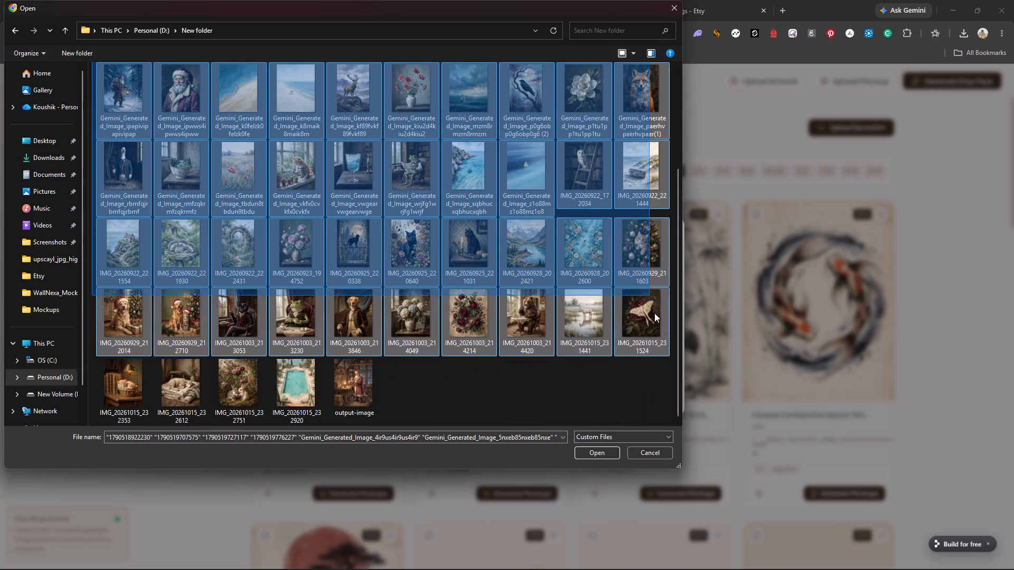
pyautogui.moveTo(654, 313); pyautogui.dragTo(665, 394)
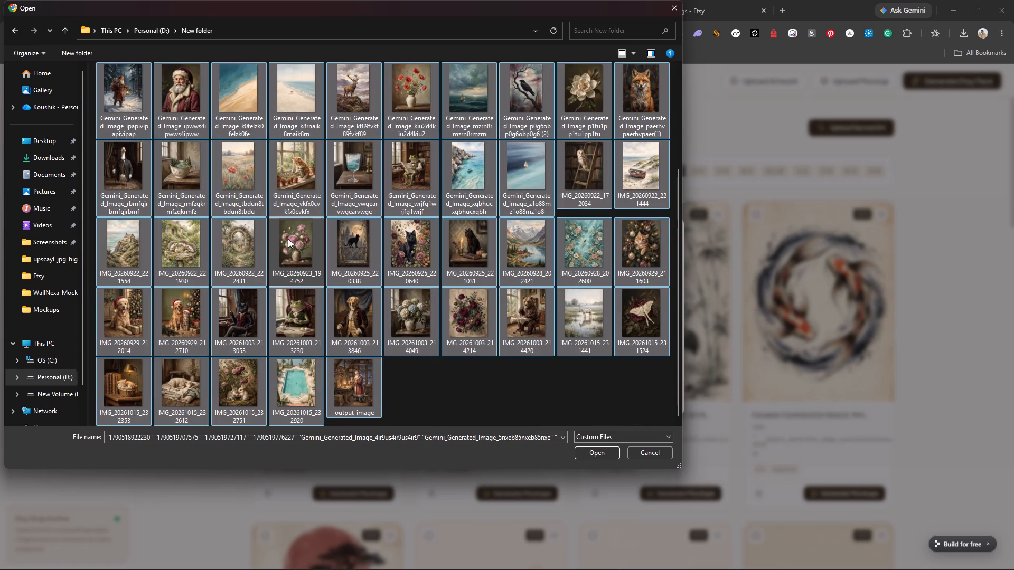
# Exclude the six IMG_20261015 images from the upload selection: pool, floral, sleeping lamb, kitten in basket, luna moth and white horse.
pyautogui.keyDown('ctrl'); pyautogui.click(304, 396); pyautogui.keyUp('ctrl')
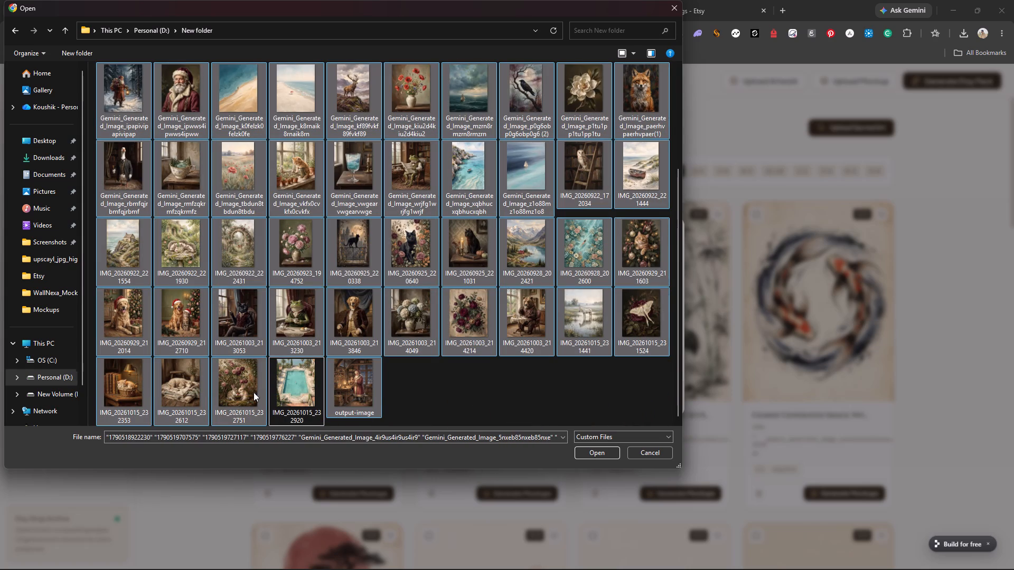
pyautogui.keyDown('ctrl'); pyautogui.click(242, 391); pyautogui.keyUp('ctrl')
pyautogui.keyDown('ctrl'); pyautogui.click(177, 390); pyautogui.keyUp('ctrl')
pyautogui.keyDown('ctrl'); pyautogui.click(132, 389); pyautogui.keyUp('ctrl')
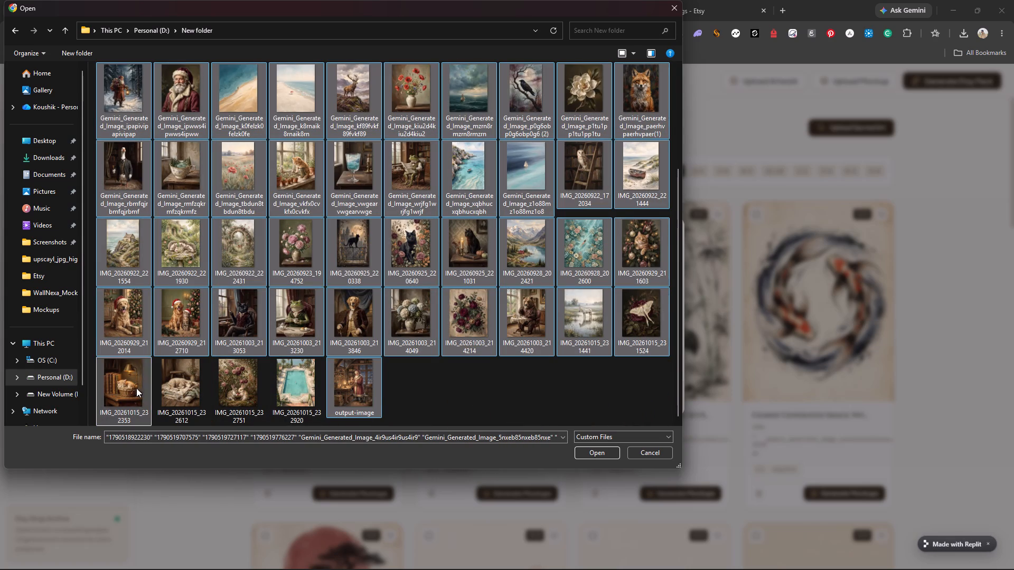
pyautogui.keyDown('ctrl'); pyautogui.click(639, 321); pyautogui.keyUp('ctrl')
pyautogui.keyDown('ctrl'); pyautogui.click(587, 321); pyautogui.keyUp('ctrl')
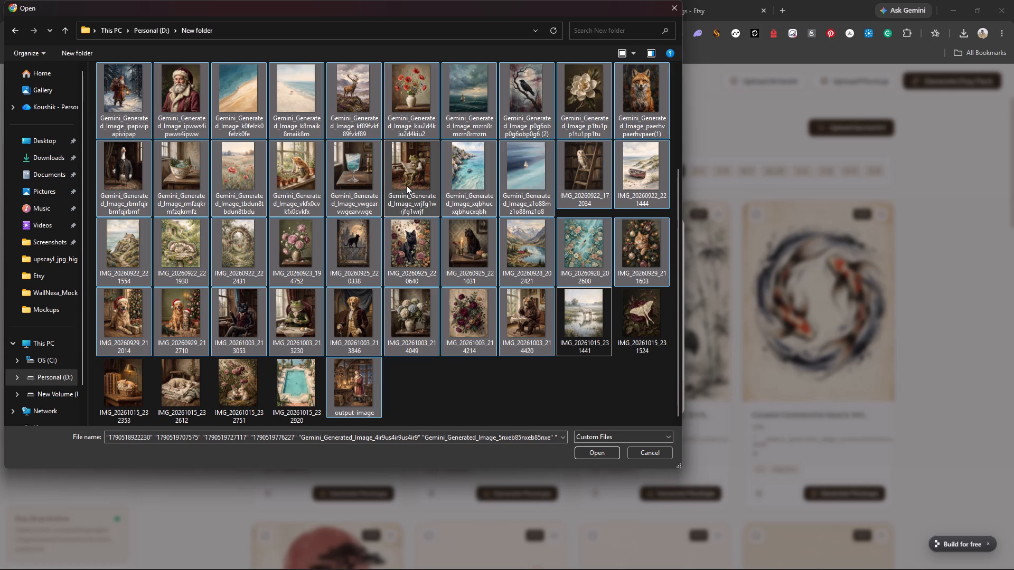
# Exclude the kitten watering flowers, magnolia, stormy ocean, beach umbrella, red cardinal and beige botanical branch images from the upload selection.
pyautogui.keyDown('ctrl'); pyautogui.click(288, 180); pyautogui.keyUp('ctrl')
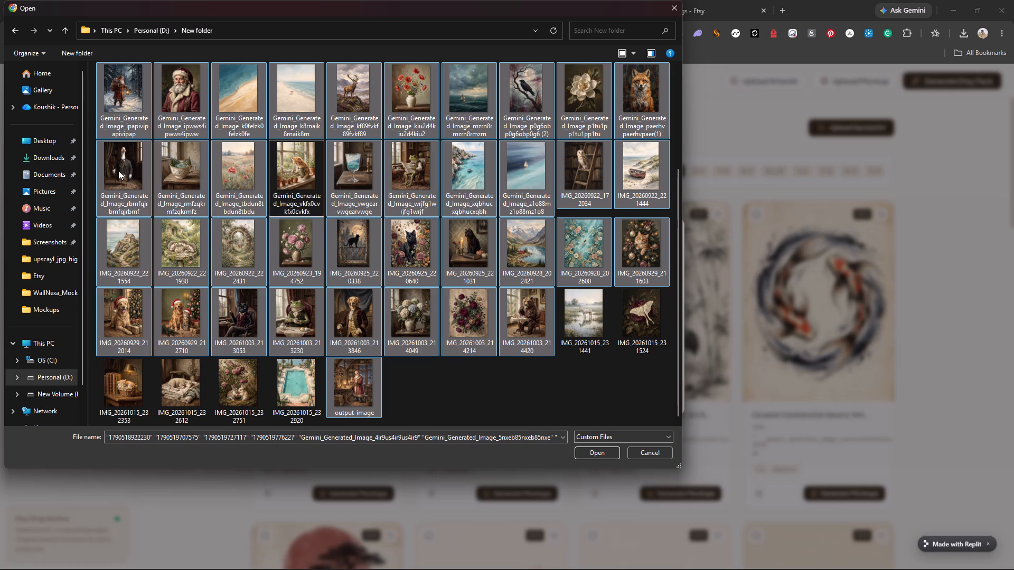
pyautogui.keyDown('ctrl'); pyautogui.click(585, 94); pyautogui.keyUp('ctrl')
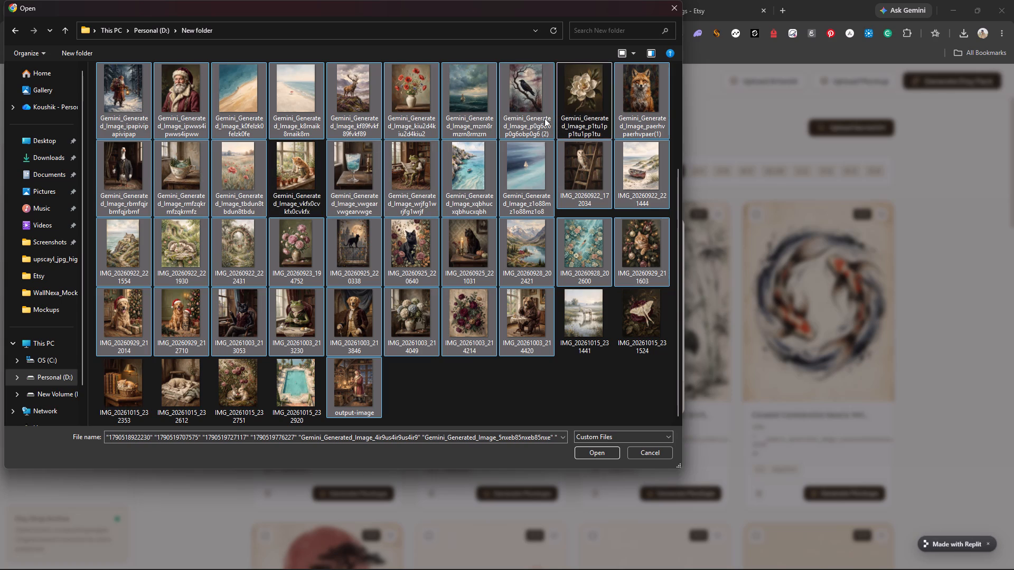
pyautogui.keyDown('ctrl'); pyautogui.click(468, 98); pyautogui.keyUp('ctrl')
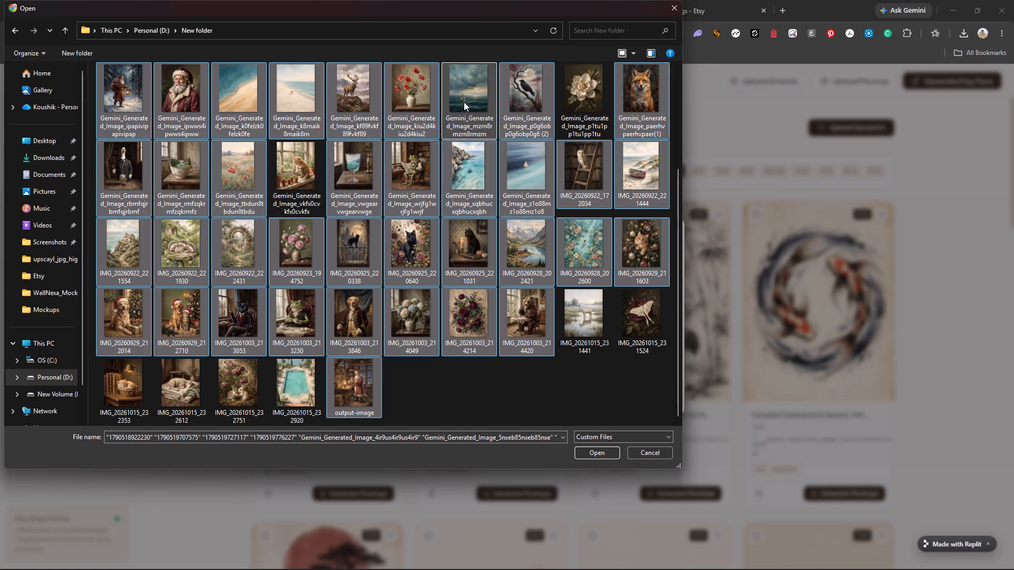
pyautogui.scroll(1, 361, 137)
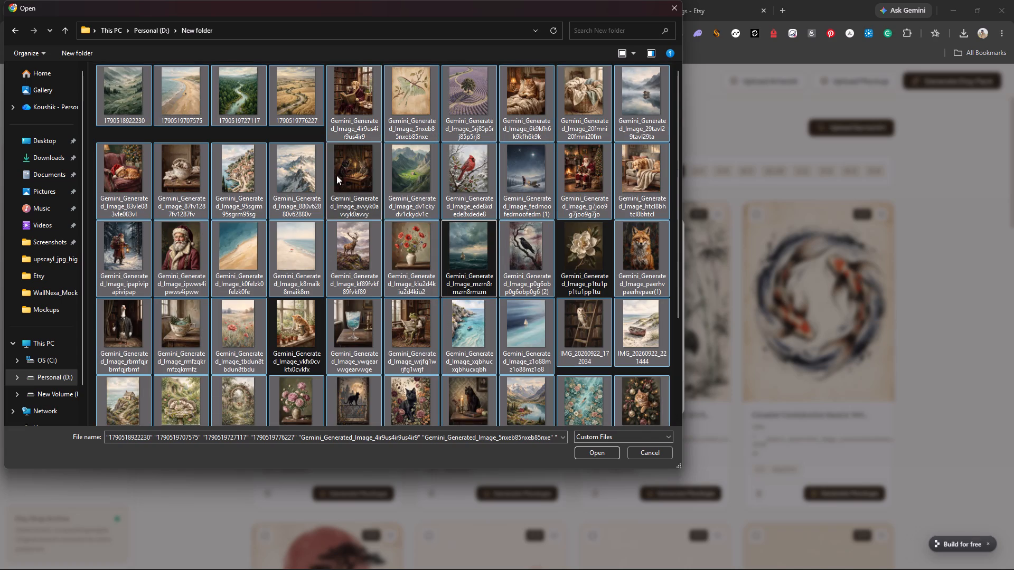
pyautogui.keyDown('ctrl'); pyautogui.click(302, 250); pyautogui.keyUp('ctrl')
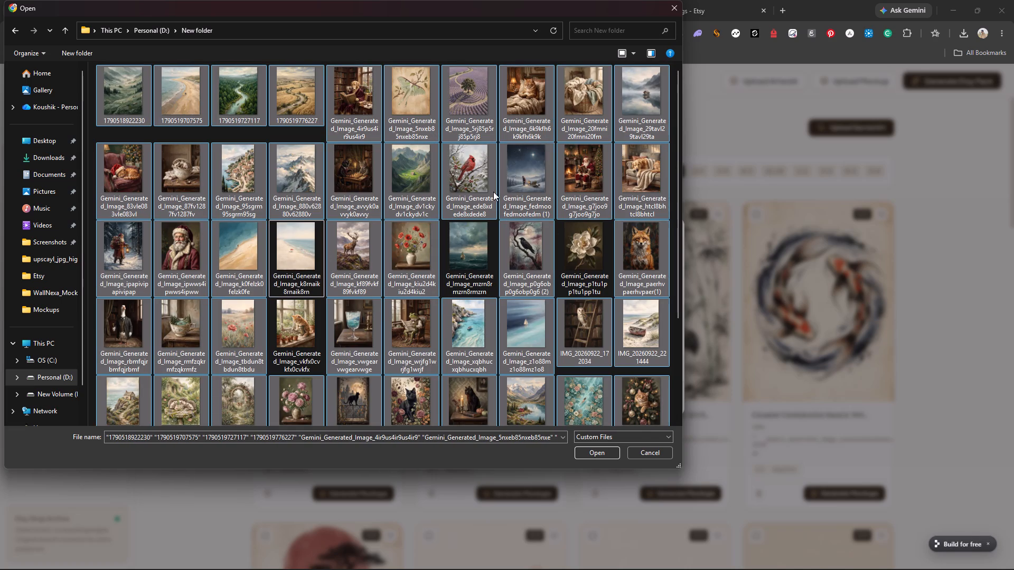
pyautogui.keyDown('ctrl'); pyautogui.click(460, 183); pyautogui.keyUp('ctrl')
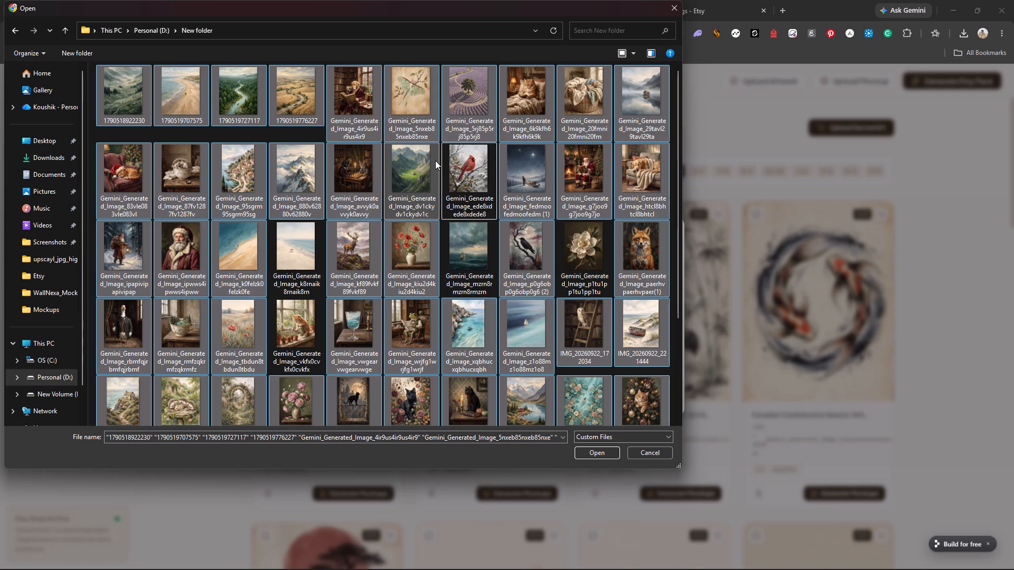
pyautogui.scroll(3, 435, 160)
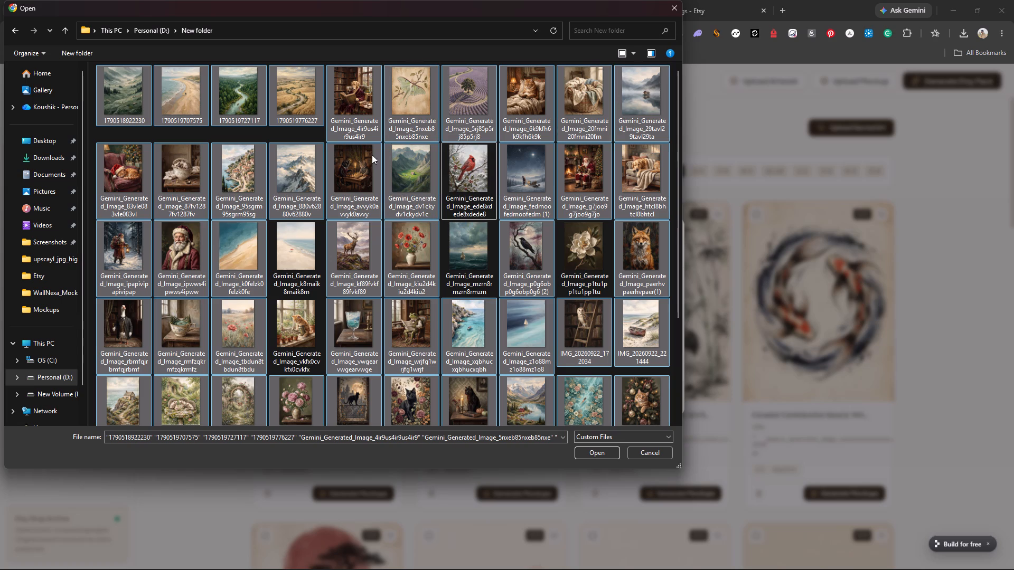
pyautogui.keyDown('ctrl'); pyautogui.click(414, 95); pyautogui.keyUp('ctrl')
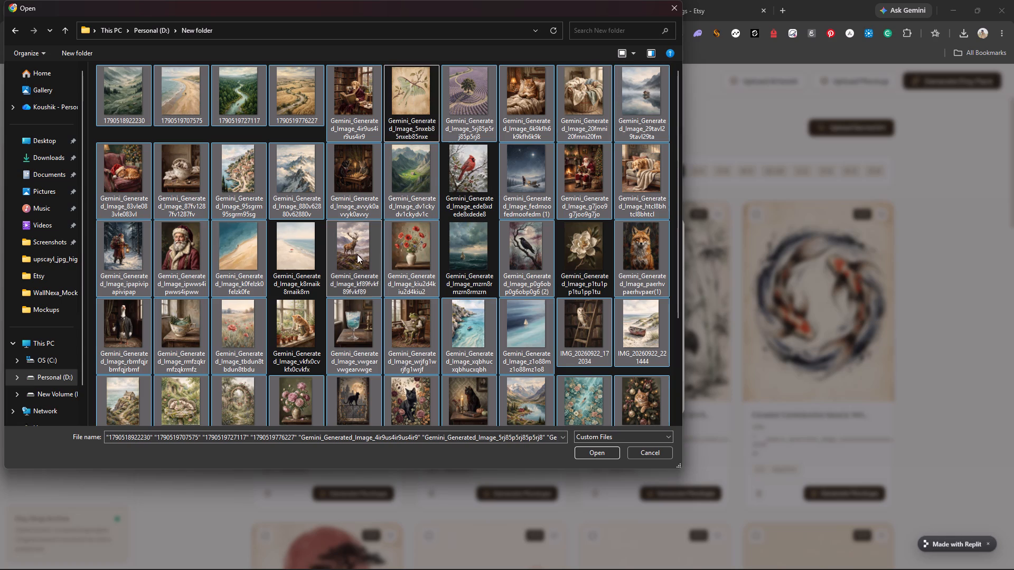
# Recheck the remaining selection in New folder and import the selected artworks into the Artwork Library.
pyautogui.scroll(-3, 291, 225)
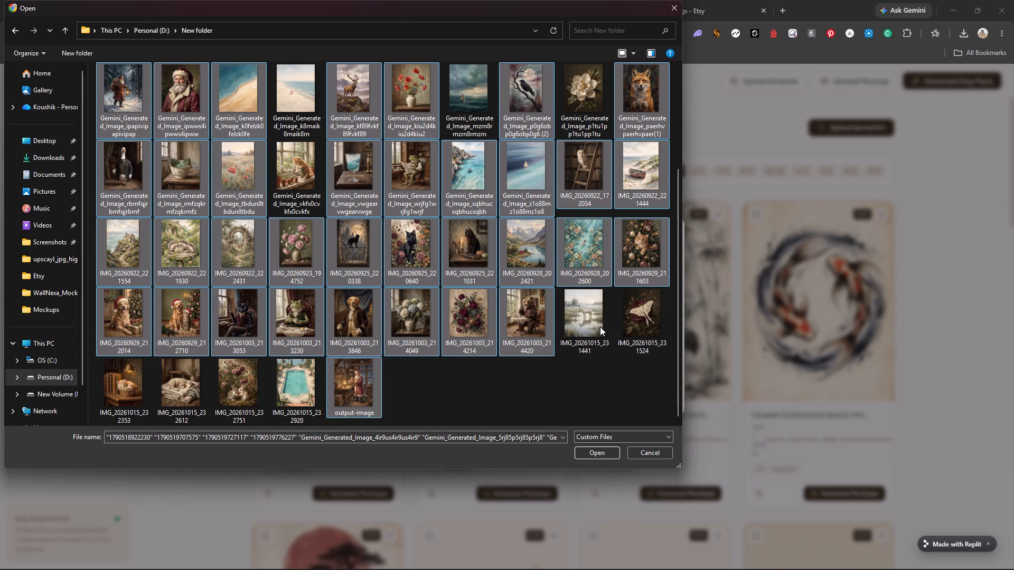
pyautogui.scroll(4, 600, 326)
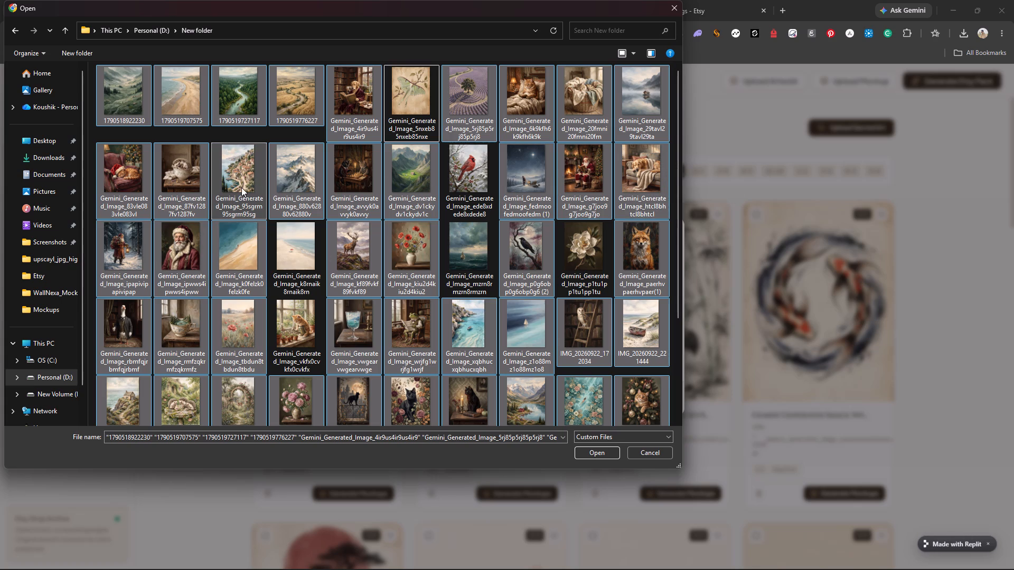
pyautogui.scroll(2, 214, 164)
pyautogui.scroll(-1, 213, 163)
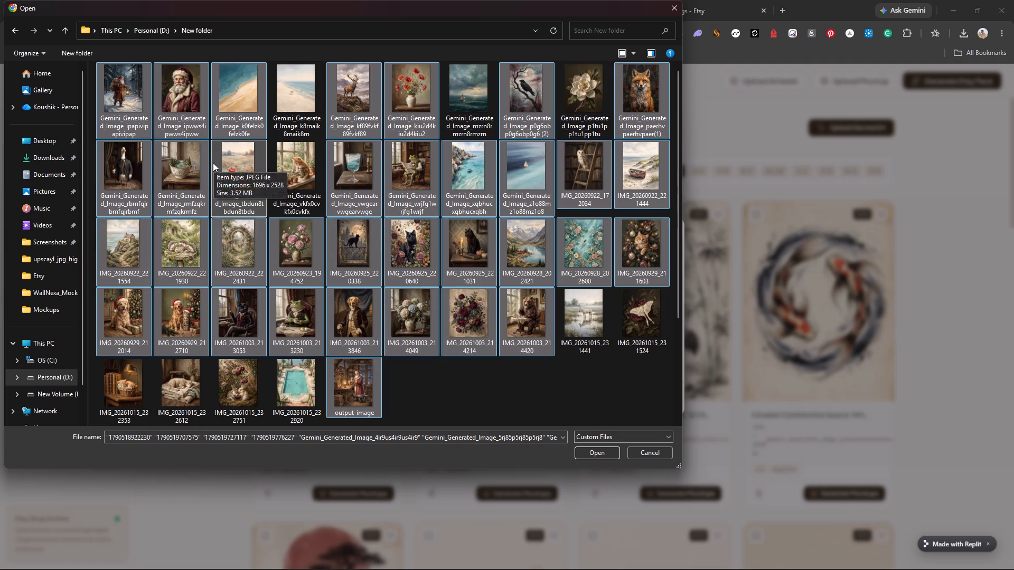
pyautogui.scroll(-2, 213, 163)
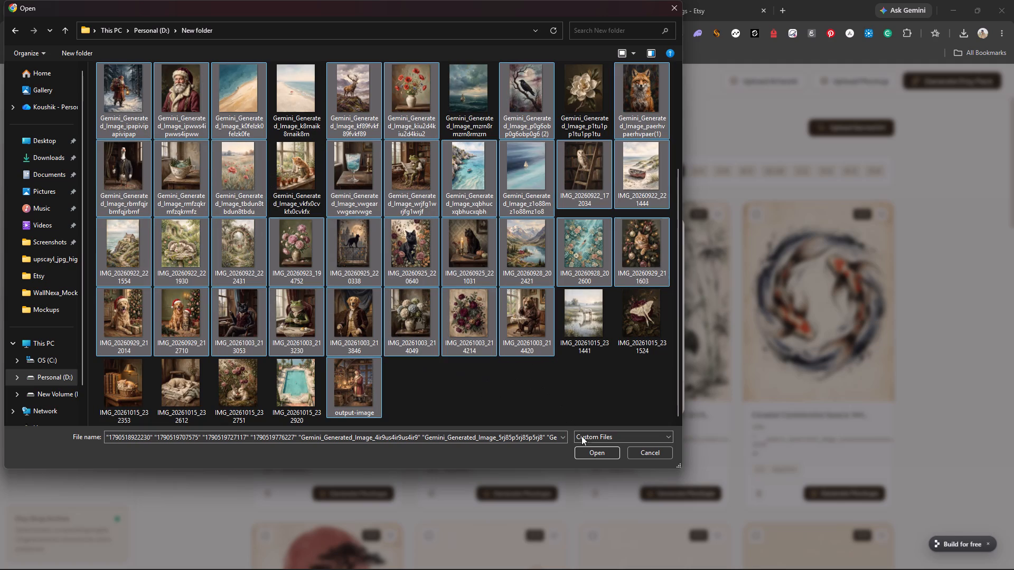
pyautogui.click(591, 450)
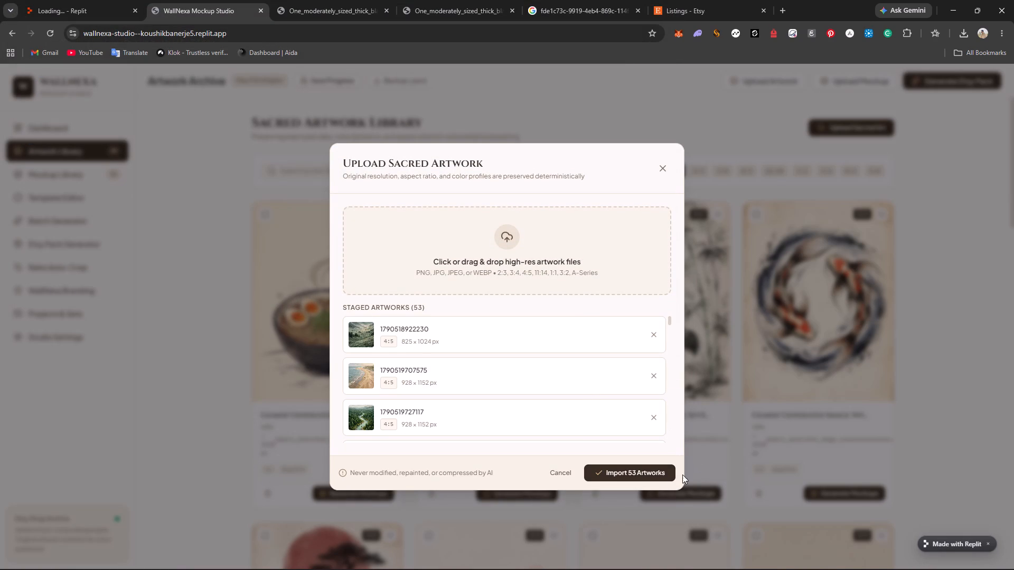
pyautogui.click(652, 471)
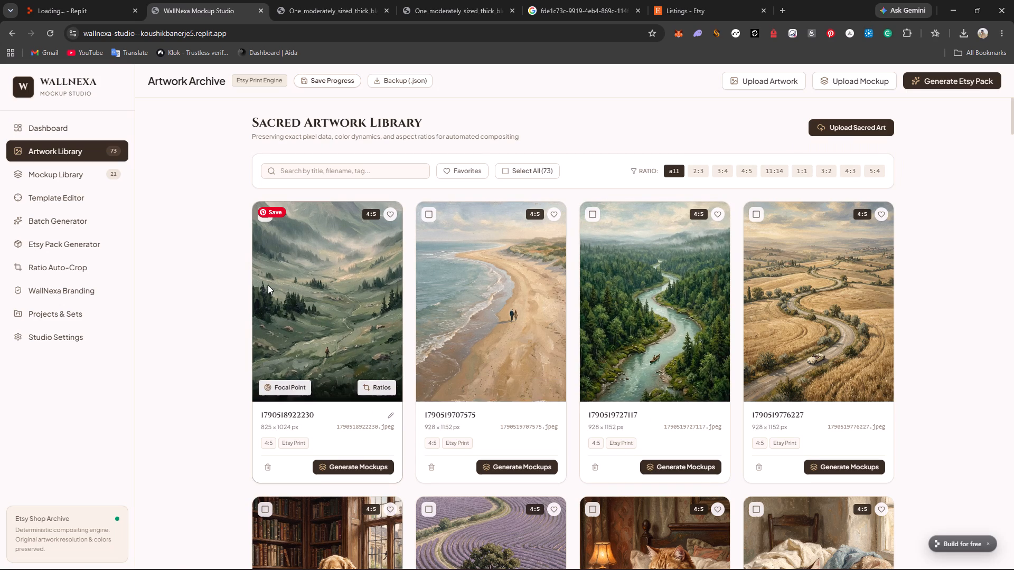
# In the Batch Generator, select all visible artworks for the batch.
pyautogui.click(50, 221)
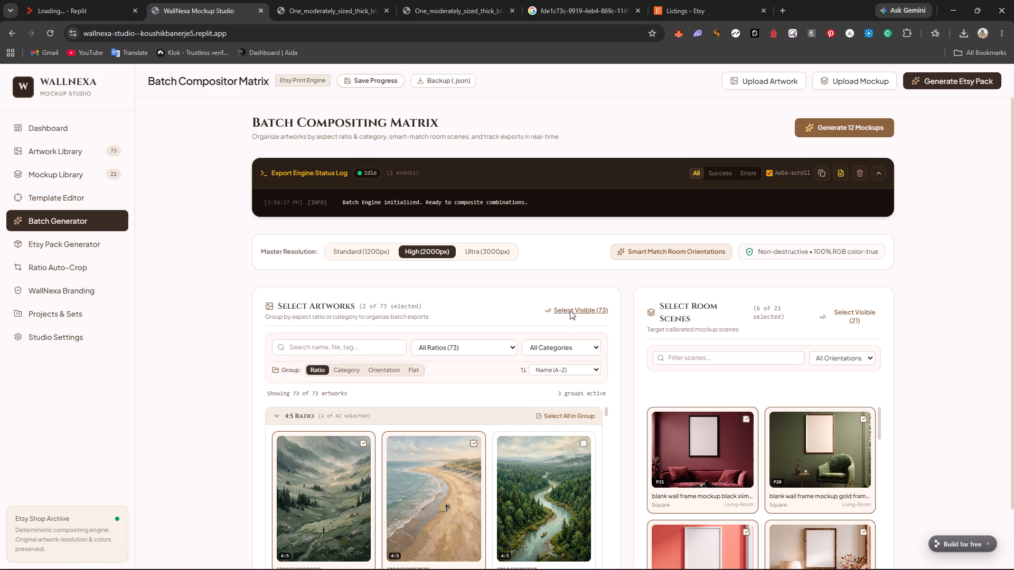
pyautogui.scroll(-3, 500, 444)
pyautogui.scroll(6, 504, 436)
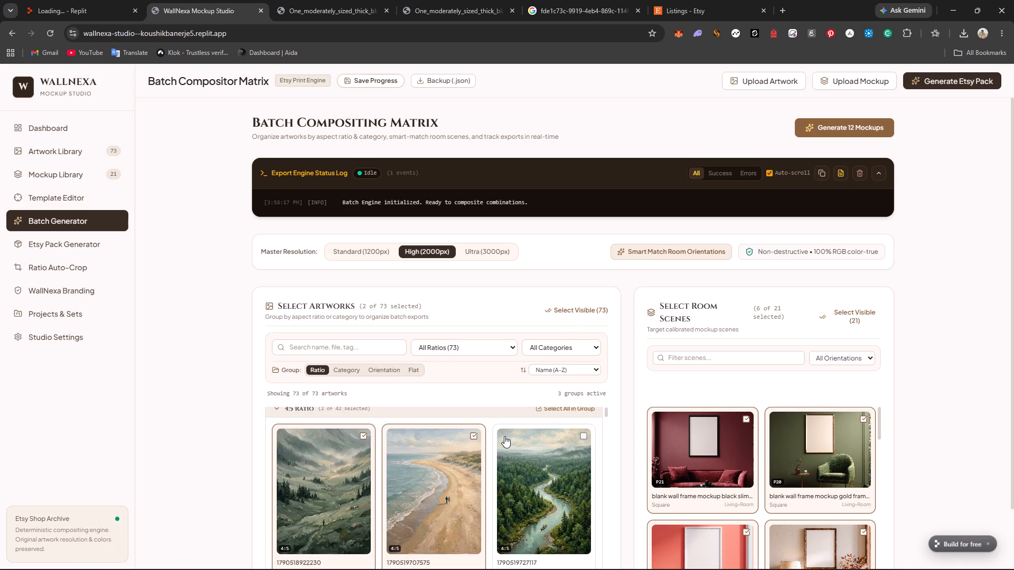
pyautogui.click(583, 311)
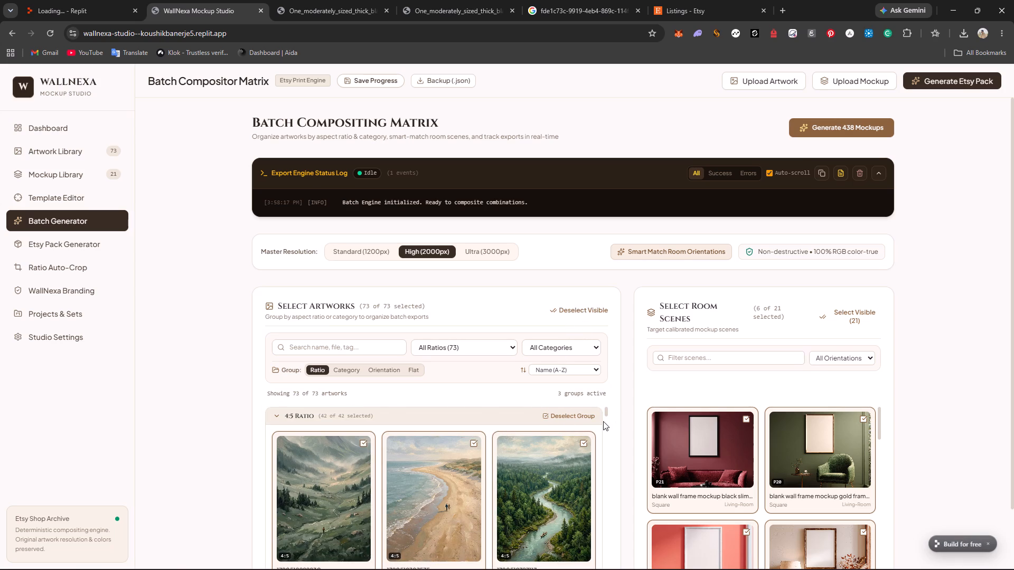
# In the 2:3 group, deselect the last embracing-couple line drawing, reaching hands, sunset botanical landscape, seated family and standing couple artworks.
pyautogui.moveTo(606, 413); pyautogui.dragTo(614, 443)
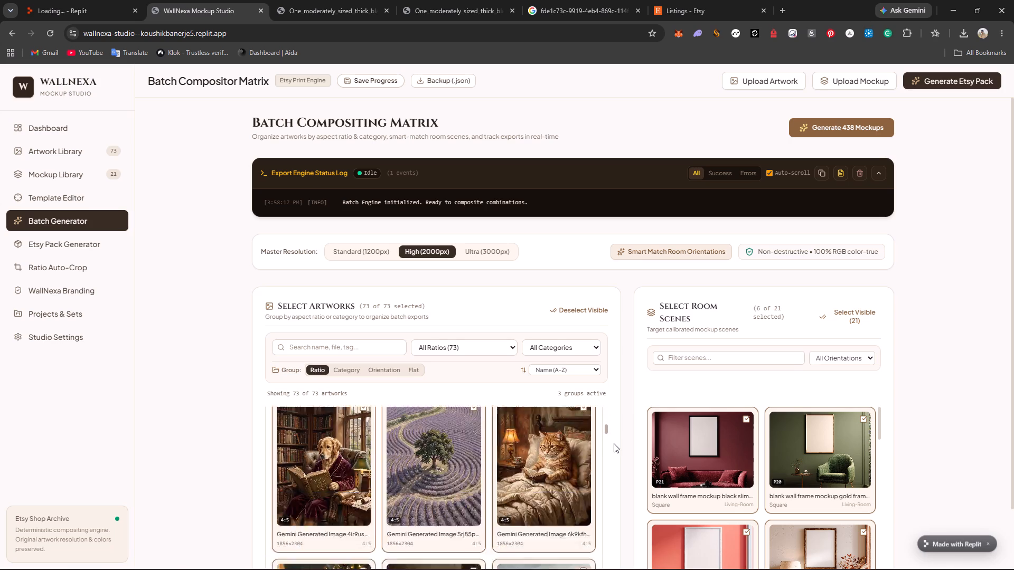
pyautogui.moveTo(614, 443); pyautogui.dragTo(612, 548)
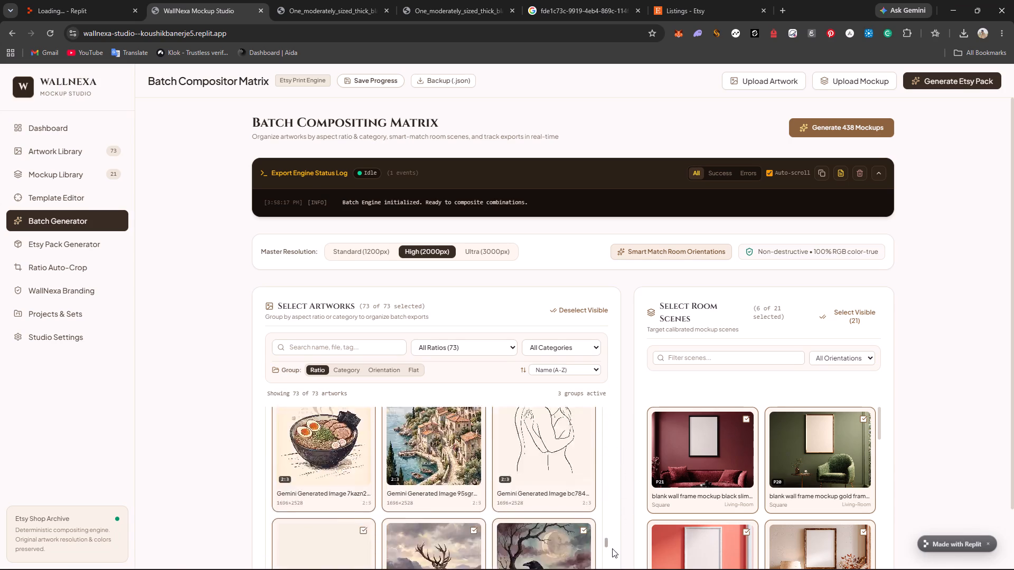
pyautogui.moveTo(612, 548); pyautogui.dragTo(614, 569)
pyautogui.scroll(-5, 912, 382)
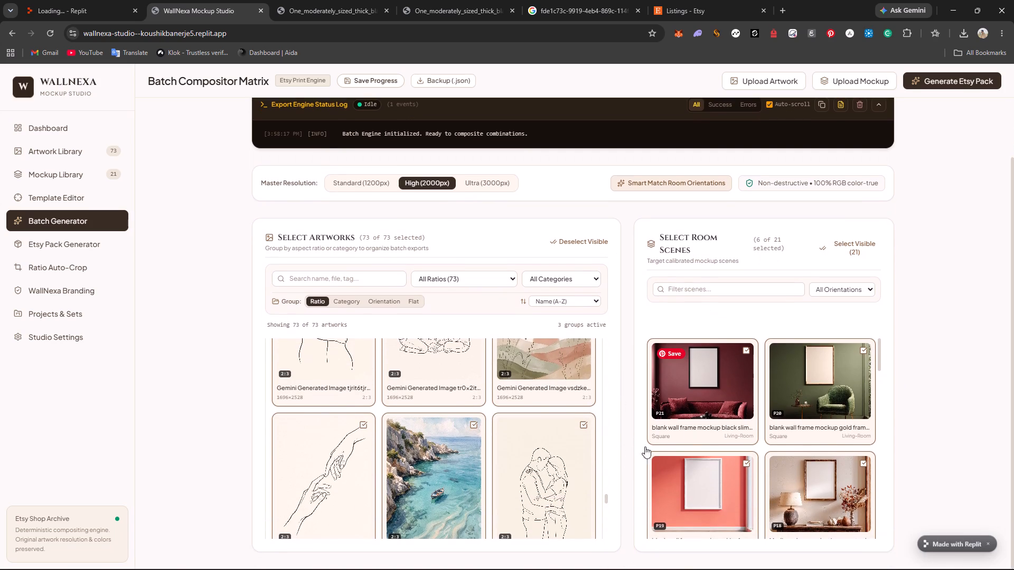
pyautogui.click(586, 427)
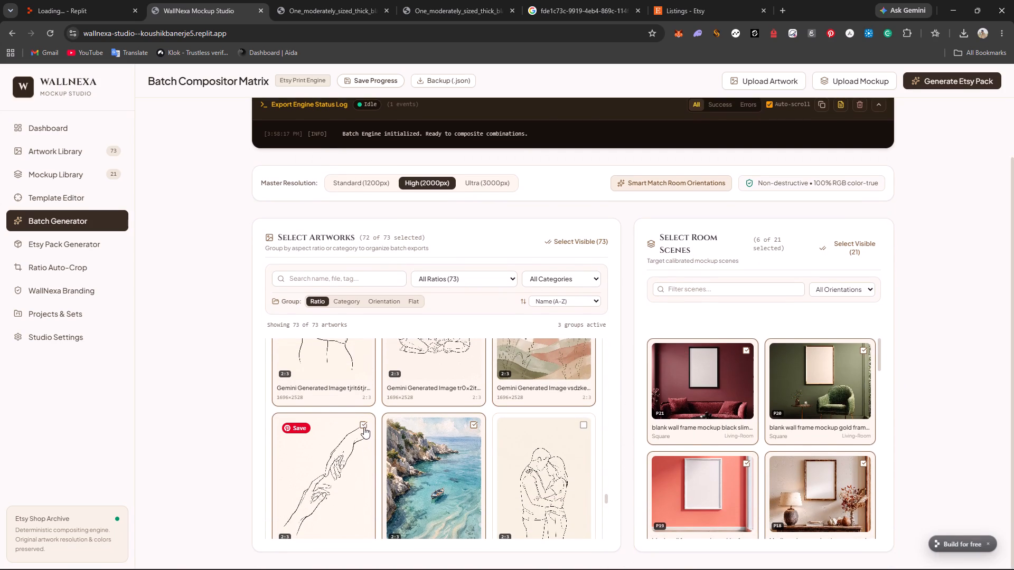
pyautogui.click(364, 425)
pyautogui.scroll(2, 506, 437)
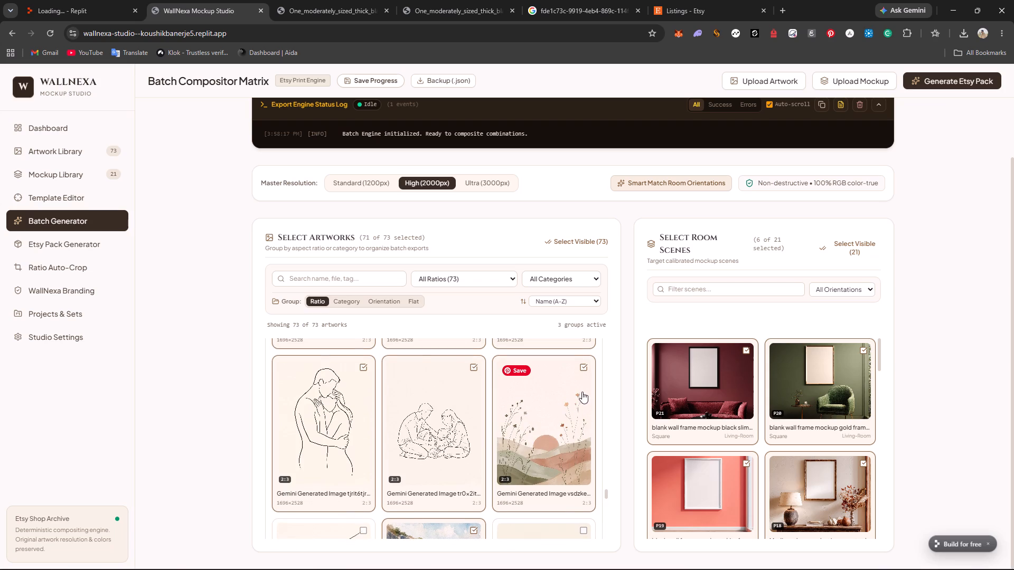
pyautogui.click(584, 371)
pyautogui.click(461, 377)
pyautogui.click(351, 386)
# Deselect the 2:3 standing family line drawing, ink pagoda, seated-couple line drawing, embracing couple and ramen bowl artworks.
pyautogui.scroll(1, 501, 404)
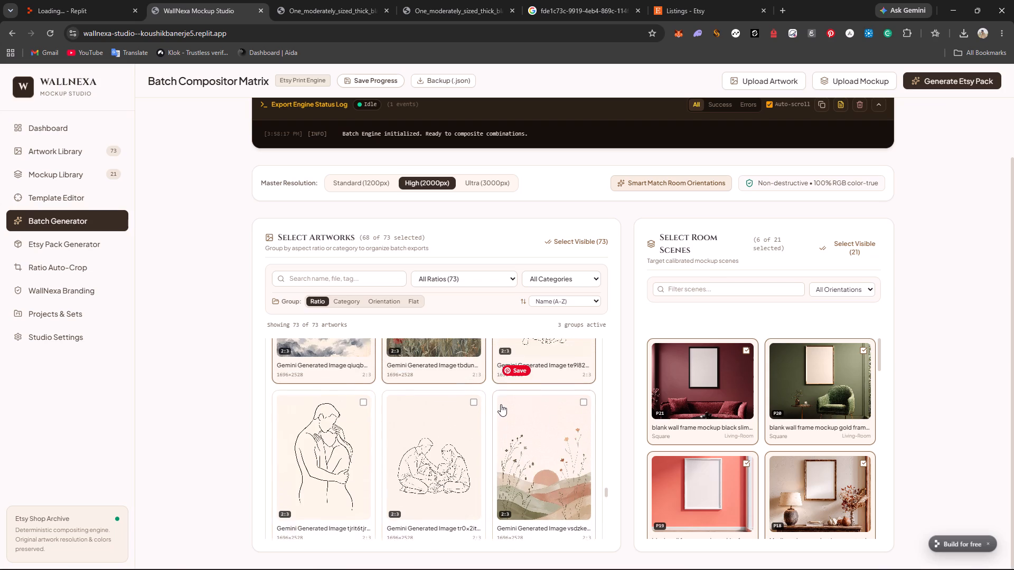
pyautogui.scroll(3, 501, 404)
pyautogui.click(573, 430)
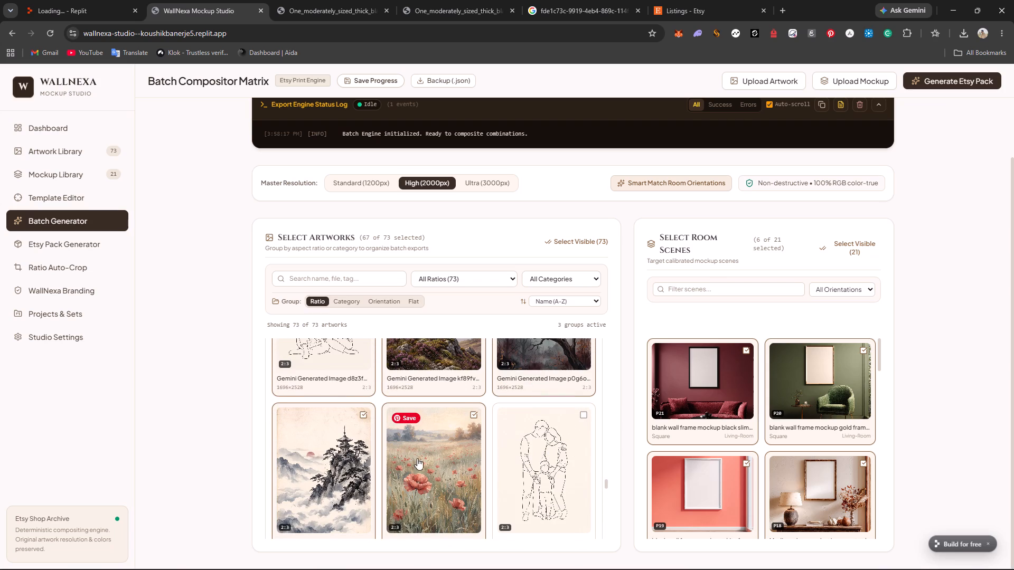
pyautogui.click(327, 445)
pyautogui.scroll(2, 539, 442)
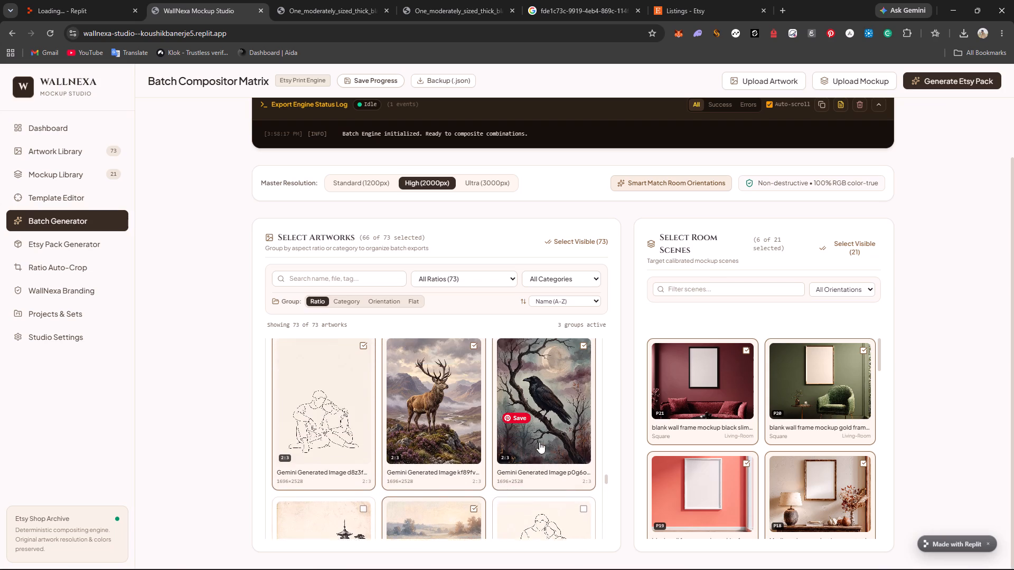
pyautogui.scroll(1, 548, 439)
pyautogui.click(349, 446)
pyautogui.scroll(2, 468, 444)
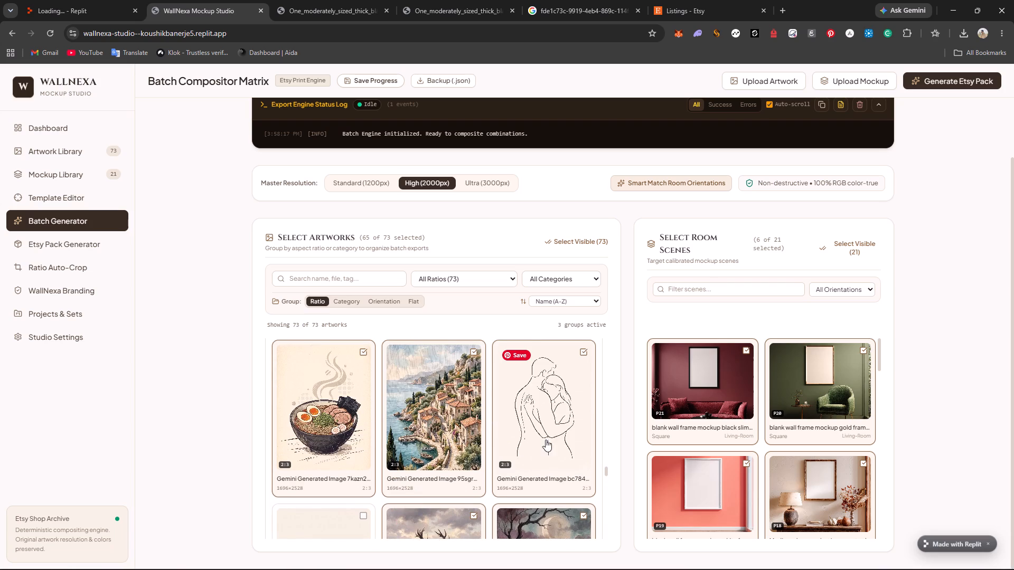
pyautogui.click(553, 422)
pyautogui.click(345, 426)
# Deselect the 2:3 line drawing of two separated hands, botanical hills, bamboo crane, circling koi and clasped-hands artworks.
pyautogui.scroll(3, 526, 420)
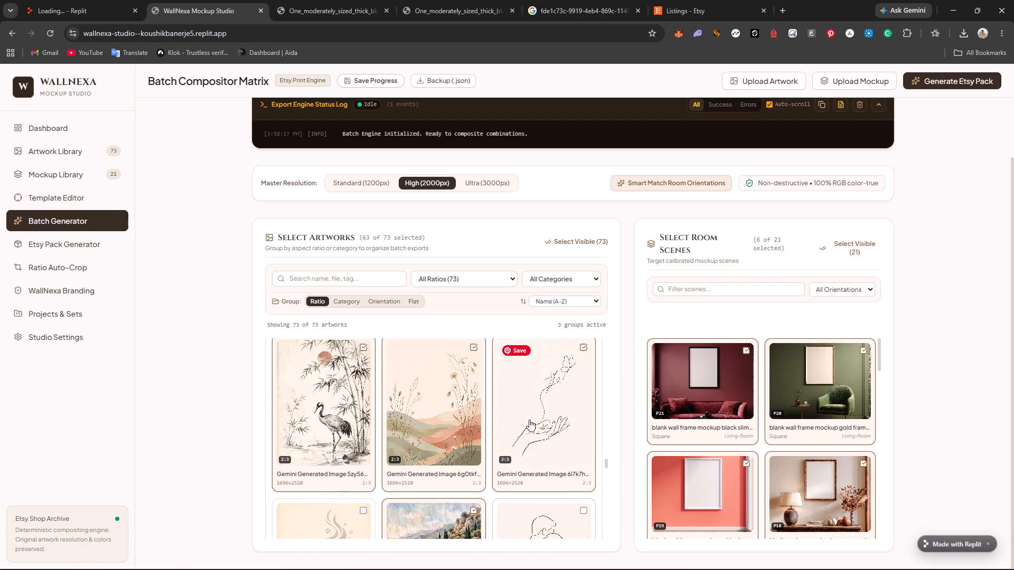
pyautogui.click(571, 420)
pyautogui.click(445, 422)
pyautogui.click(350, 421)
pyautogui.scroll(1, 483, 424)
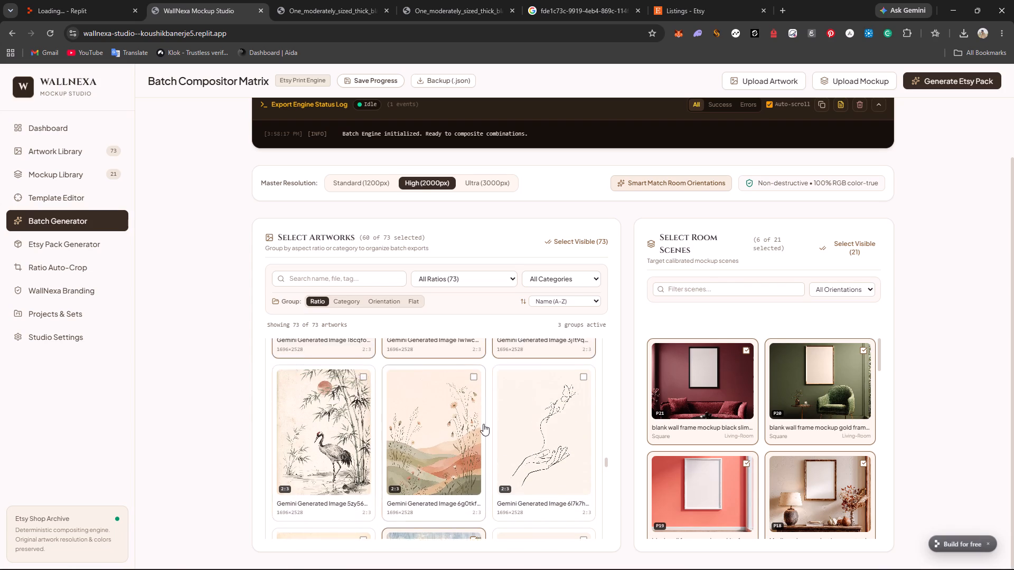
pyautogui.scroll(3, 483, 424)
pyautogui.click(537, 426)
pyautogui.click(450, 436)
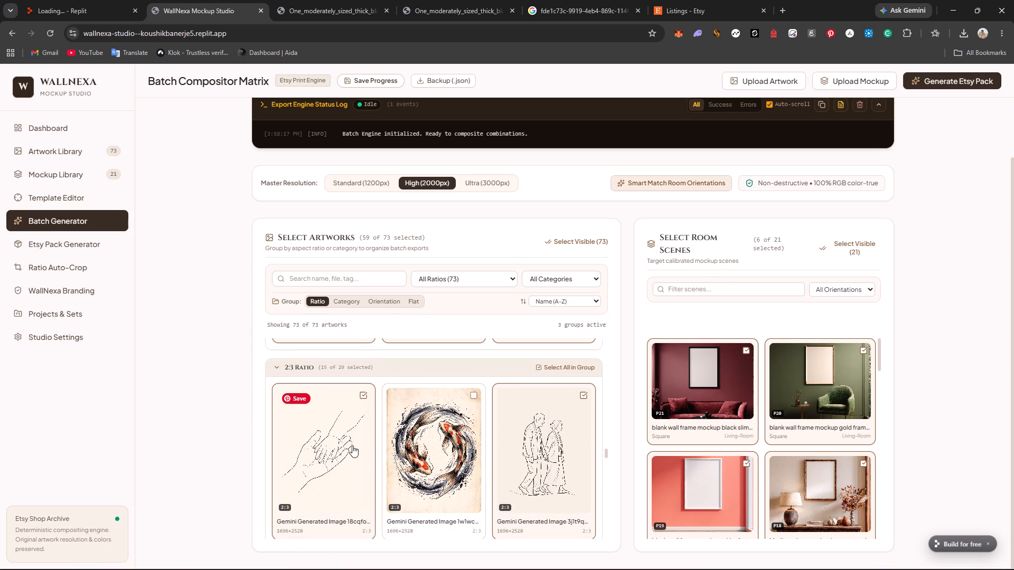
pyautogui.click(352, 445)
# Review the artworks in the 4:5 group to check which ones are included in the batch.
pyautogui.scroll(3, 513, 438)
pyautogui.scroll(-1, 498, 445)
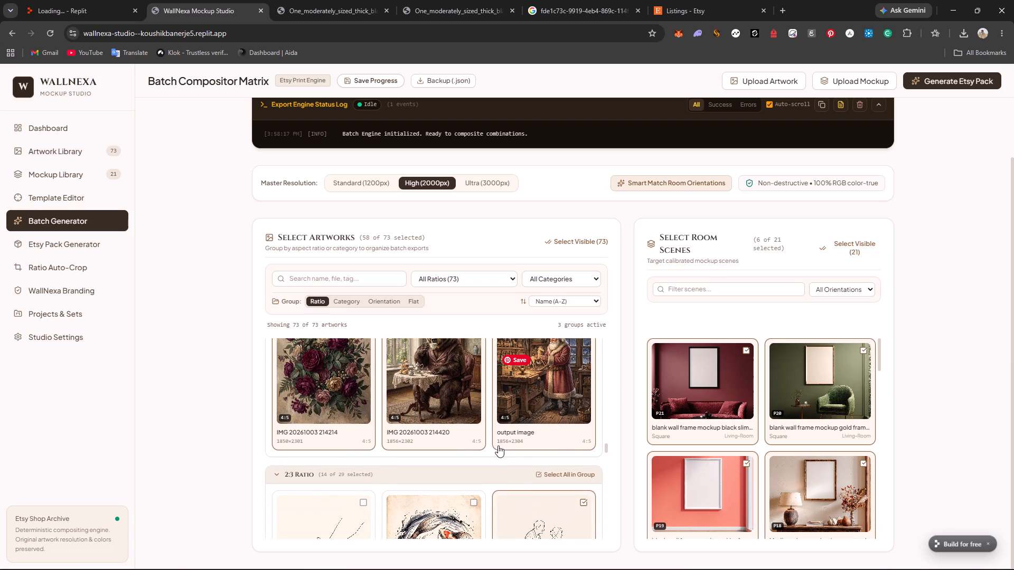
pyautogui.scroll(3, 522, 469)
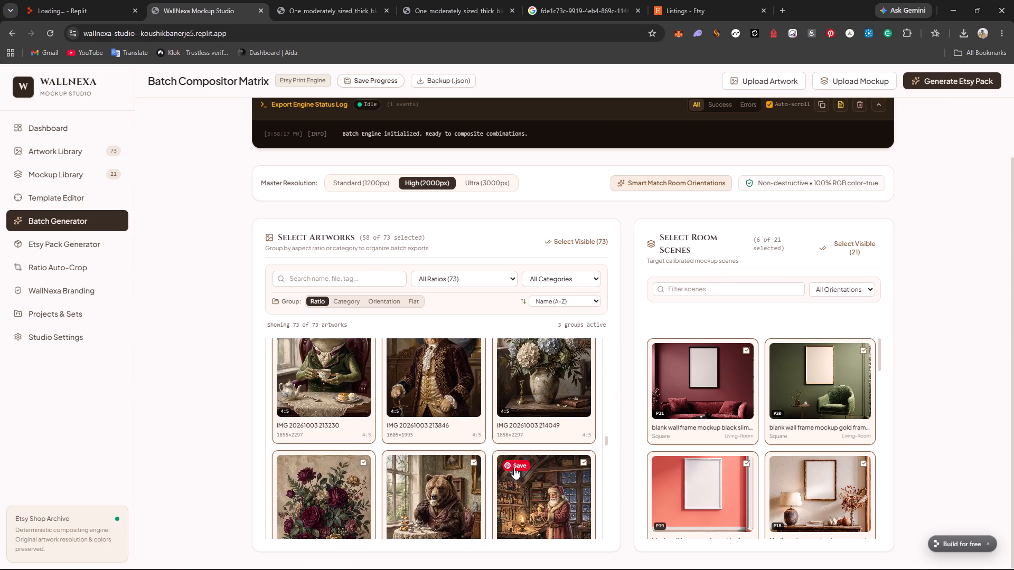
pyautogui.scroll(-2, 455, 455)
pyautogui.scroll(3, 458, 454)
pyautogui.scroll(2, 539, 445)
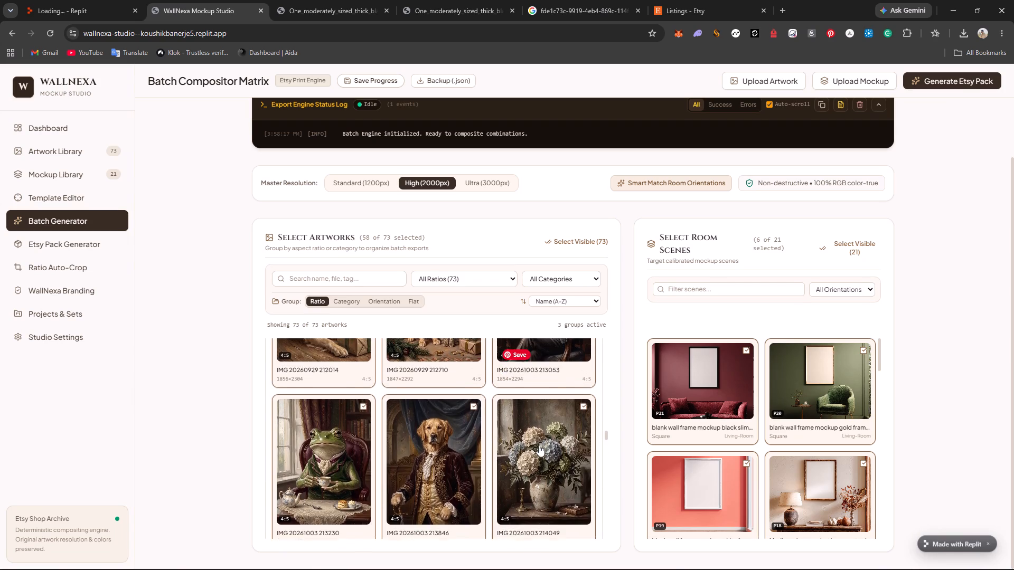
pyautogui.scroll(5, 539, 445)
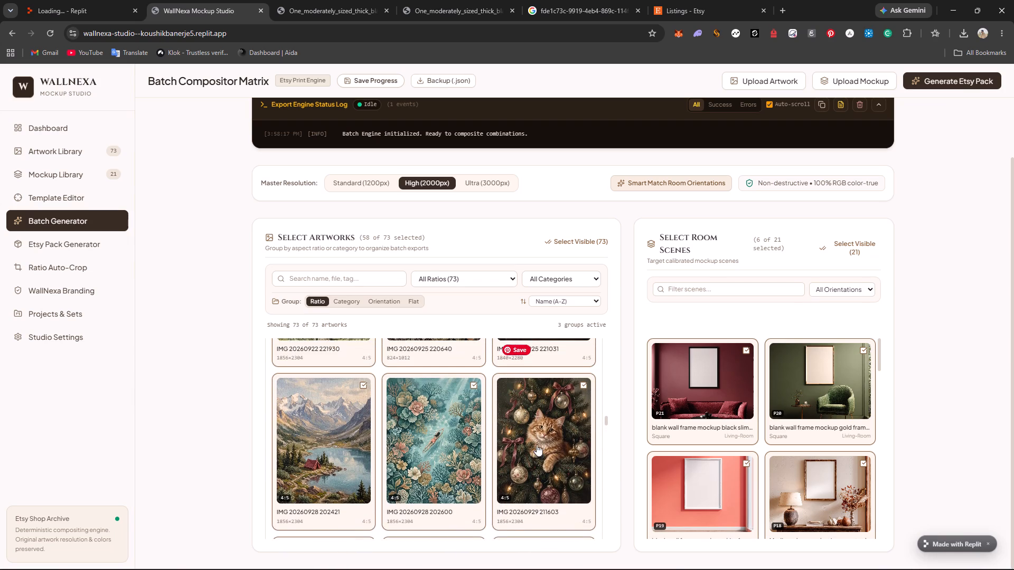
pyautogui.scroll(2, 533, 438)
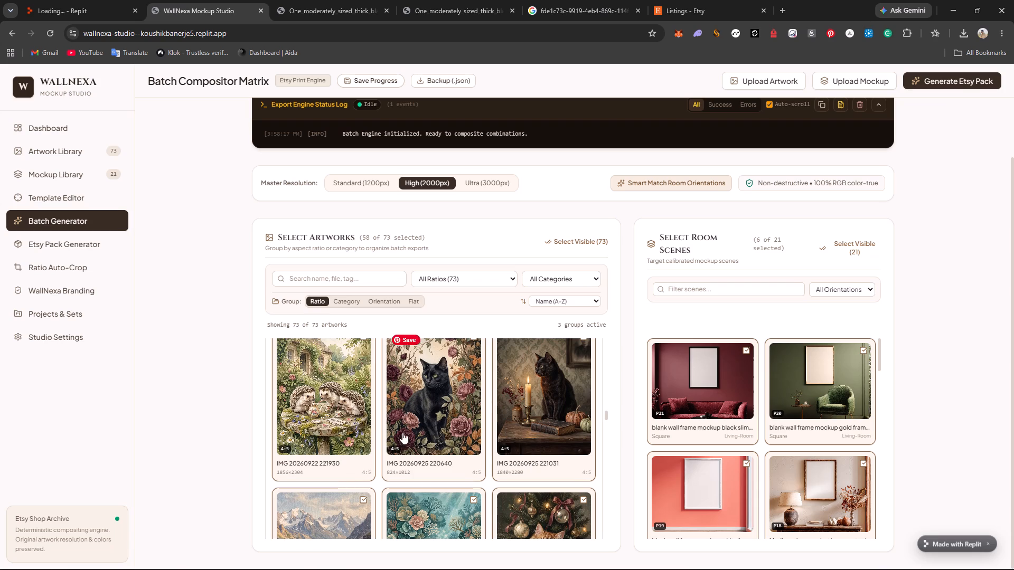
pyautogui.scroll(3, 517, 422)
pyautogui.scroll(3, 463, 420)
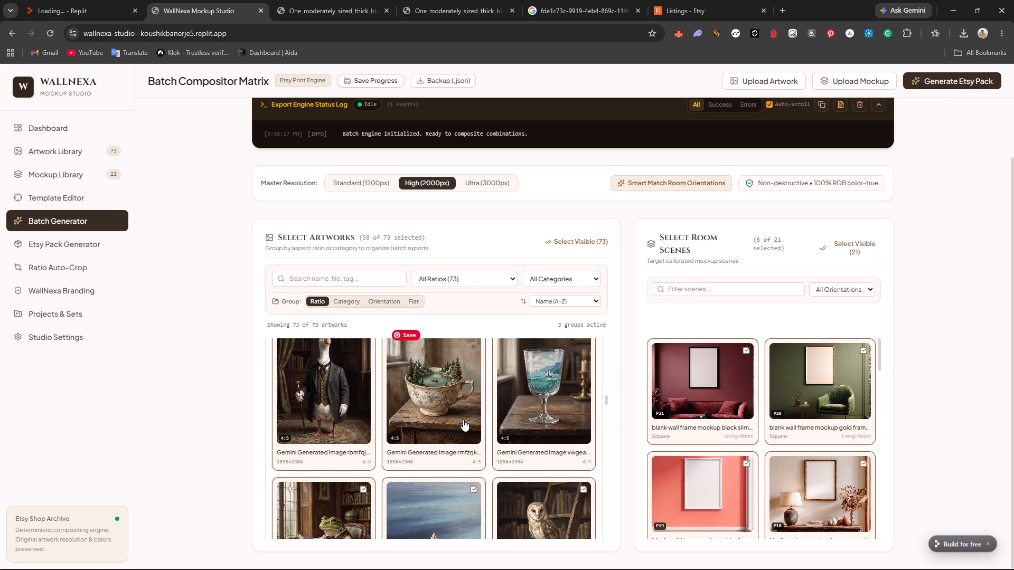
pyautogui.scroll(3, 528, 416)
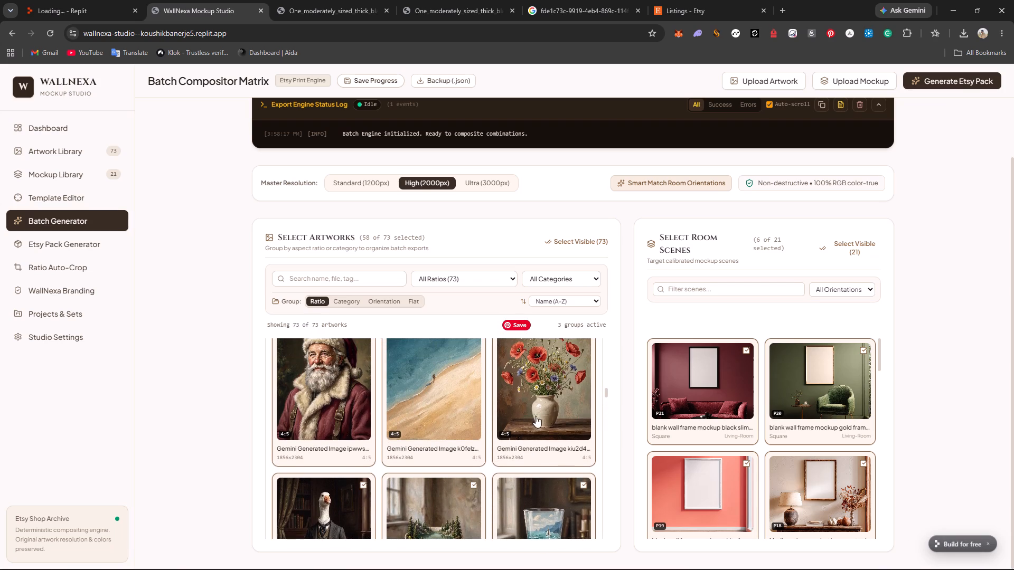
pyautogui.scroll(4, 531, 404)
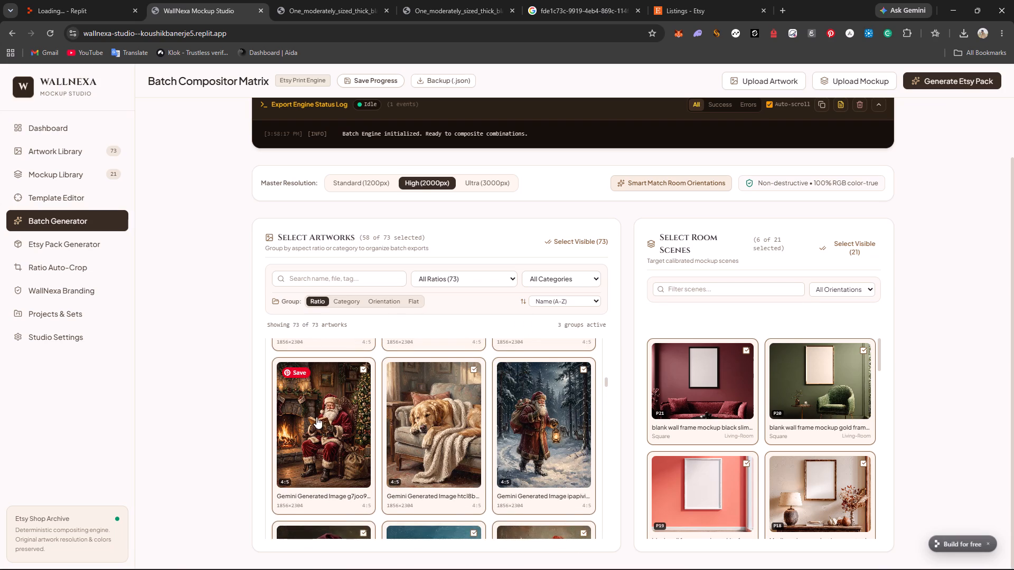
pyautogui.scroll(5, 447, 412)
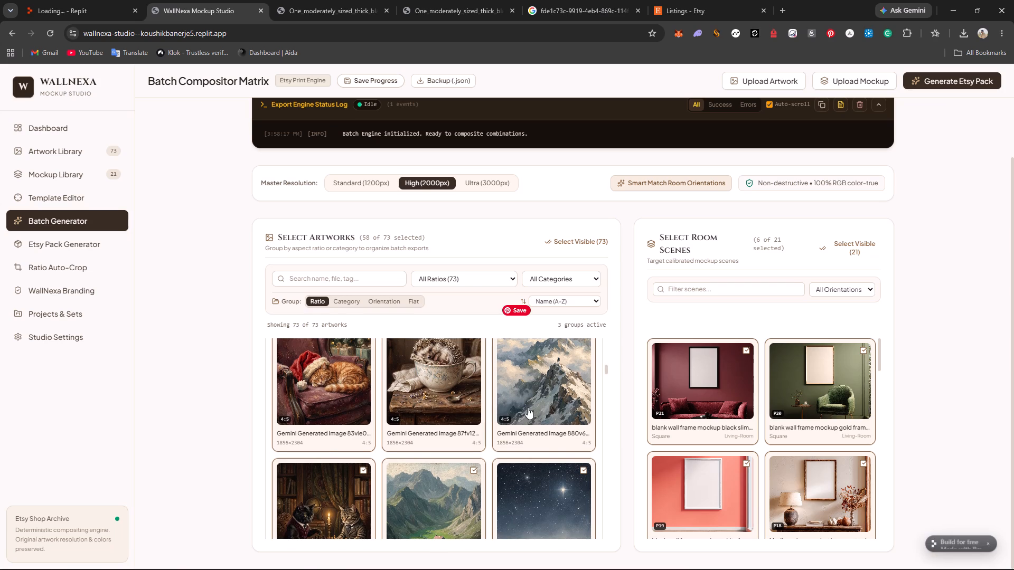
pyautogui.scroll(4, 409, 406)
pyautogui.scroll(4, 474, 404)
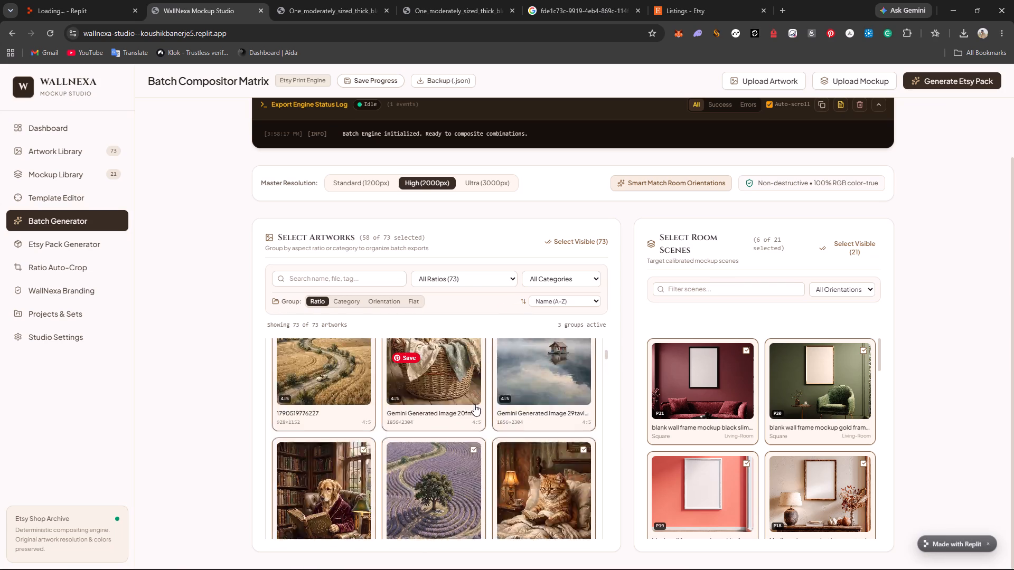
pyautogui.scroll(2, 543, 419)
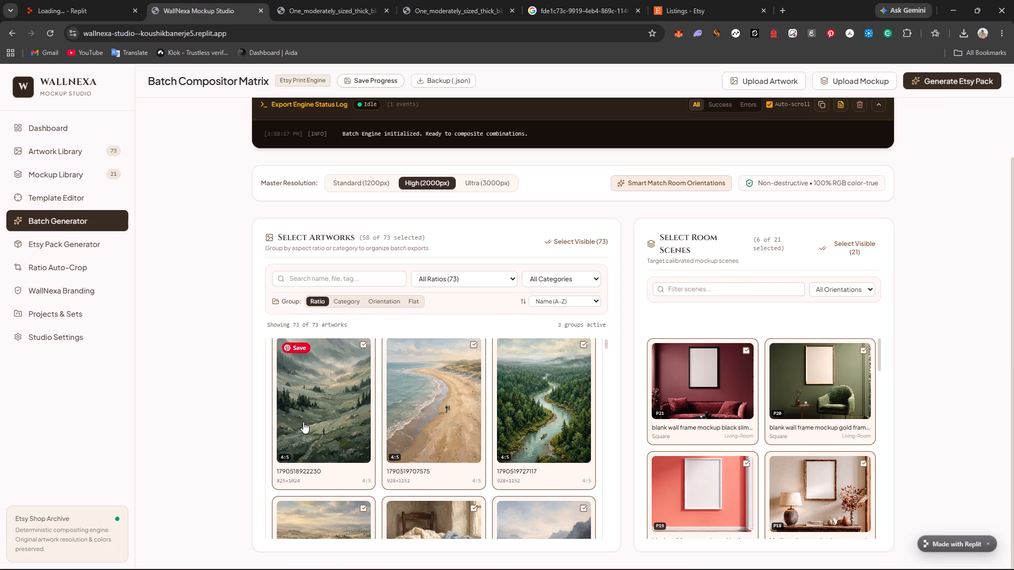
pyautogui.scroll(4, 437, 416)
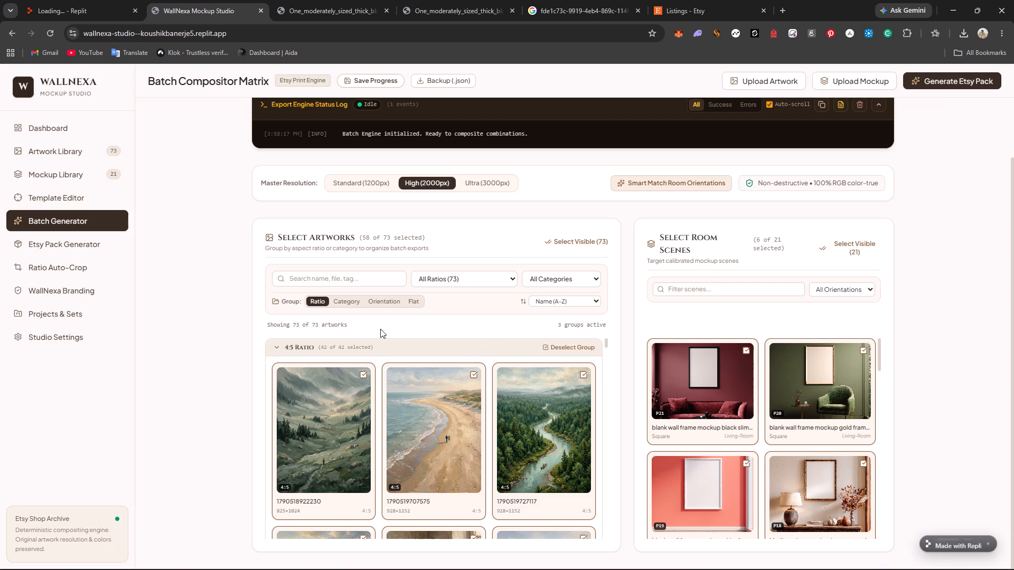
pyautogui.moveTo(607, 341); pyautogui.dragTo(606, 365)
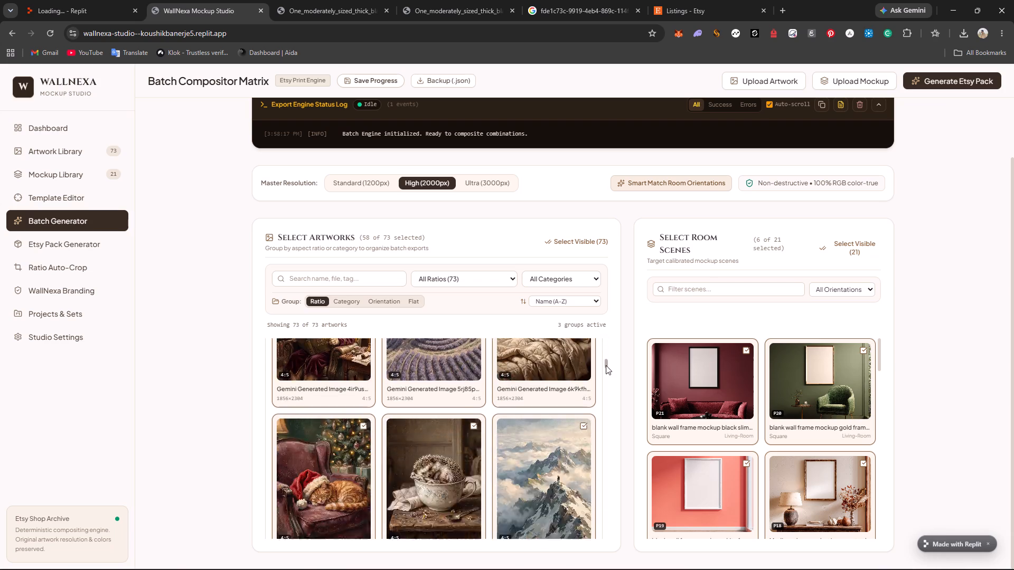
pyautogui.moveTo(606, 365); pyautogui.dragTo(606, 329)
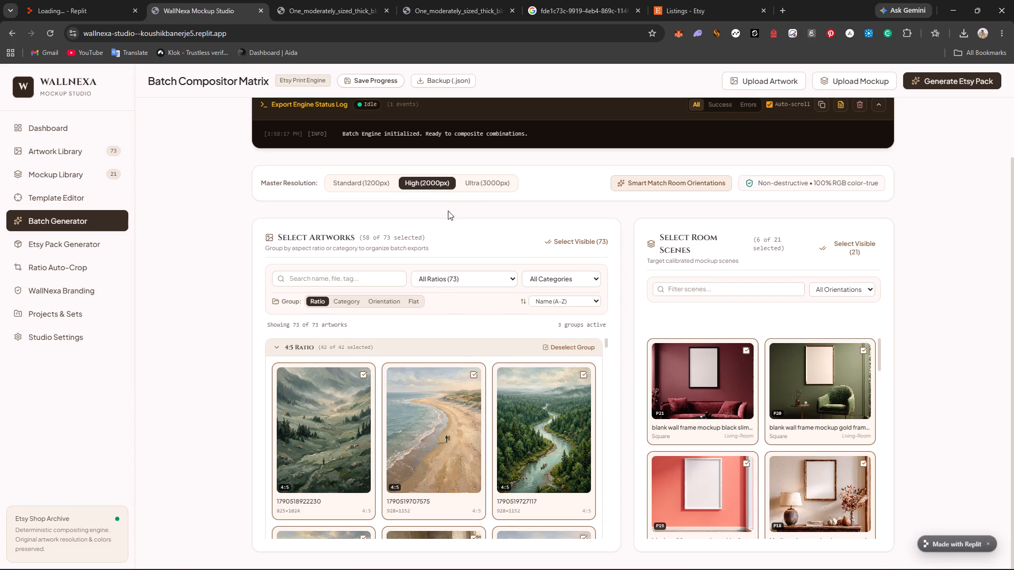
# Set the batch's master resolution to Ultra (3000px).
pyautogui.click(488, 183)
# Select all visible room scenes for the batch.
pyautogui.scroll(4, 555, 231)
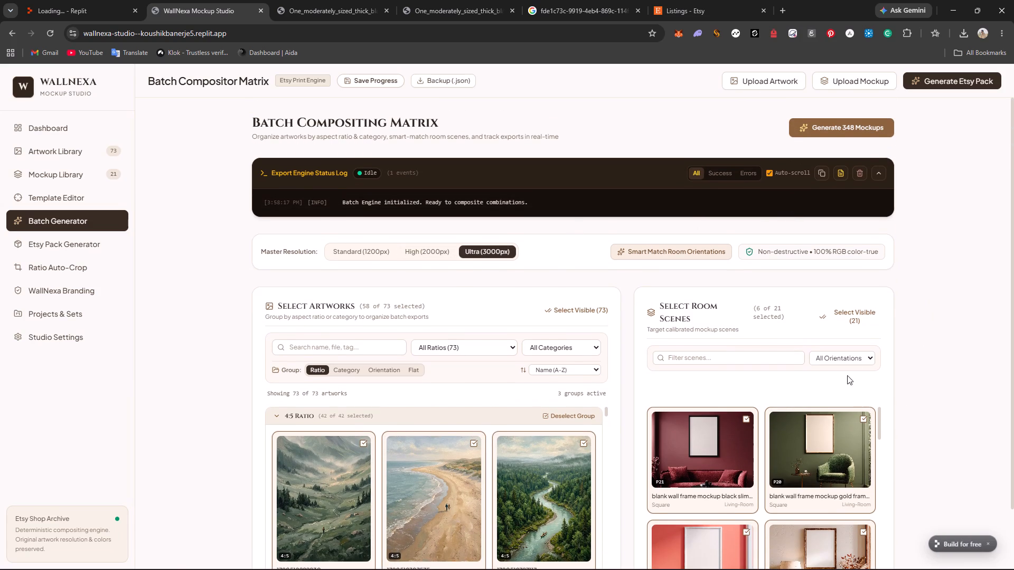
pyautogui.click(854, 316)
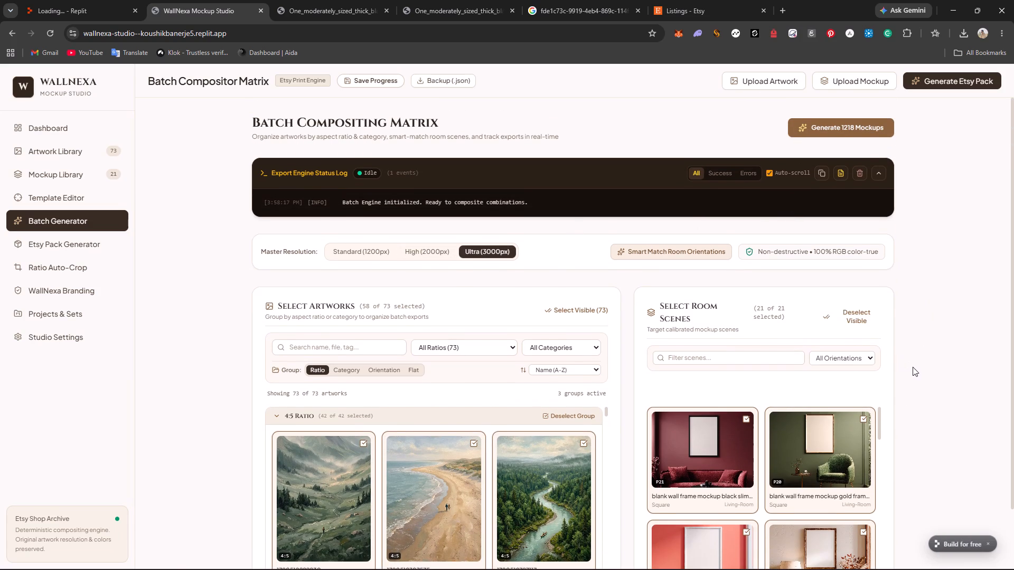
pyautogui.scroll(-2, 913, 367)
pyautogui.scroll(4, 912, 366)
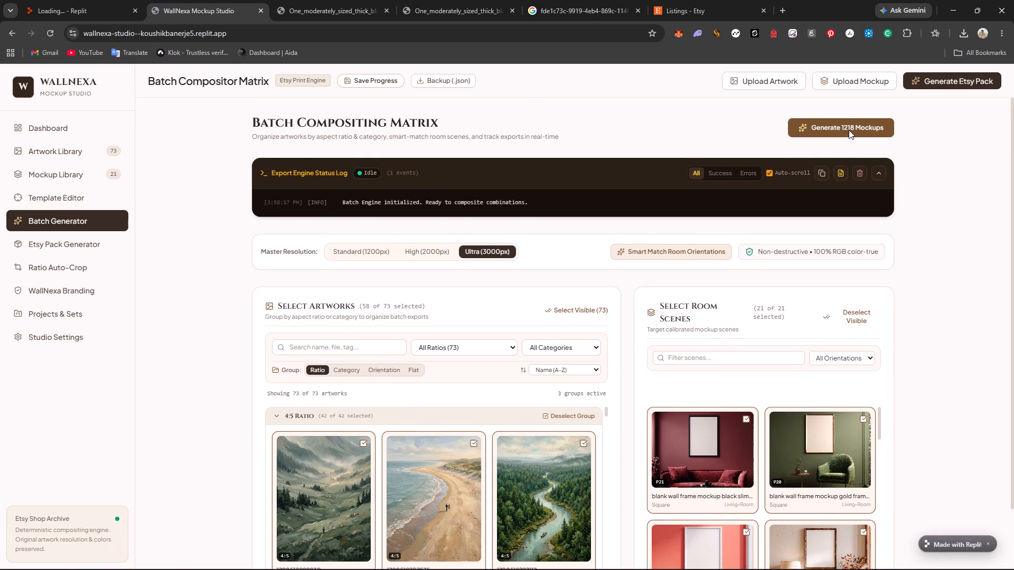
# Start generating the batch mockups from the selected artworks and room scenes.
pyautogui.click(849, 130)
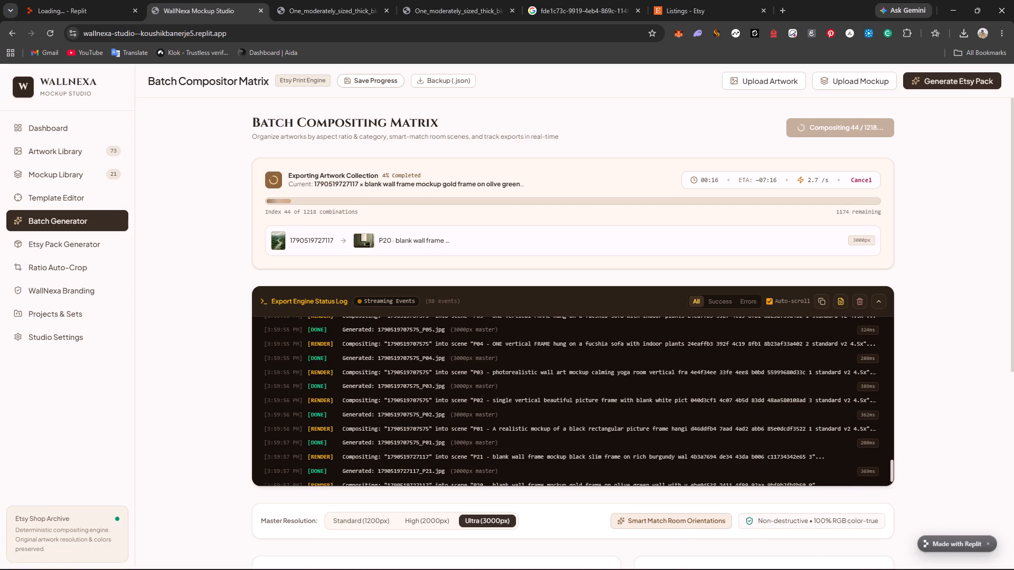
# Show the hidden system tray icons in Windows.
pyautogui.click(891, 558)
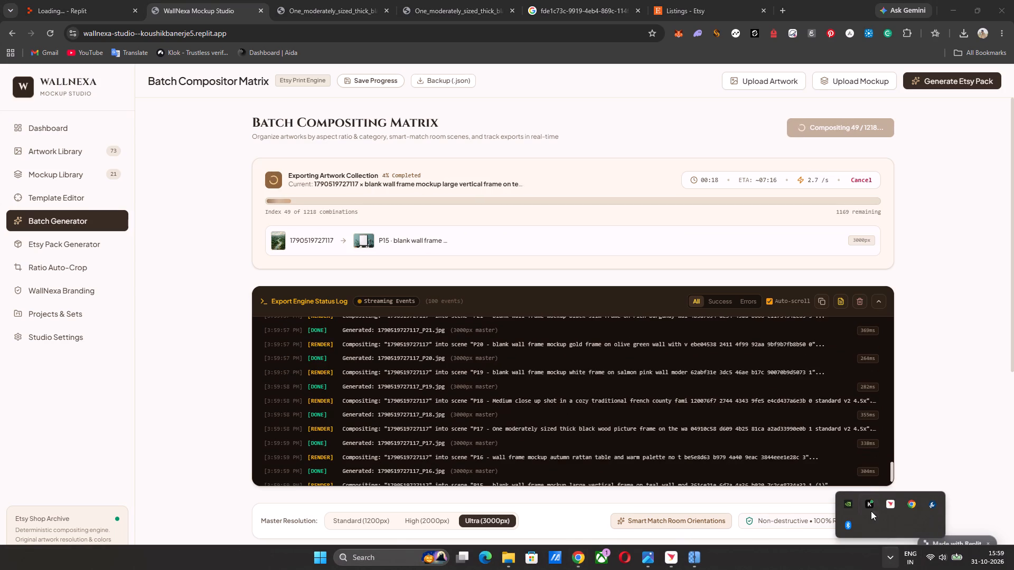
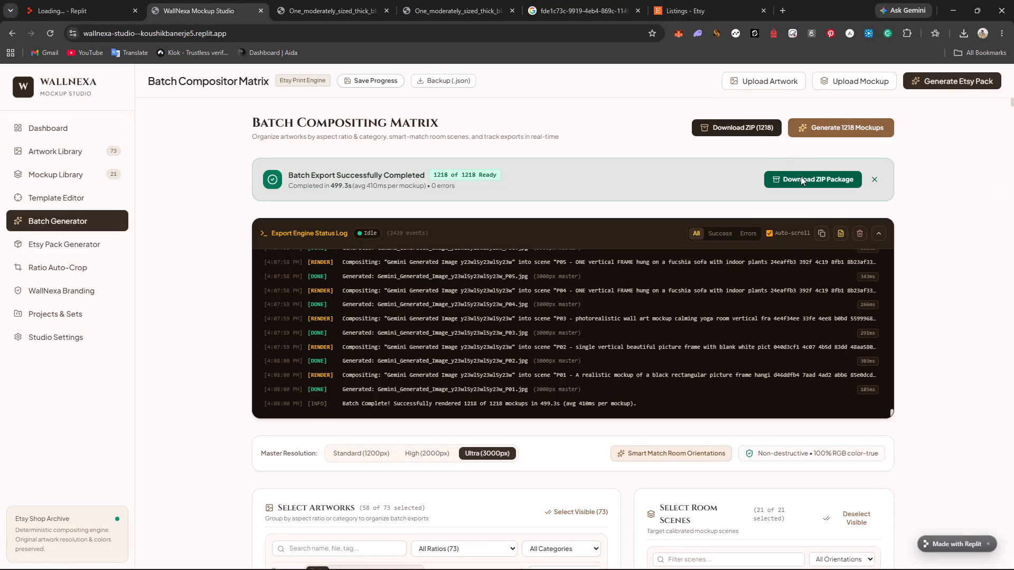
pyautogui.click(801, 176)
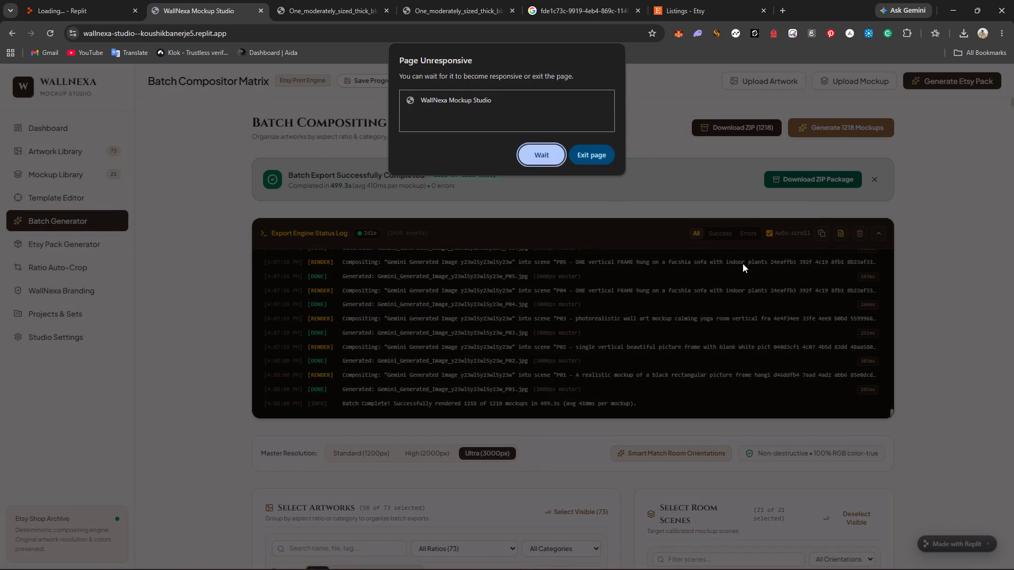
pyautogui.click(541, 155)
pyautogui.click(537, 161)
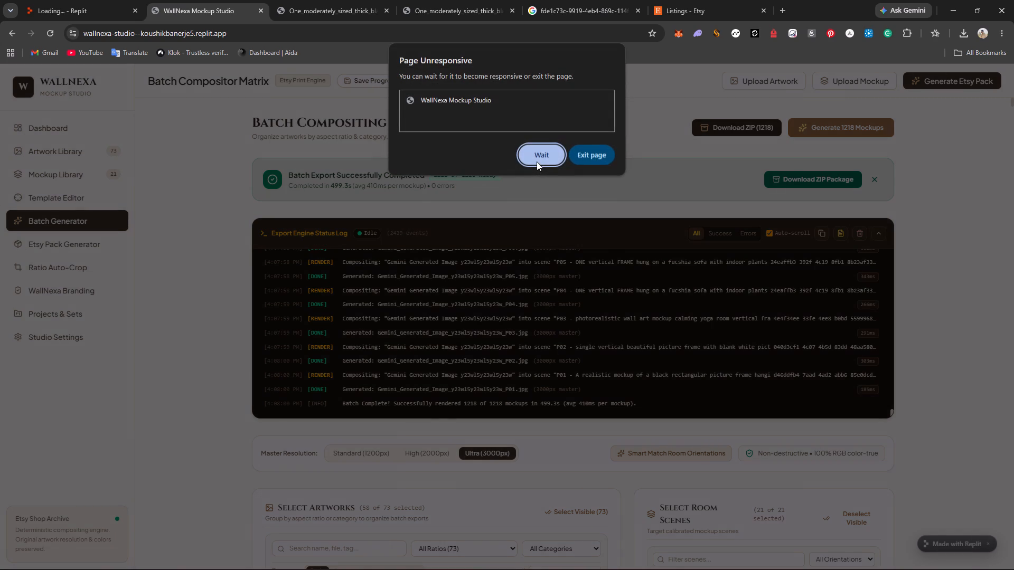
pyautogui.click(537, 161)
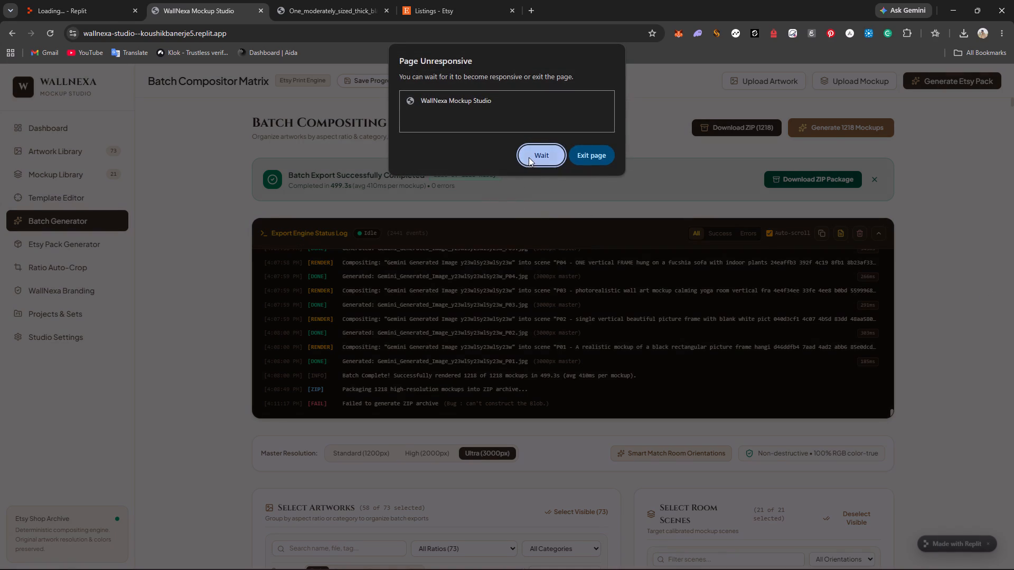
pyautogui.scroll(5, 924, 185)
pyautogui.scroll(-5, 925, 185)
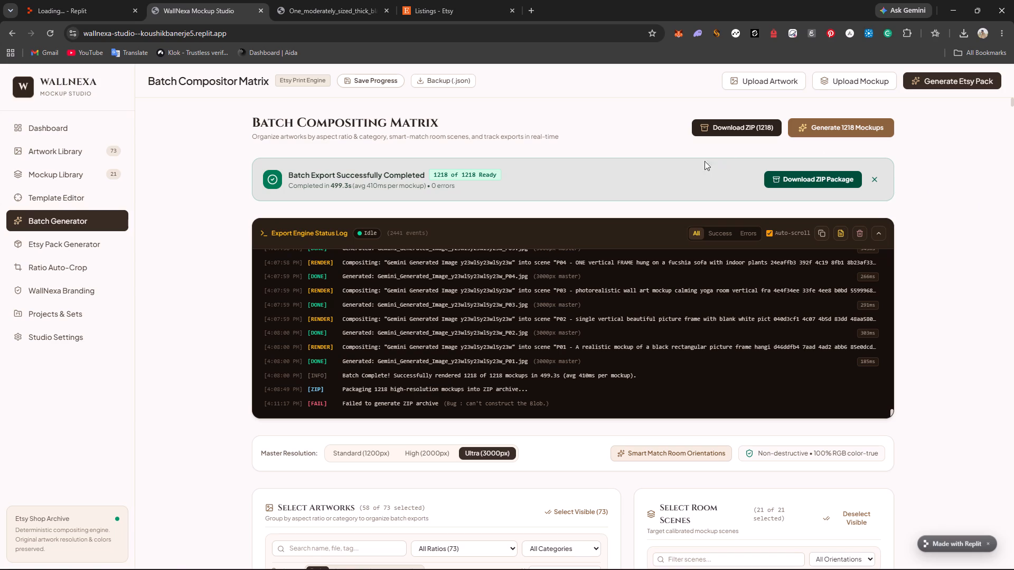
pyautogui.scroll(-9, 617, 178)
pyautogui.click(542, 155)
# Close the remaining room mockup image and the loading Replit workspace page, keeping WallNexa Mockup Studio and the Etsy listings open.
pyautogui.click(304, 4)
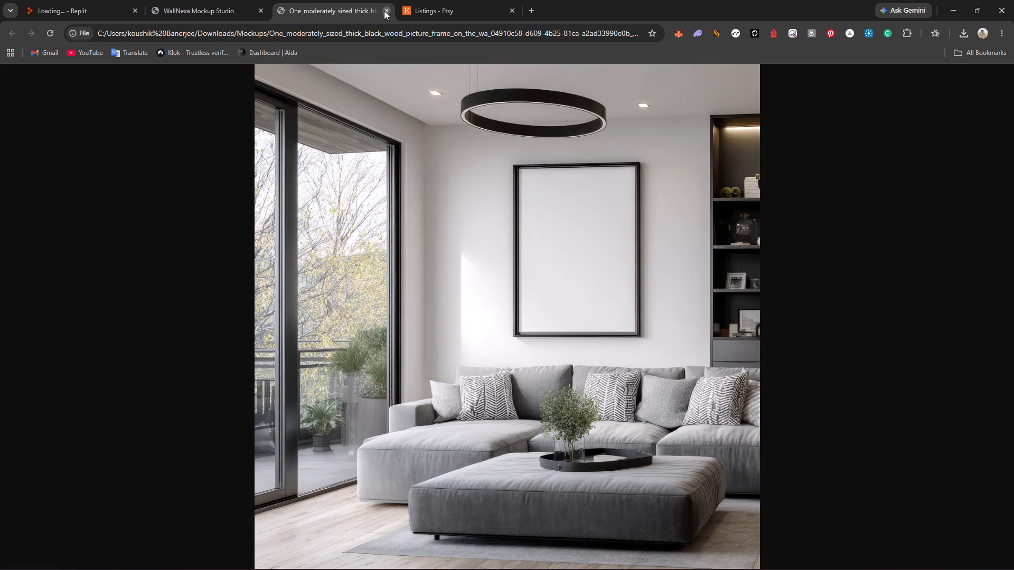
pyautogui.click(384, 11)
pyautogui.click(199, 12)
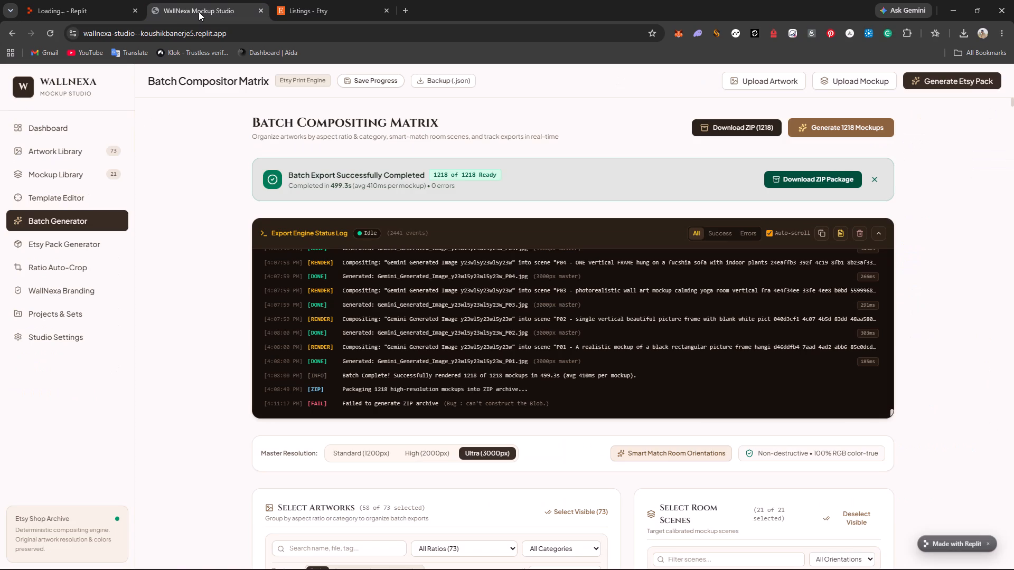
pyautogui.click(80, 8)
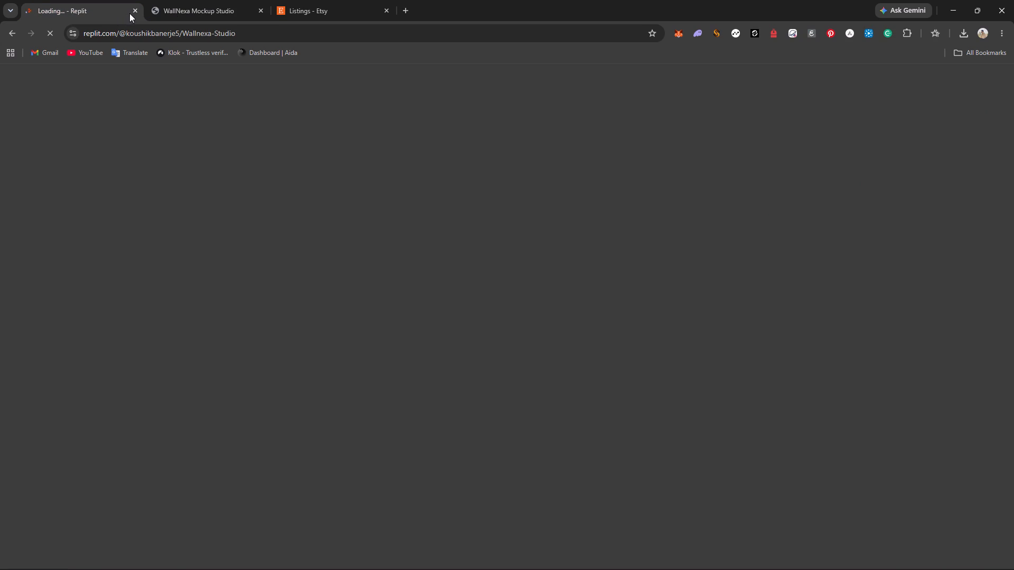
pyautogui.click(135, 11)
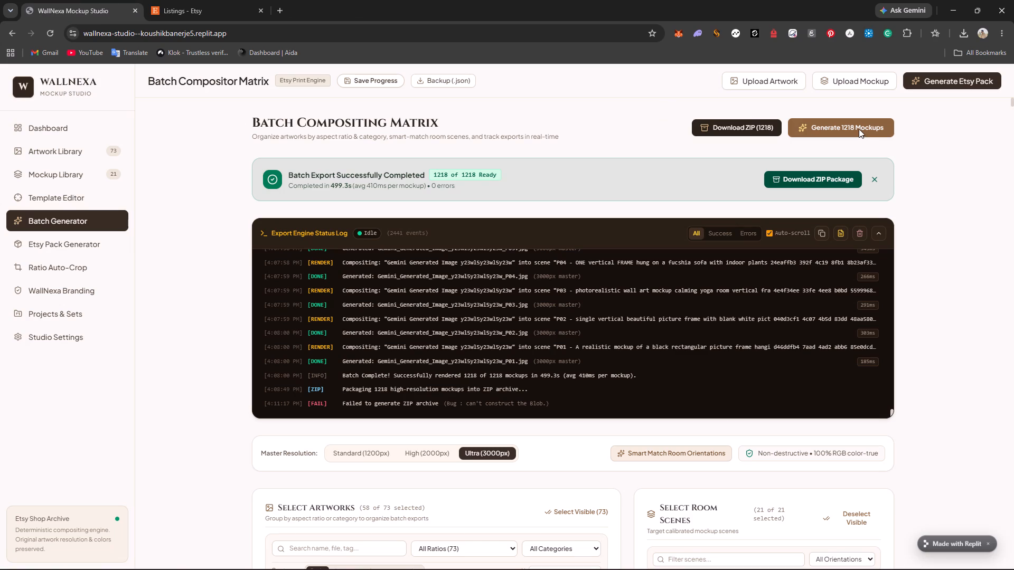
# Close the background apps Upscayl, vivo Office Kit and the remaining blue-icon app, and return to the WallNexa page.
pyautogui.scroll(-5, 947, 226)
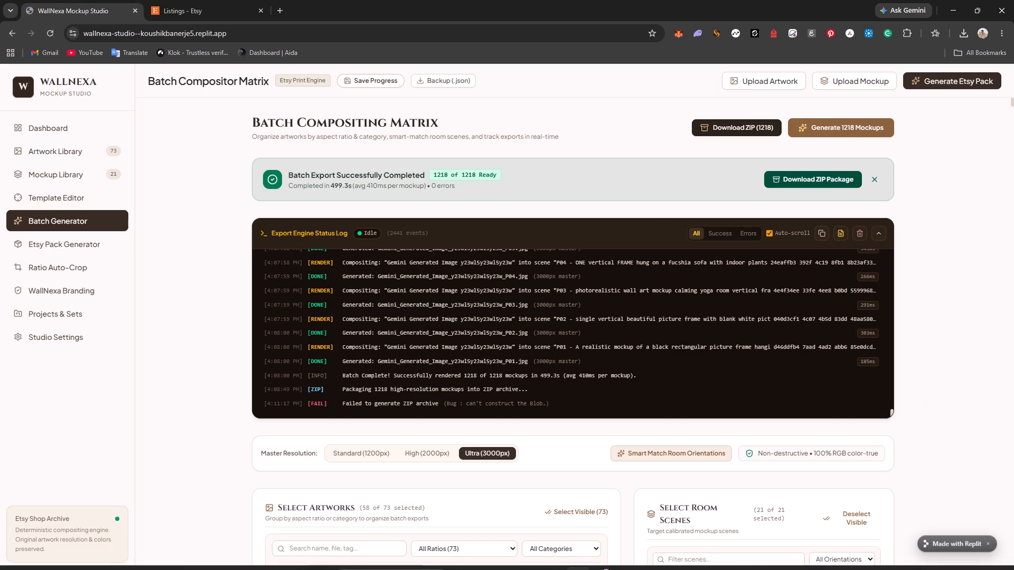
pyautogui.click(692, 560)
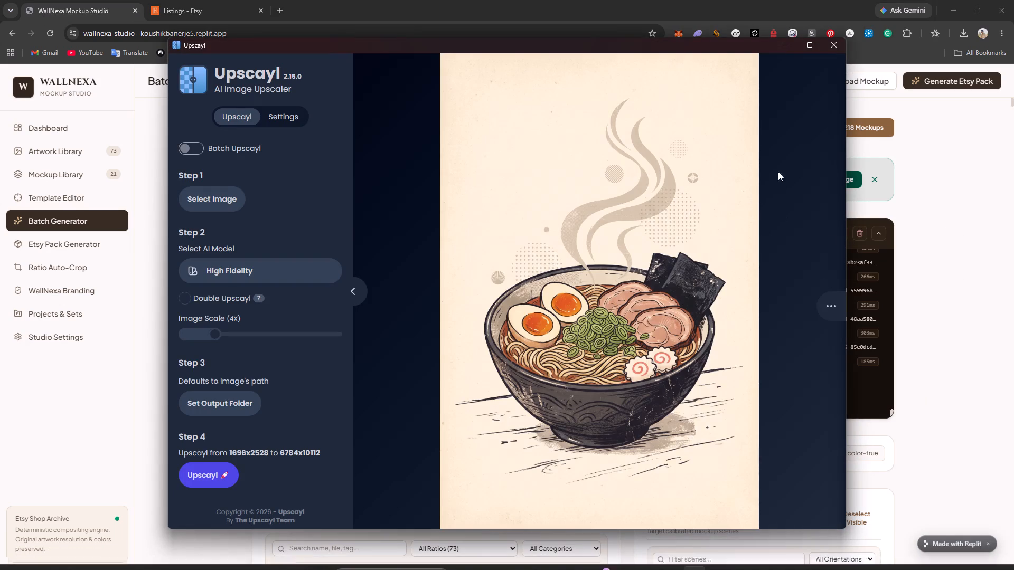
pyautogui.click(832, 46)
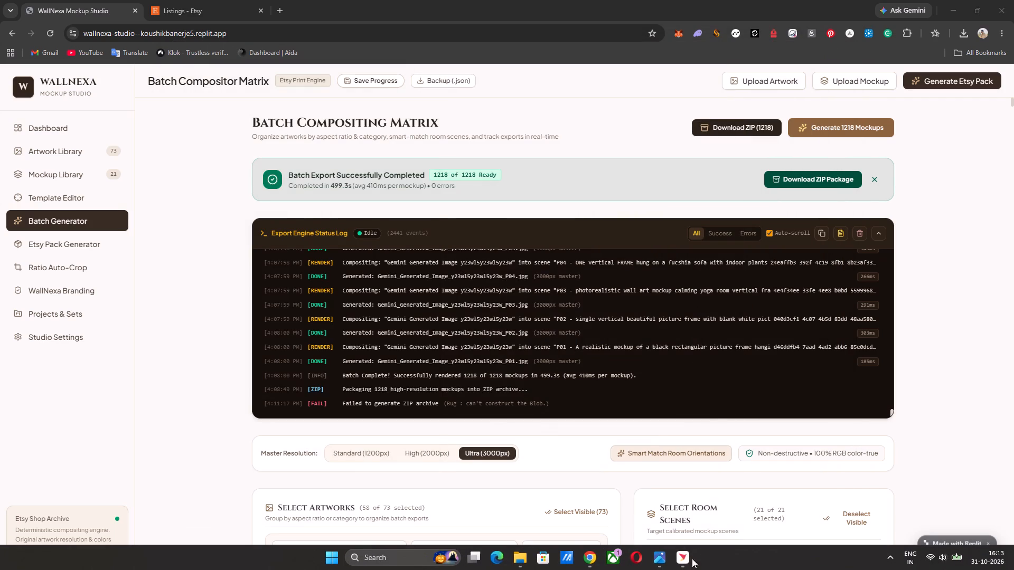
pyautogui.rightClick(684, 558)
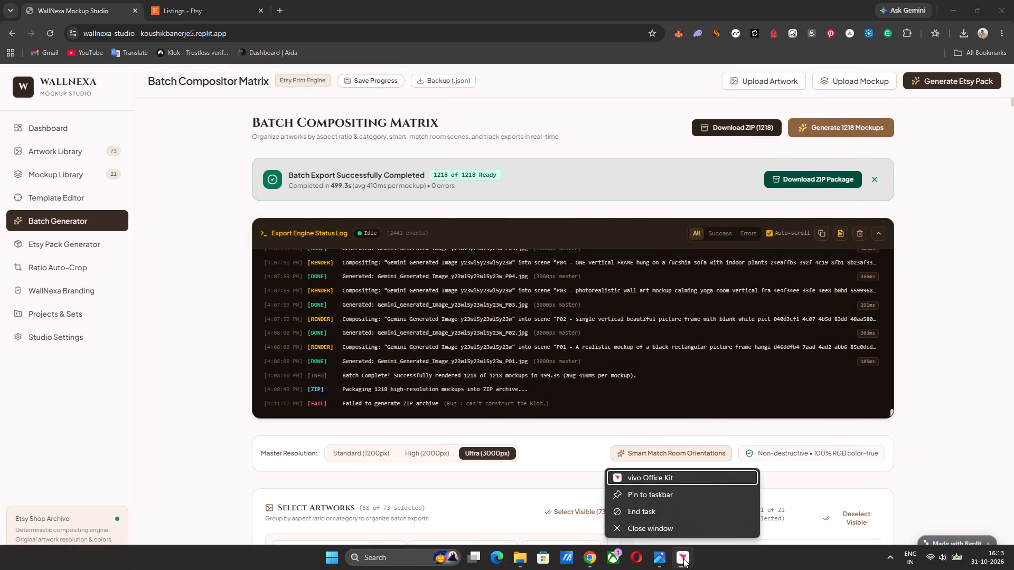
pyautogui.click(661, 530)
pyautogui.rightClick(669, 564)
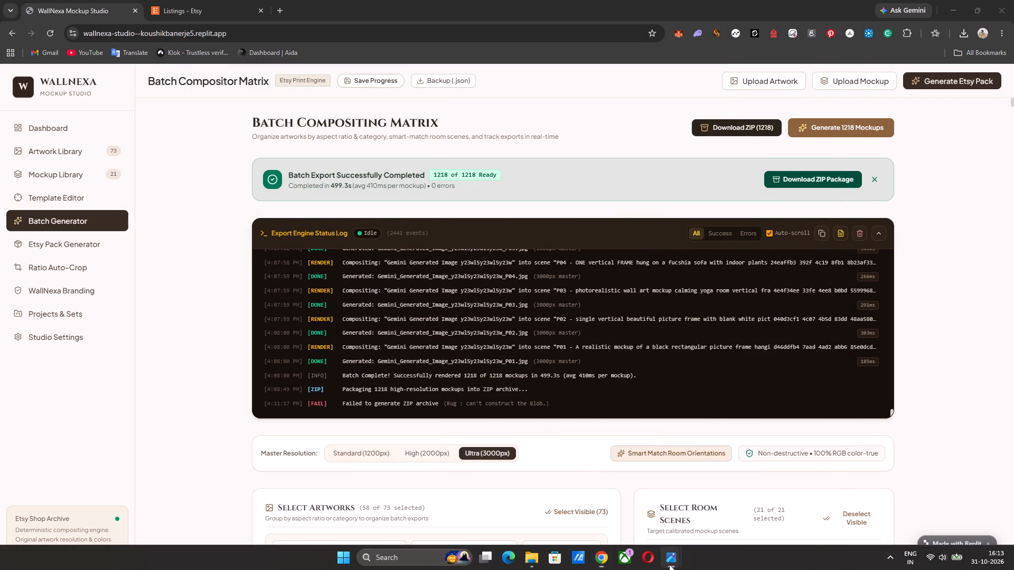
pyautogui.click(655, 528)
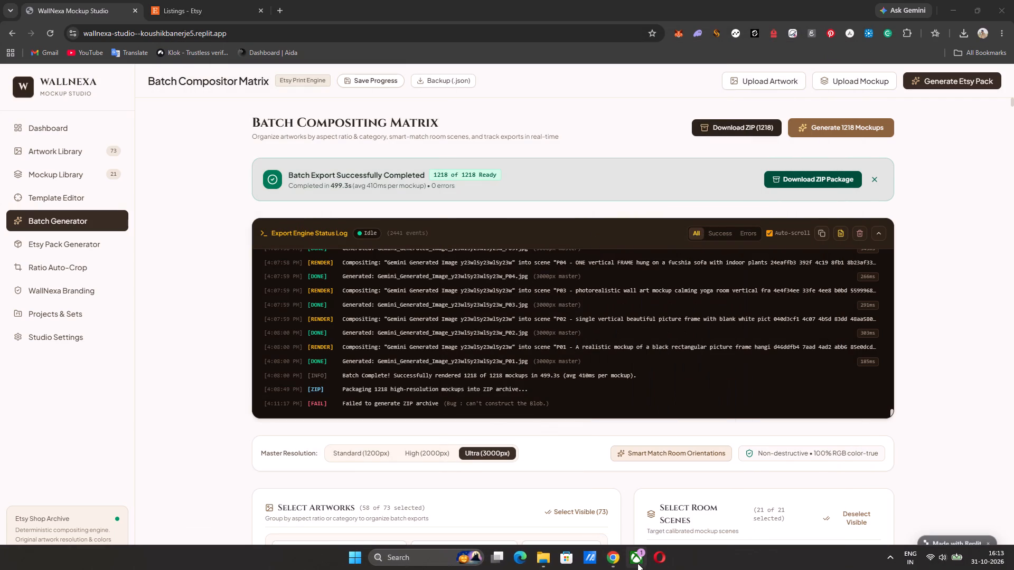
pyautogui.click(993, 236)
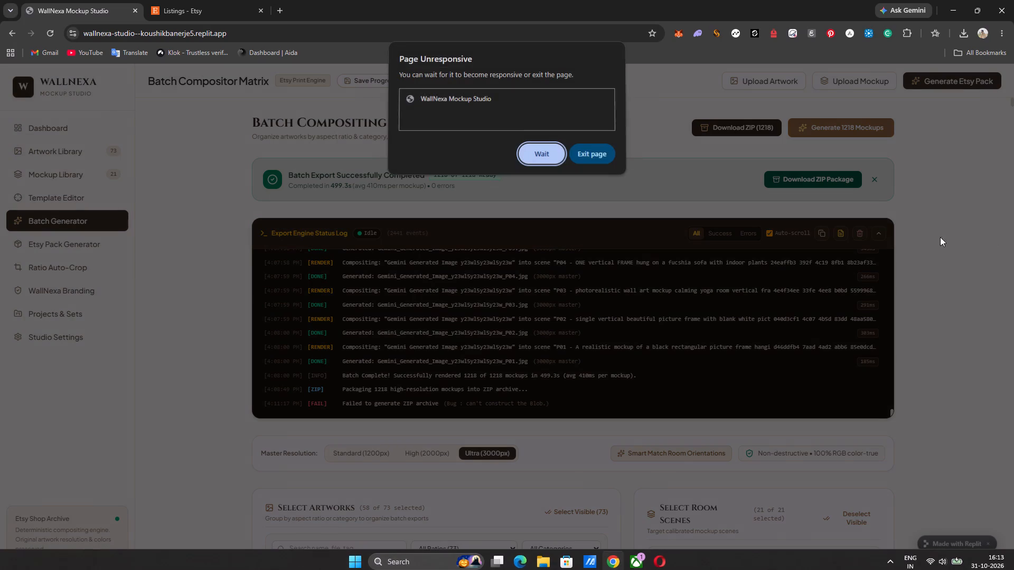
# Keep waiting for the unresponsive page, and check the browser's recent download history for the batch ZIP.
pyautogui.click(539, 158)
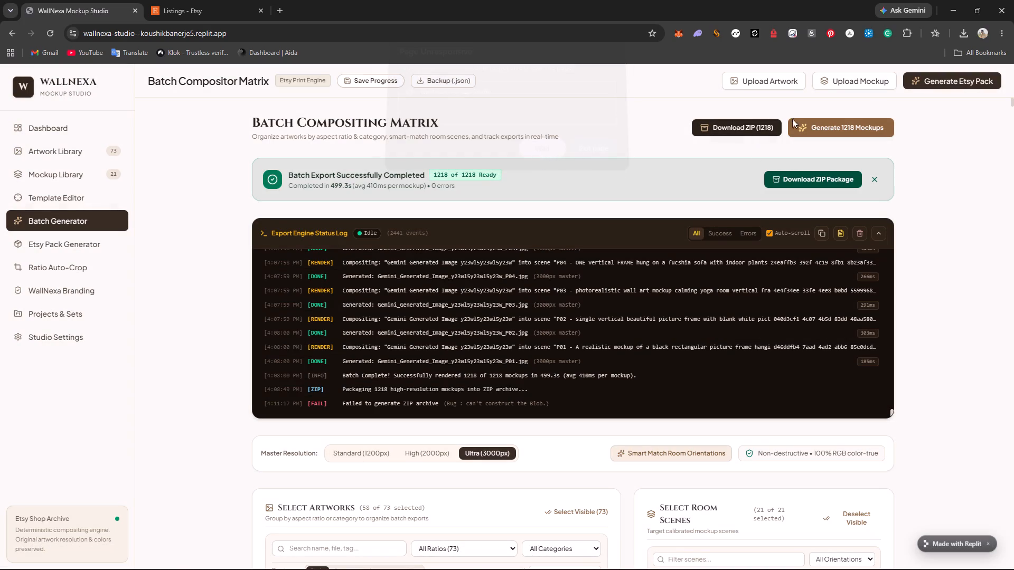
pyautogui.click(966, 31)
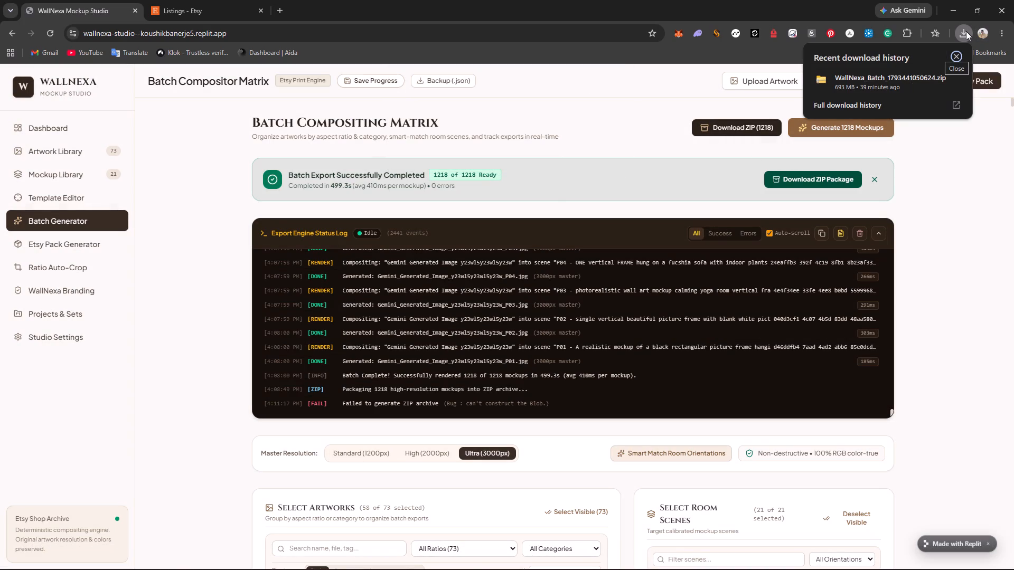
pyautogui.click(966, 31)
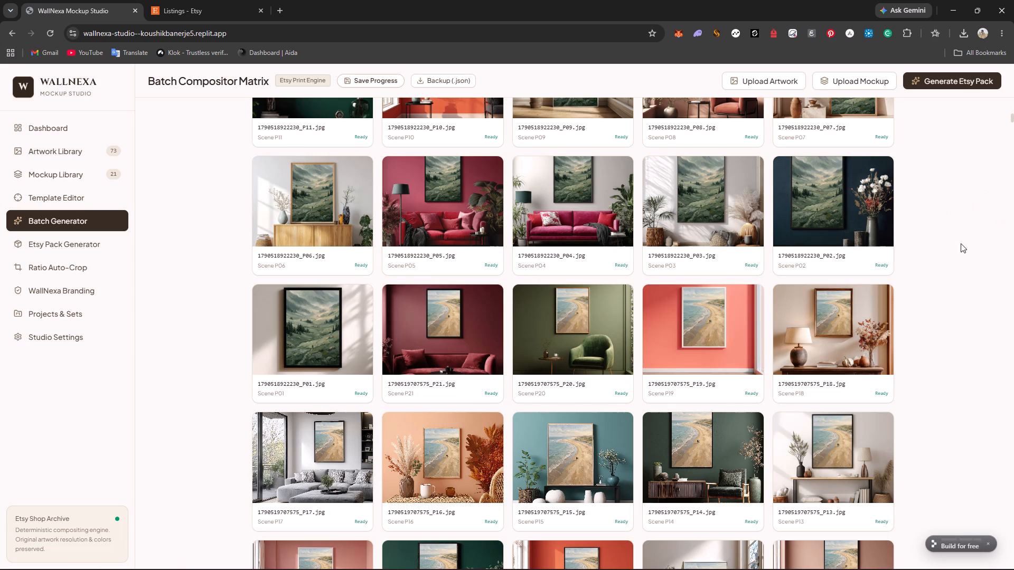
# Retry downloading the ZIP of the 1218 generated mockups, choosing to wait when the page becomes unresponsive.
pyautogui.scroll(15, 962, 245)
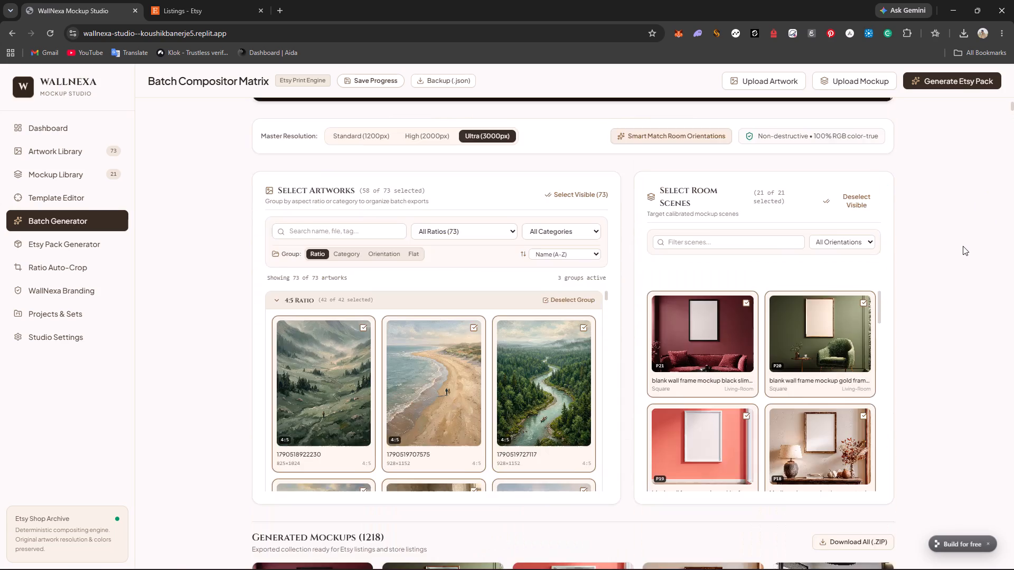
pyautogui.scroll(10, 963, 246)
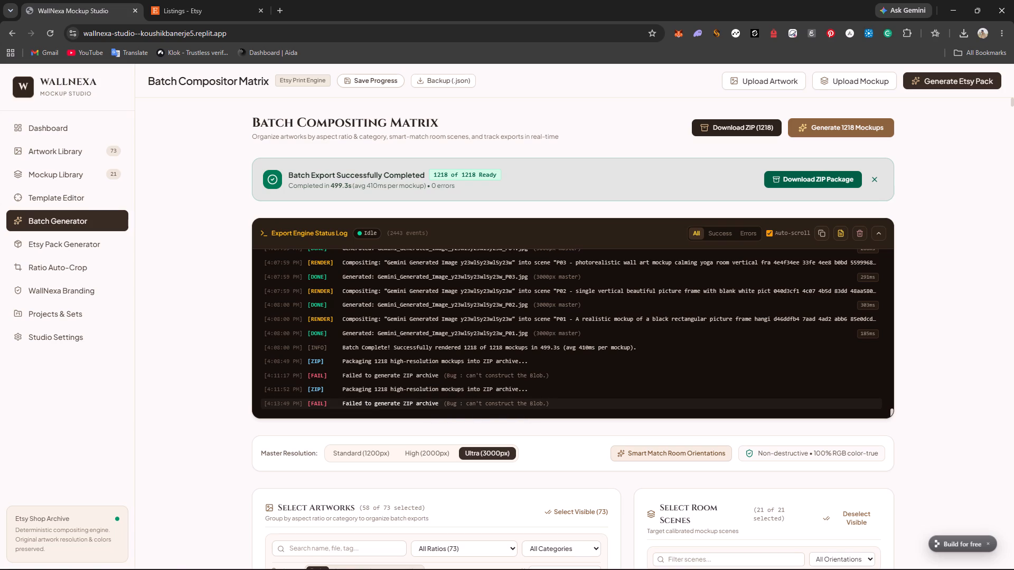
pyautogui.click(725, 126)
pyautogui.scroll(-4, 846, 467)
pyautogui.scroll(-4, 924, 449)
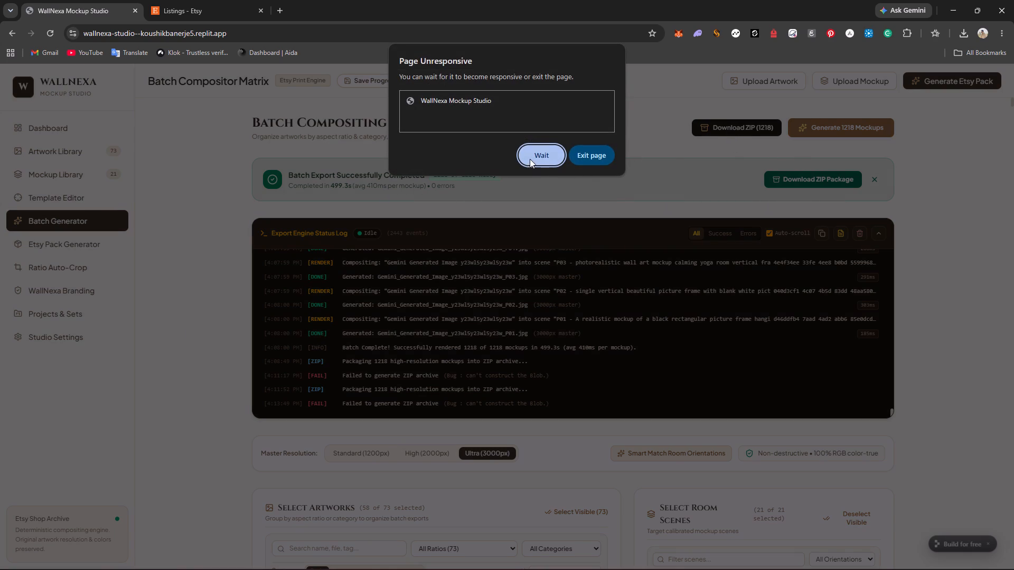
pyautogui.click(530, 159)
# Close the Etsy Listings page, leaving only WallNexa Mockup Studio open in the browser.
pyautogui.click(950, 3)
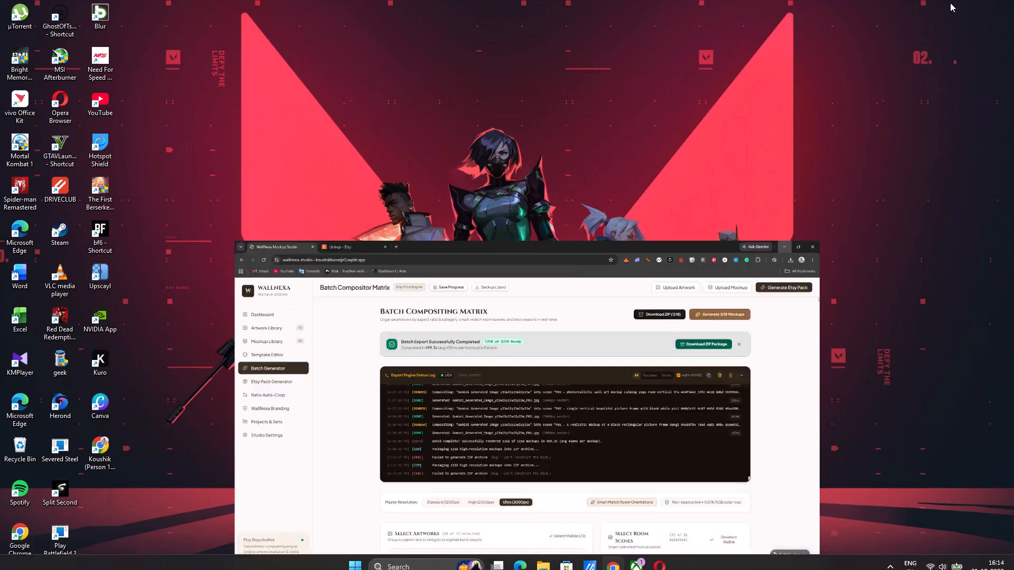
pyautogui.click(610, 562)
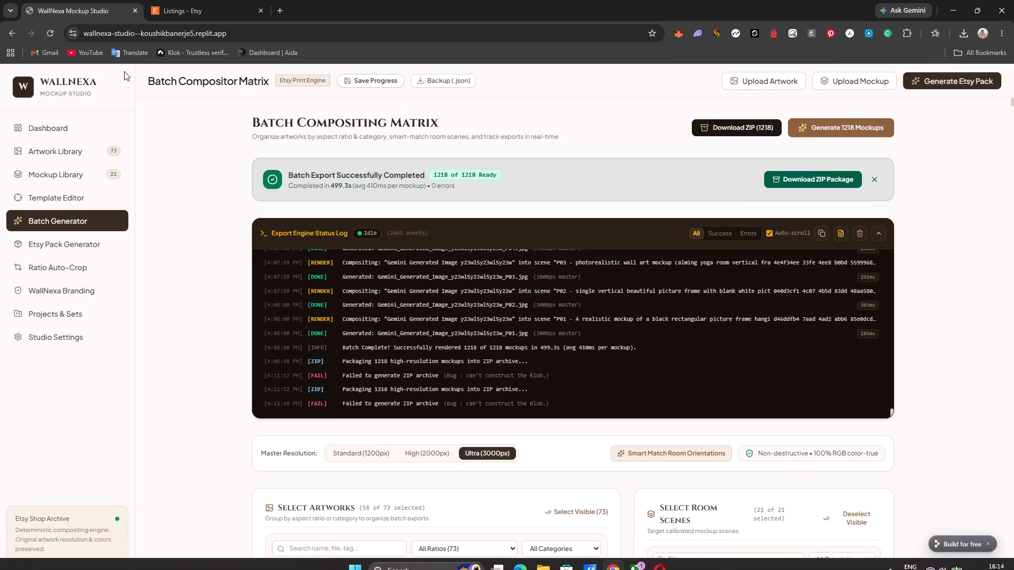
pyautogui.click(260, 10)
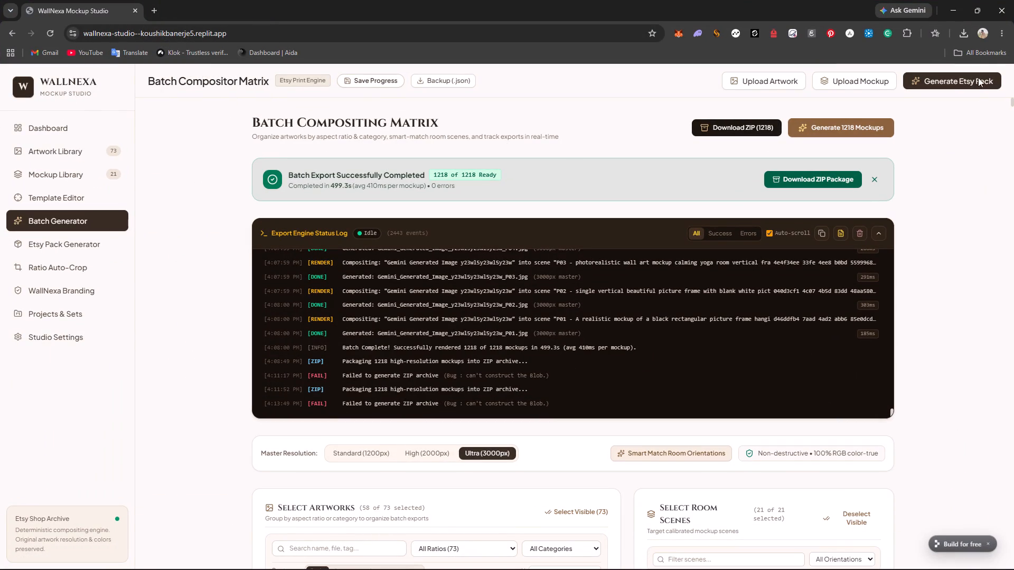
# Install the page as an app named WallNexa Mockup Studio, waiting out any unresponsiveness, and stay in the browser instead of opening the app.
pyautogui.click(982, 51)
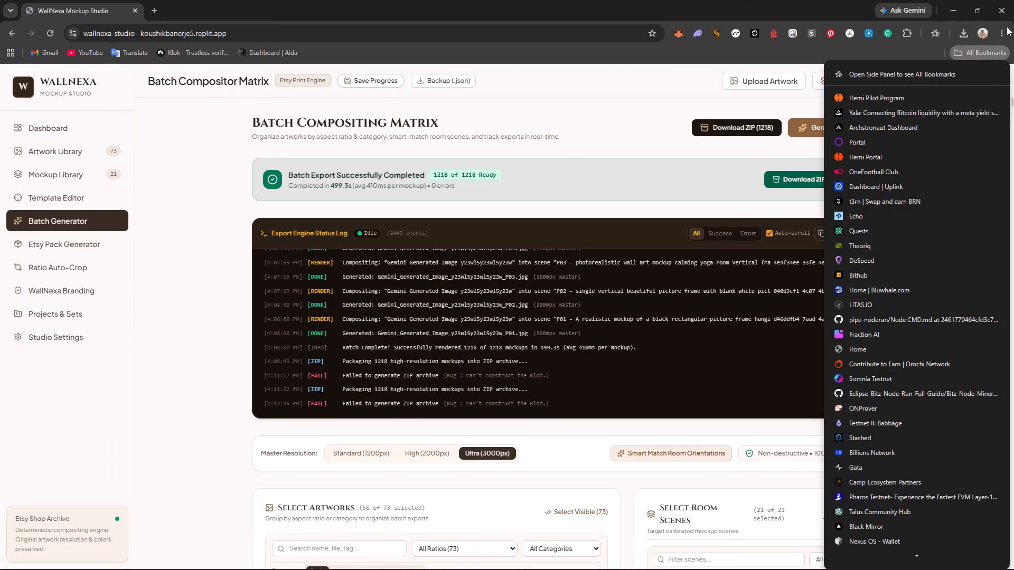
pyautogui.click(1003, 30)
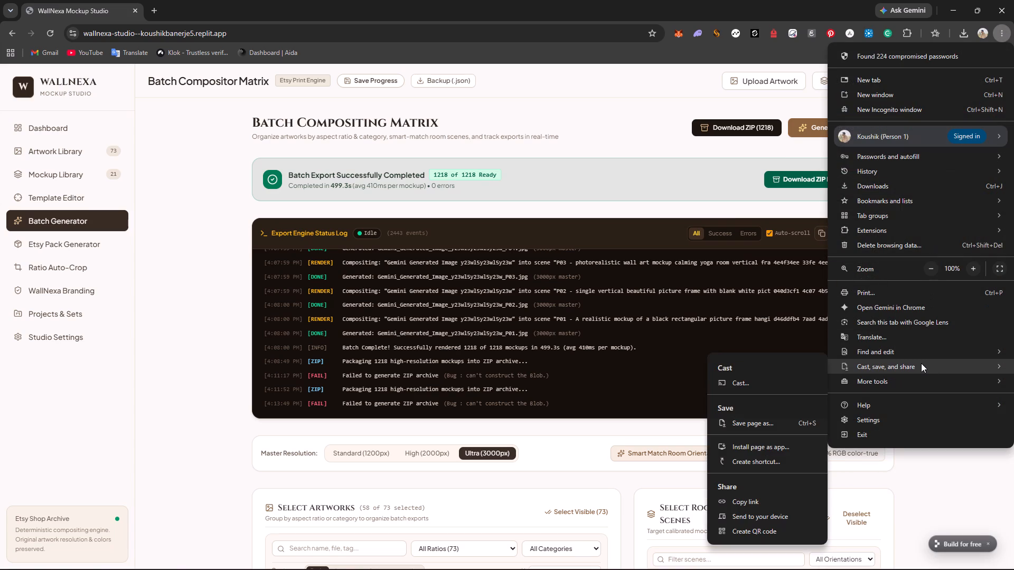
pyautogui.click(761, 448)
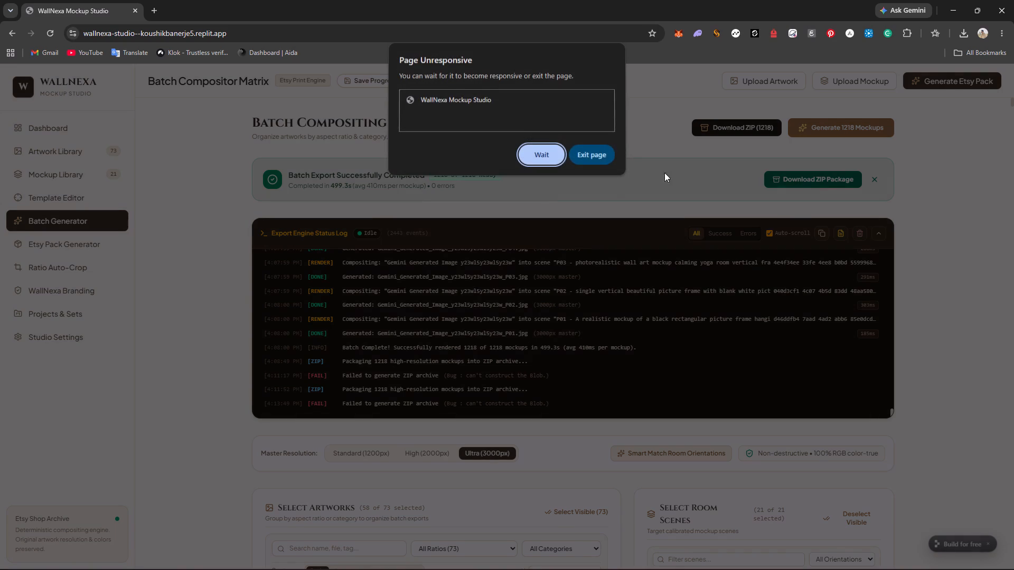
pyautogui.click(546, 156)
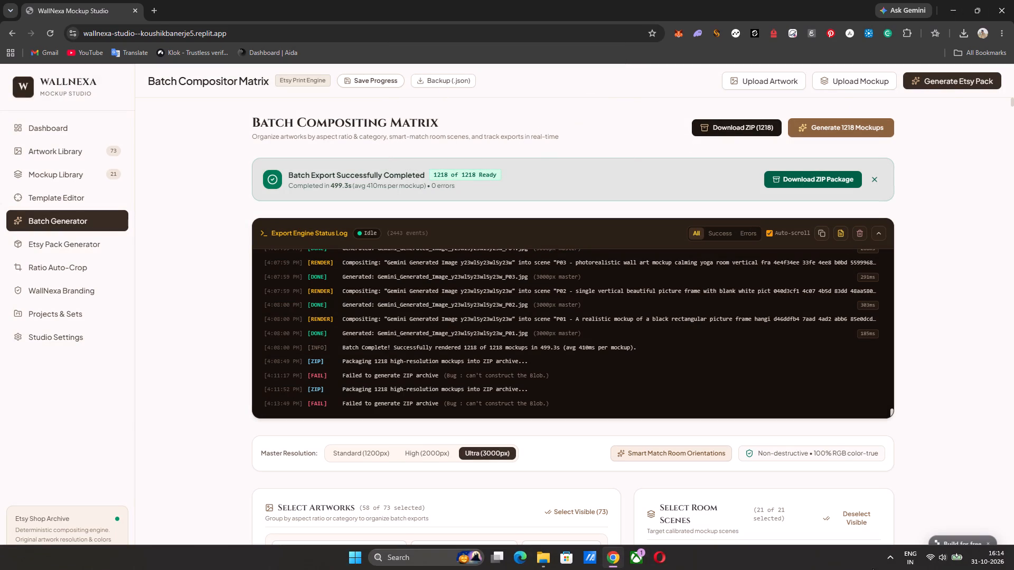
pyautogui.scroll(-3, 506, 393)
pyautogui.scroll(1, 509, 392)
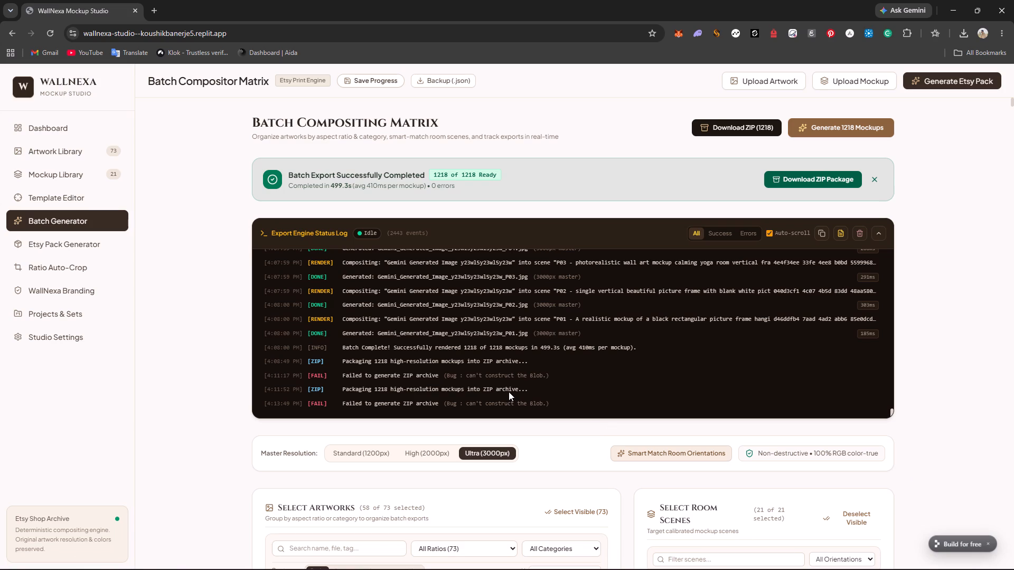
pyautogui.scroll(6, 509, 392)
pyautogui.scroll(-3, 492, 358)
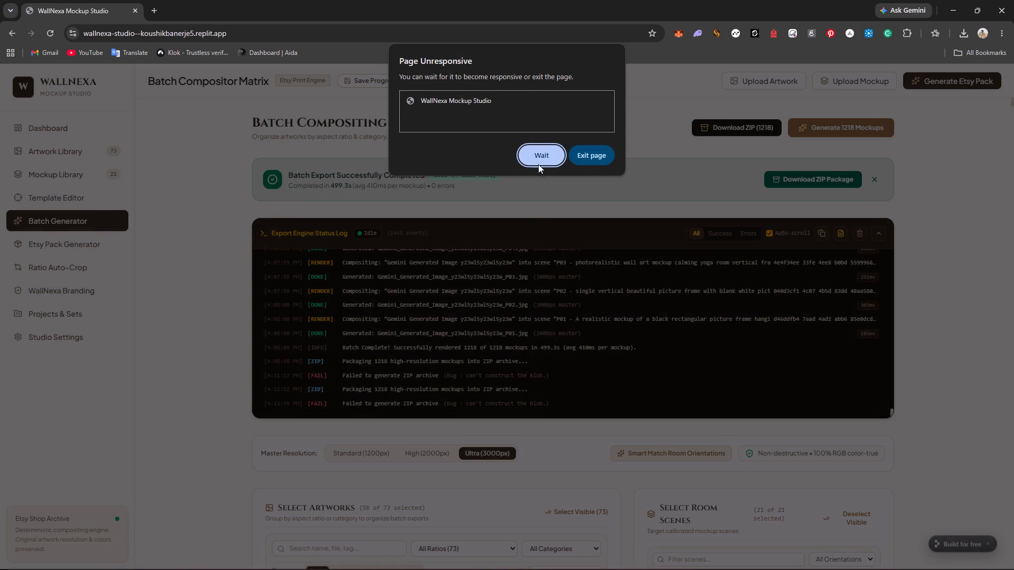
pyautogui.click(540, 159)
pyautogui.scroll(-4, 557, 332)
pyautogui.scroll(3, 557, 332)
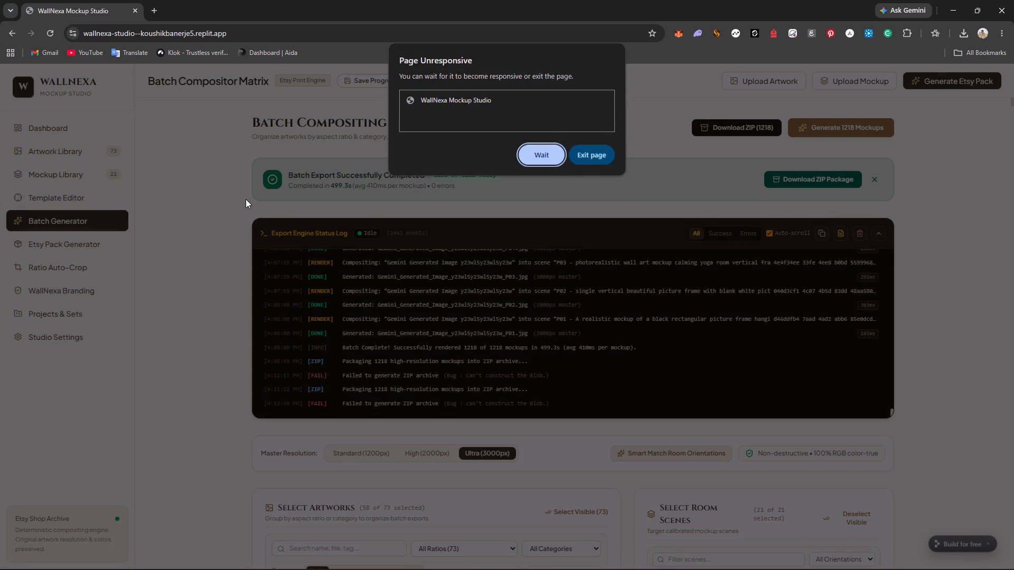
pyautogui.click(536, 159)
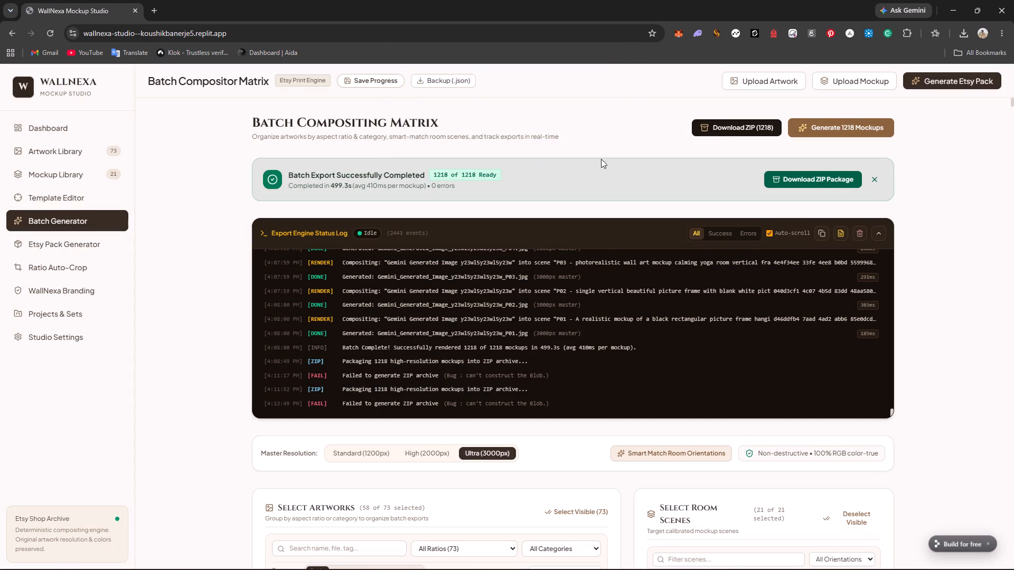
pyautogui.click(733, 130)
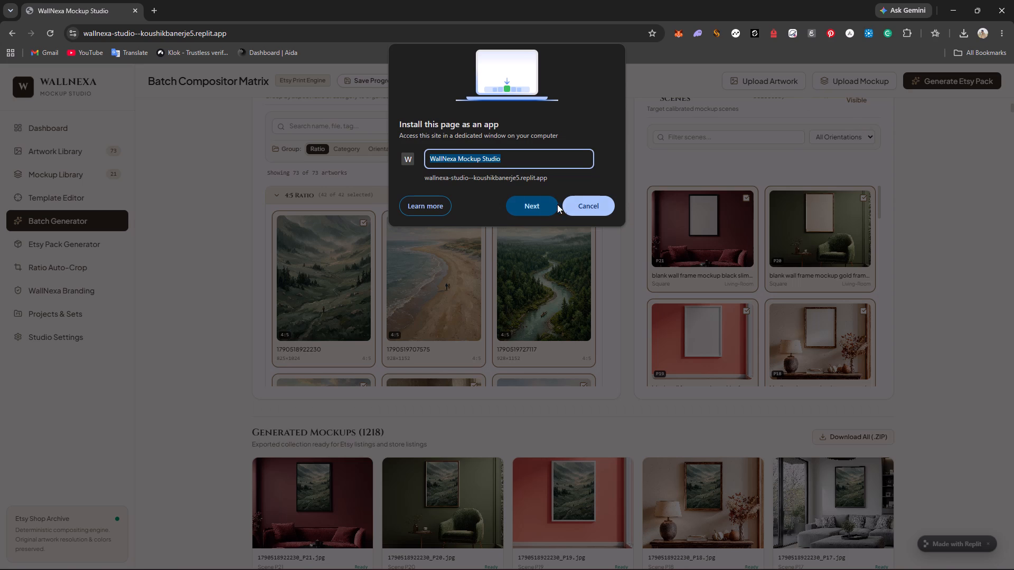
pyautogui.click(540, 207)
pyautogui.click(532, 156)
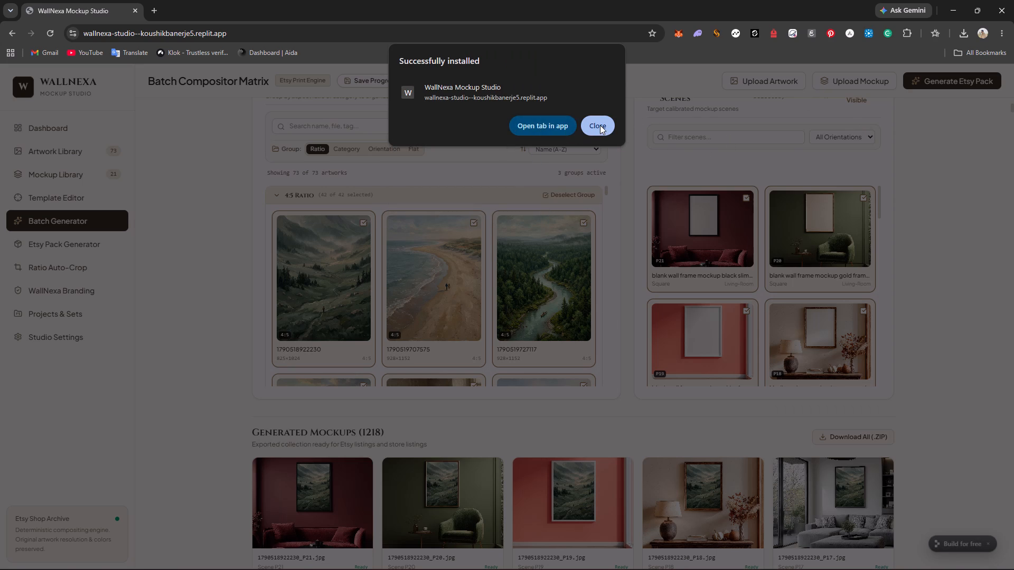
pyautogui.click(600, 125)
# Dismiss the batch export completion notice above the Export Engine Status Log.
pyautogui.scroll(3, 853, 173)
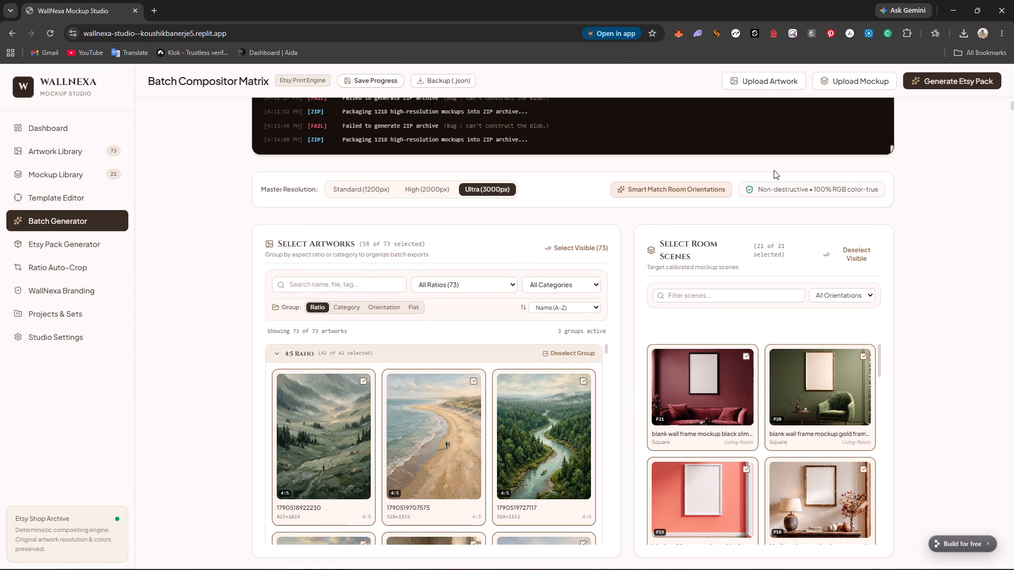
pyautogui.scroll(6, 766, 169)
pyautogui.scroll(2, 671, 147)
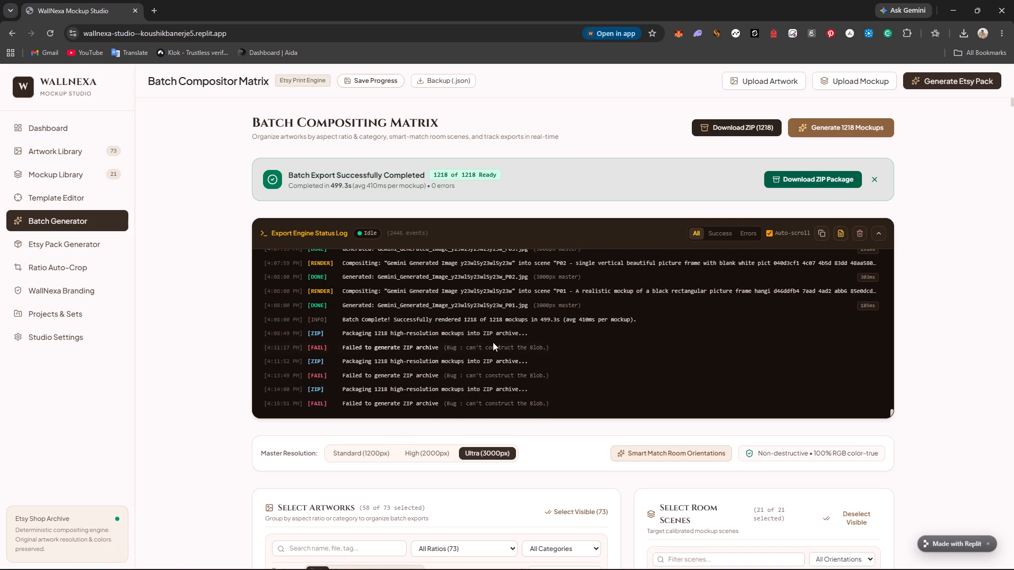
pyautogui.click(872, 176)
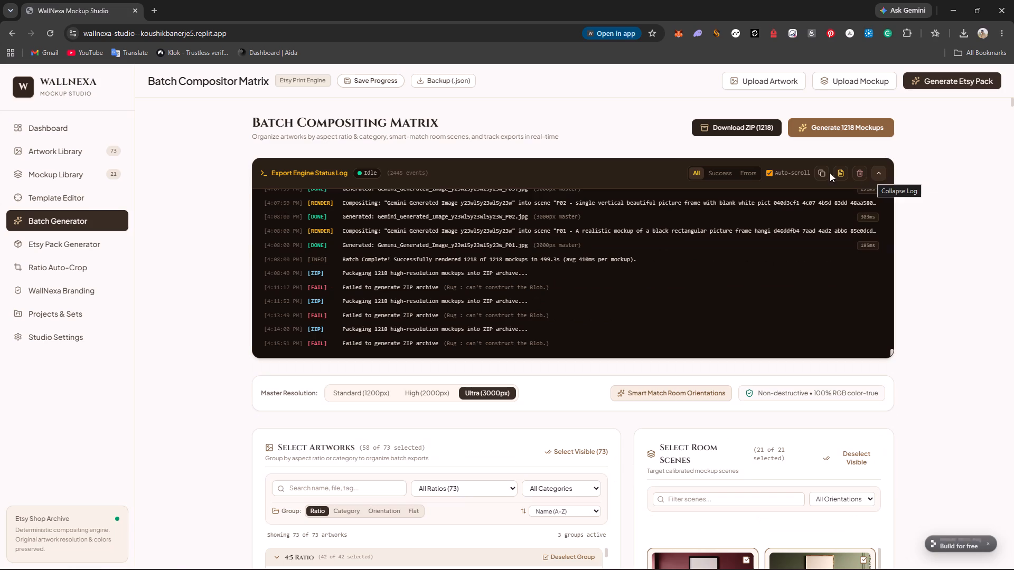
# Deselect all artworks in the 4:5 Ratio group for the batch.
pyautogui.scroll(-1, 535, 431)
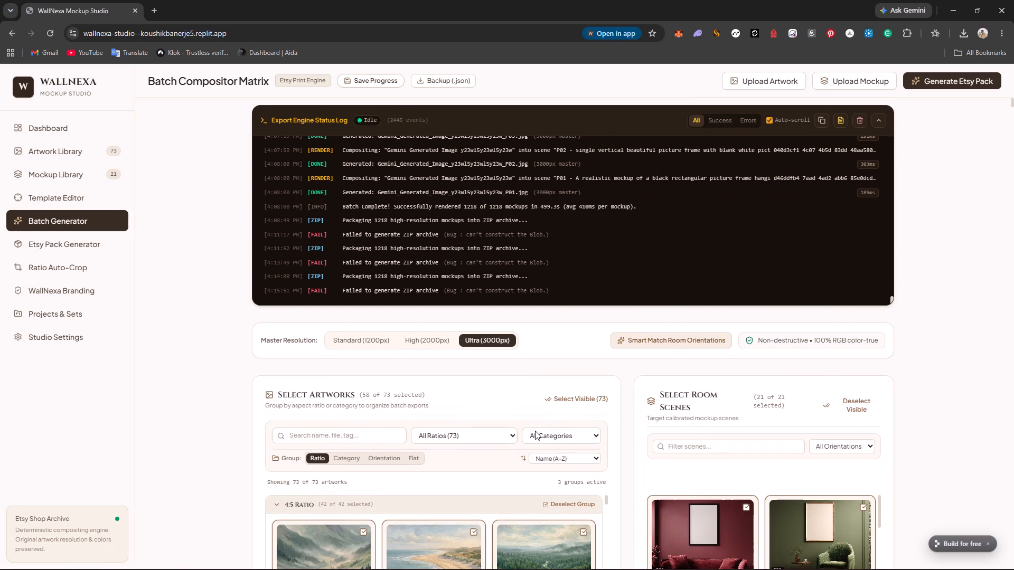
pyautogui.scroll(-3, 578, 404)
pyautogui.click(569, 343)
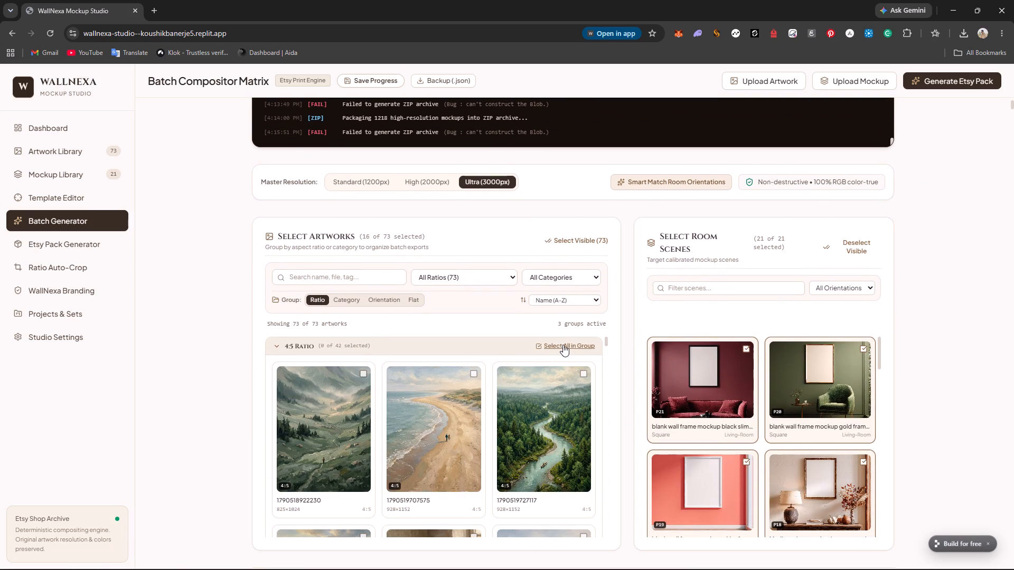
# Clear the Export Engine Status Log.
pyautogui.scroll(4, 563, 344)
pyautogui.scroll(4, 790, 293)
pyautogui.scroll(5, 891, 269)
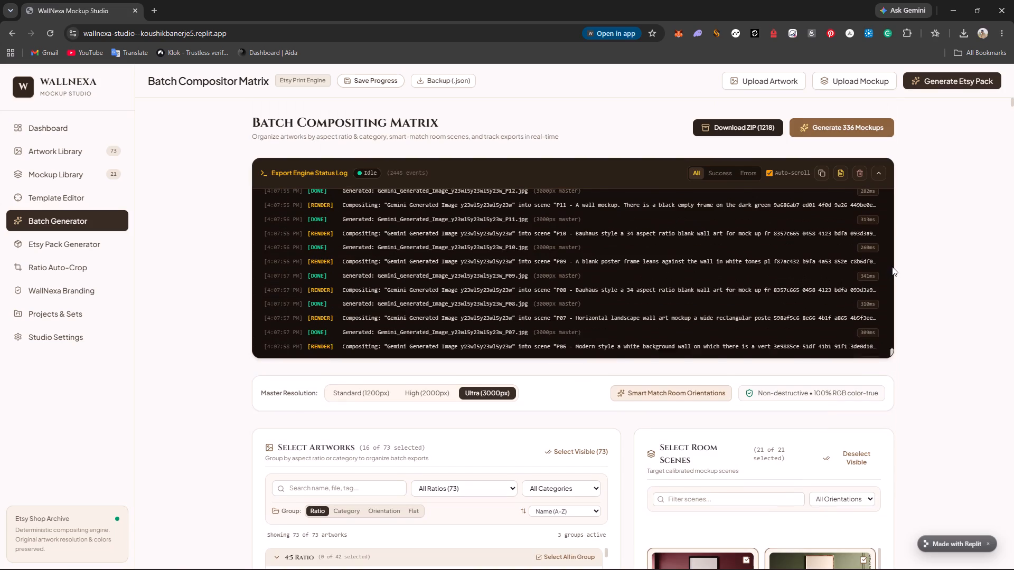
pyautogui.click(858, 172)
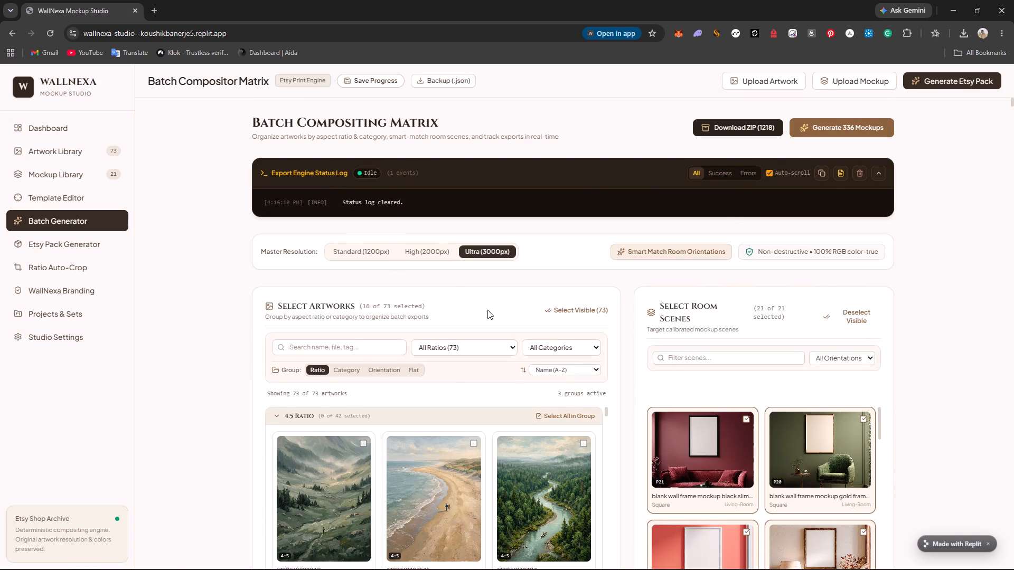
# Look through the 4:5, 2:3 and 3:4 artwork groups to check which artworks are selected for the batch.
pyautogui.scroll(-4, 922, 335)
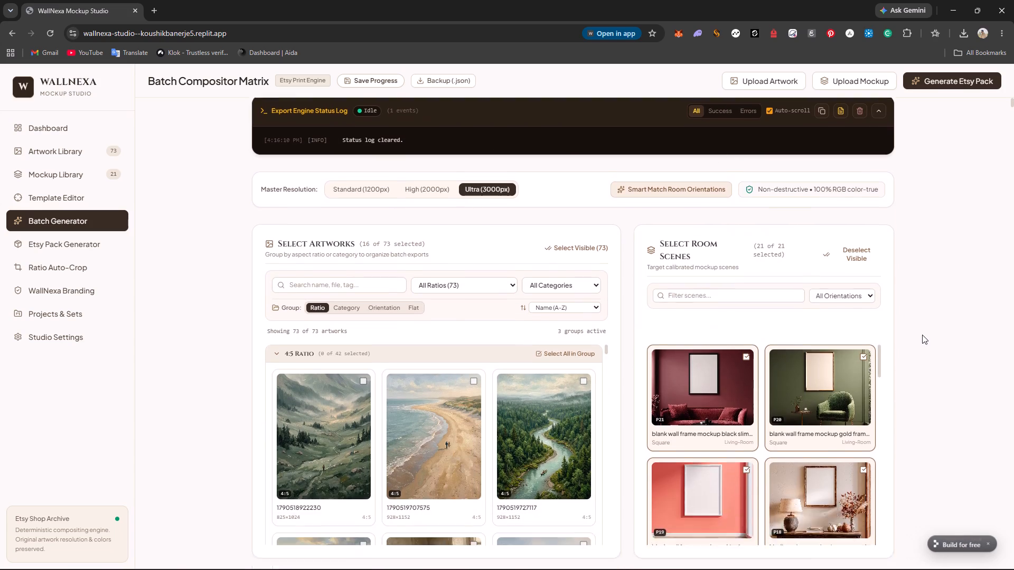
pyautogui.scroll(5, 541, 284)
pyautogui.scroll(-3, 540, 286)
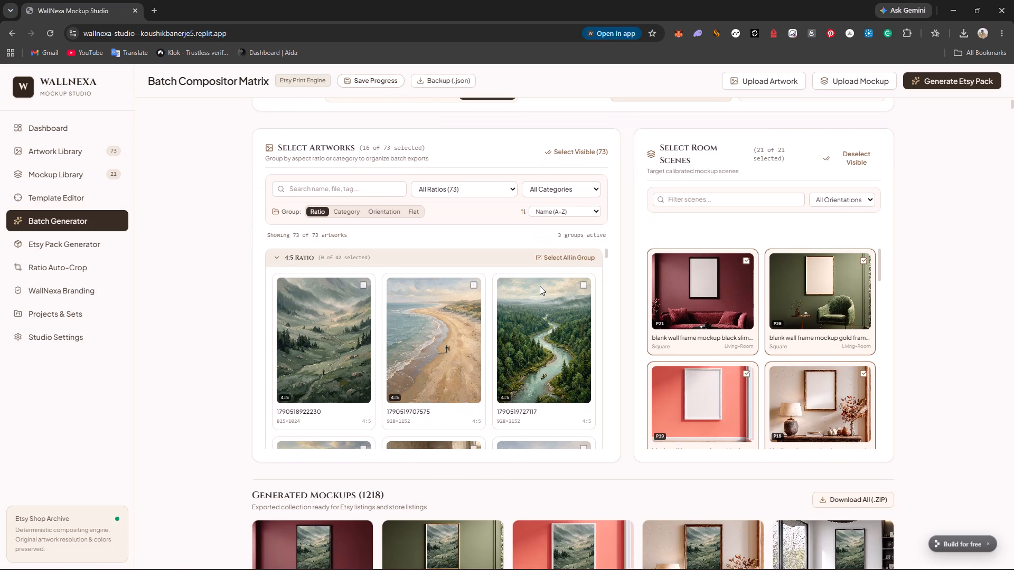
pyautogui.scroll(-20, 519, 312)
pyautogui.scroll(-7, 519, 312)
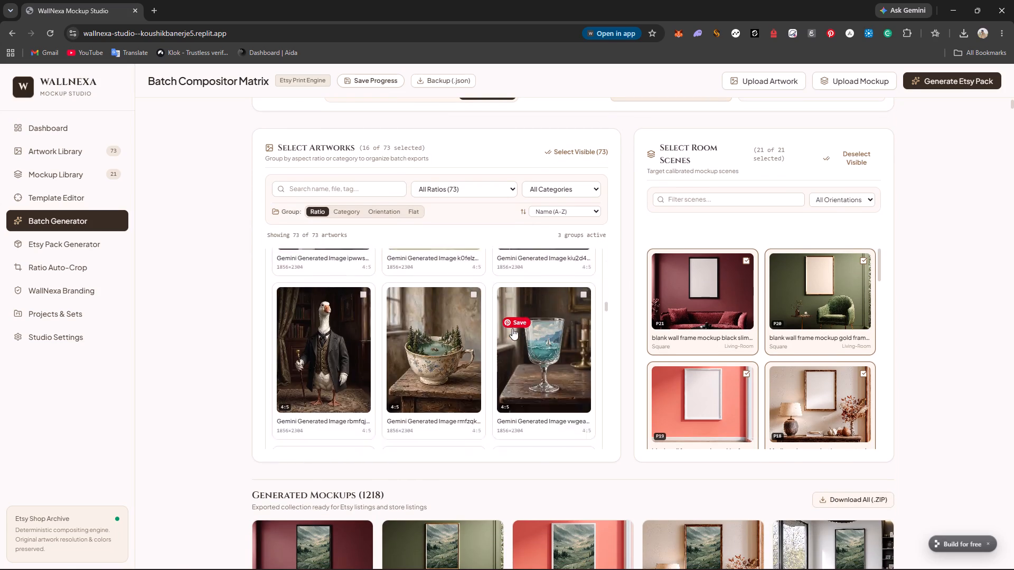
pyautogui.scroll(-20, 512, 328)
pyautogui.scroll(-11, 512, 328)
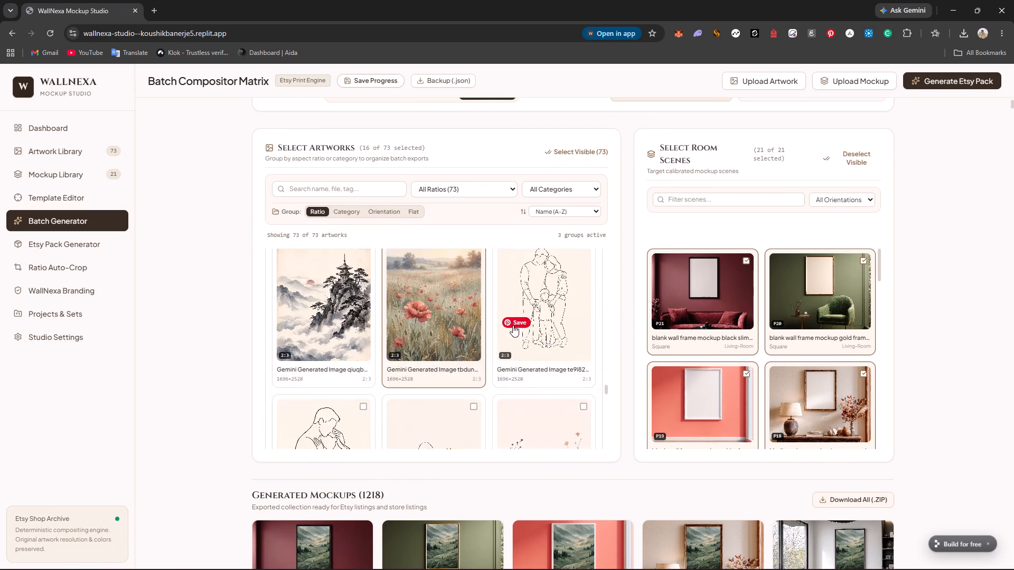
pyautogui.scroll(-20, 513, 325)
pyautogui.scroll(-3, 513, 325)
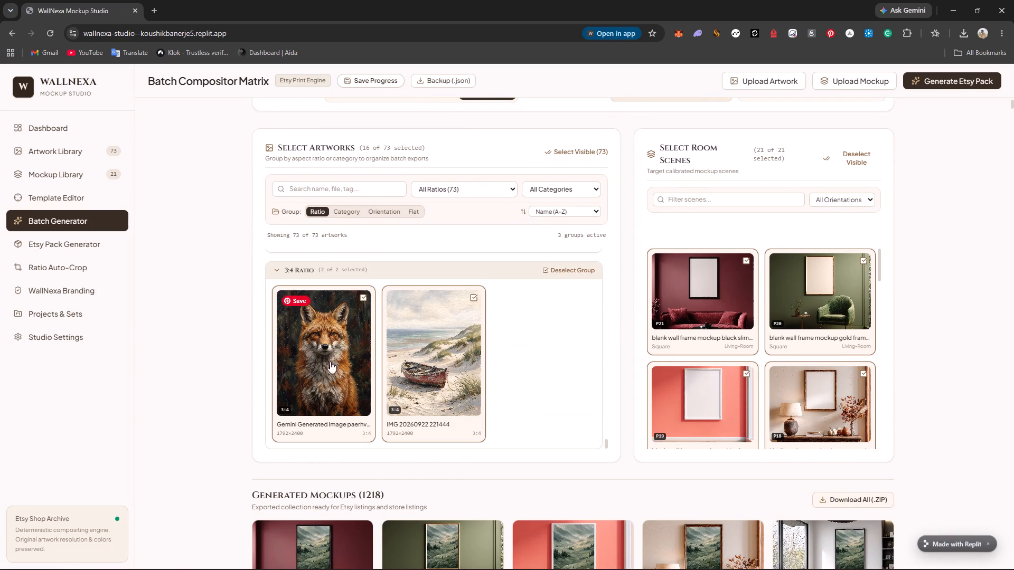
pyautogui.scroll(1, 449, 344)
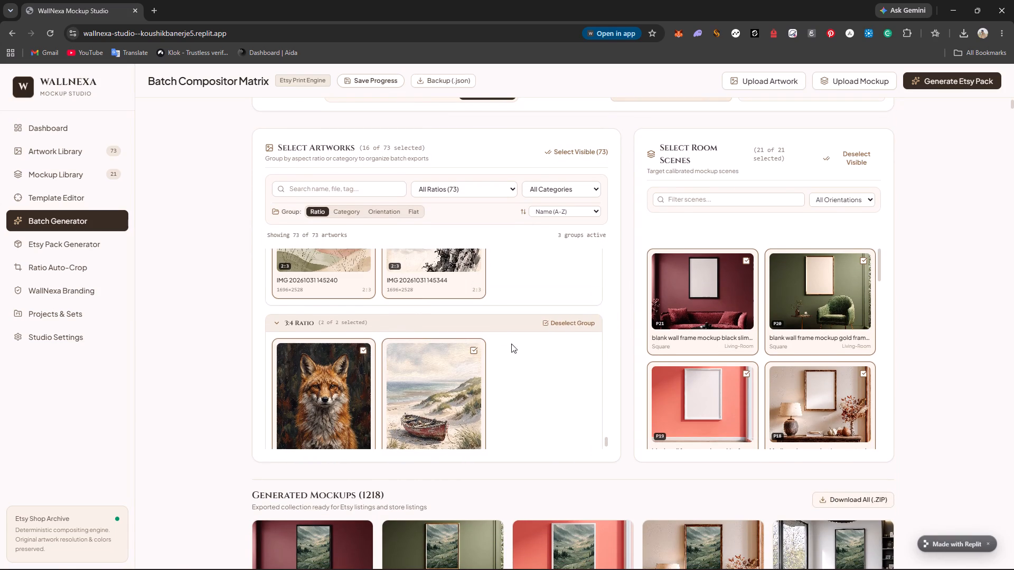
pyautogui.scroll(-3, 485, 373)
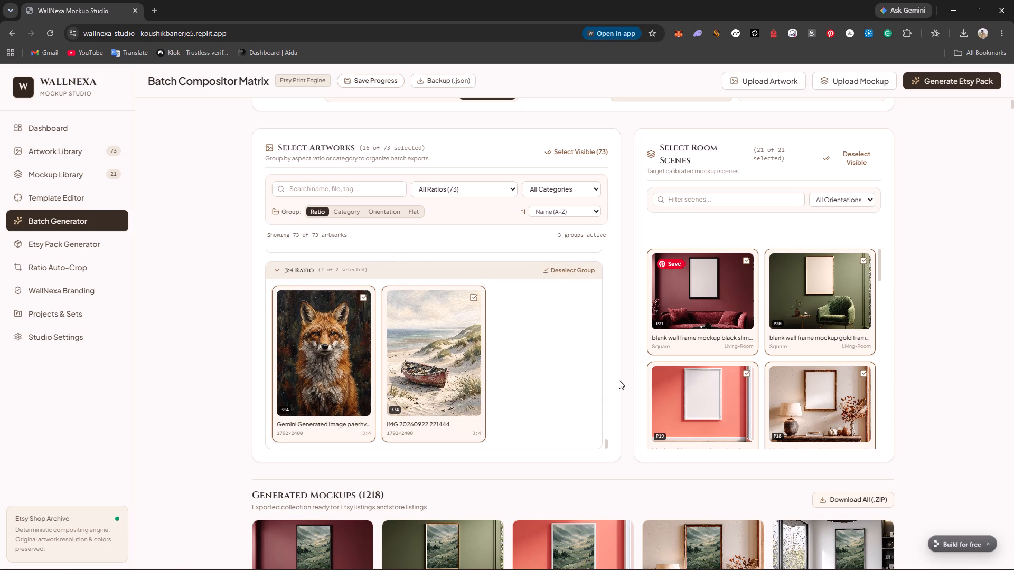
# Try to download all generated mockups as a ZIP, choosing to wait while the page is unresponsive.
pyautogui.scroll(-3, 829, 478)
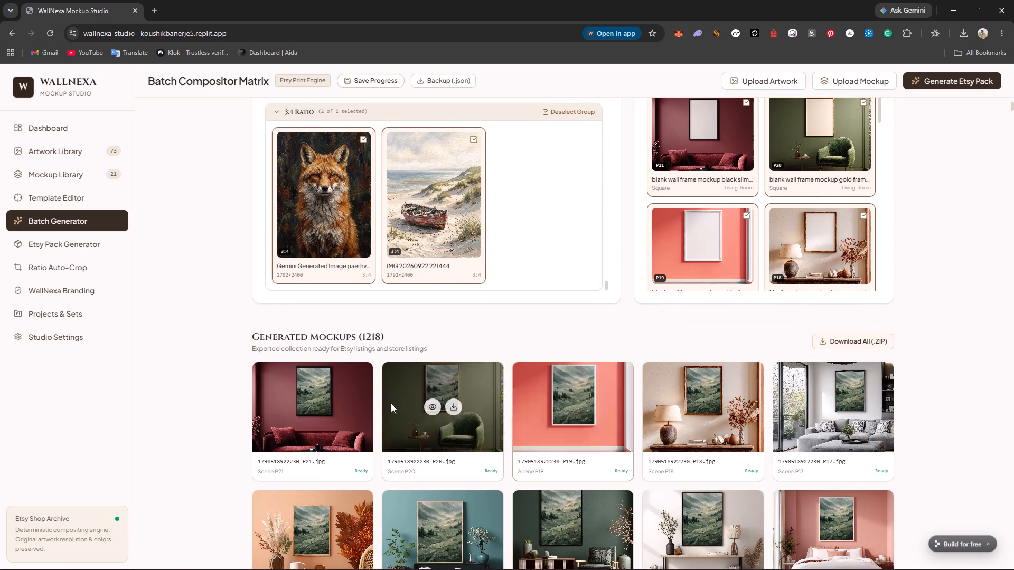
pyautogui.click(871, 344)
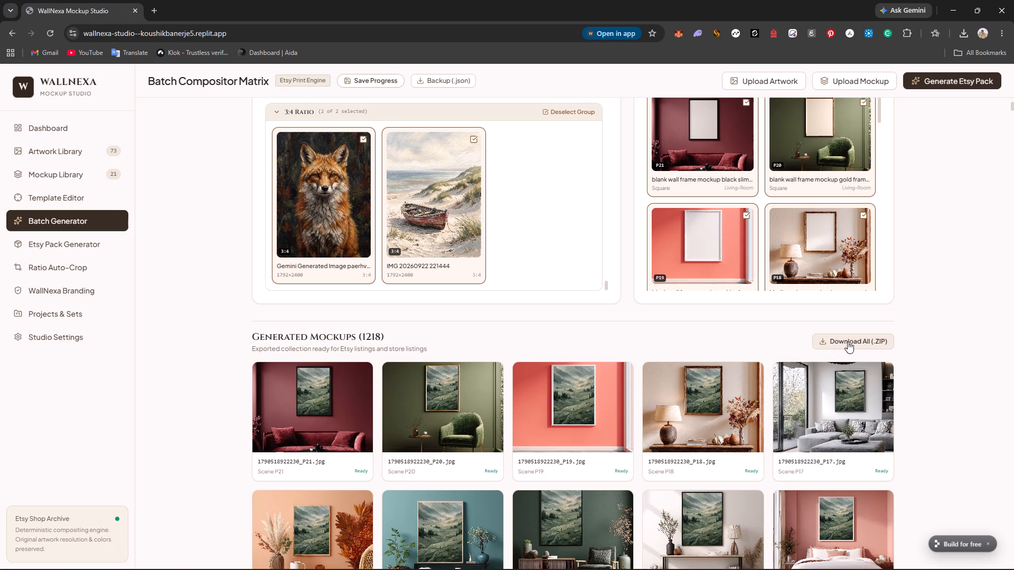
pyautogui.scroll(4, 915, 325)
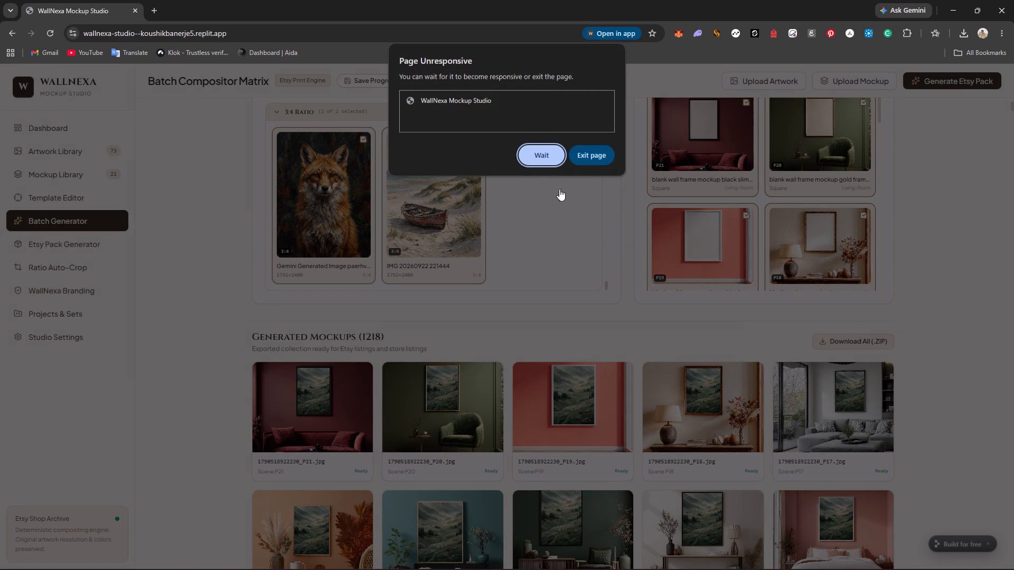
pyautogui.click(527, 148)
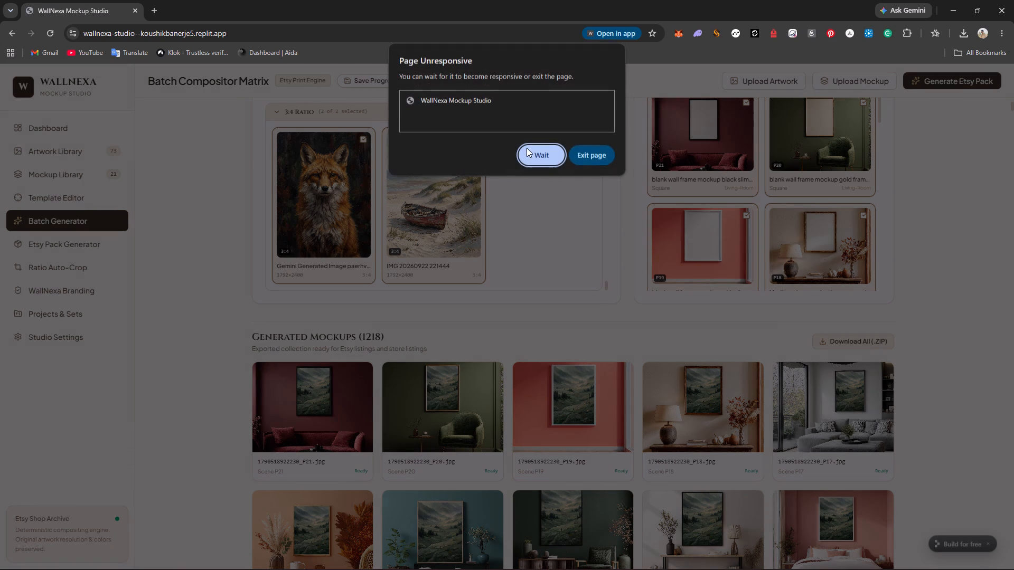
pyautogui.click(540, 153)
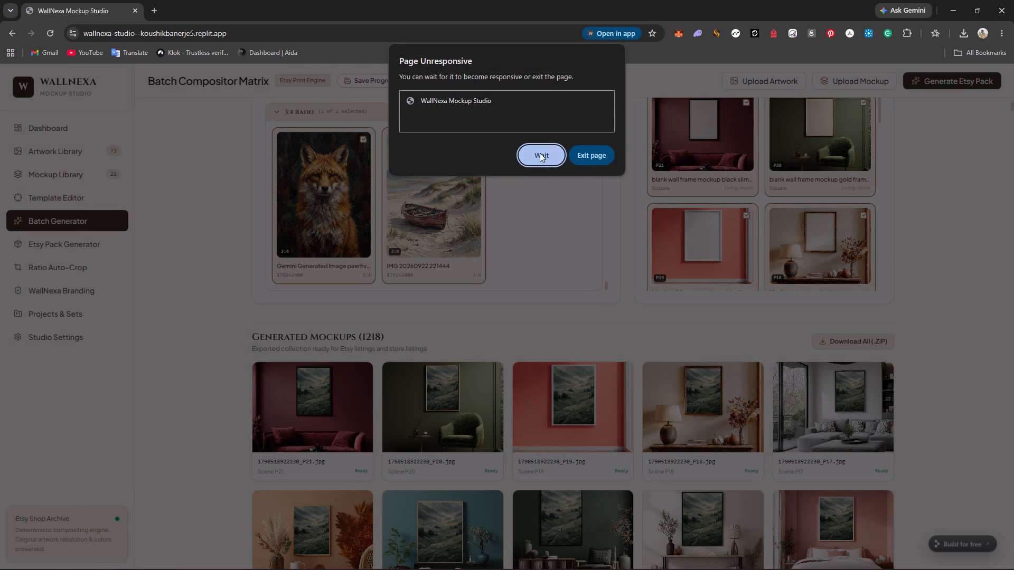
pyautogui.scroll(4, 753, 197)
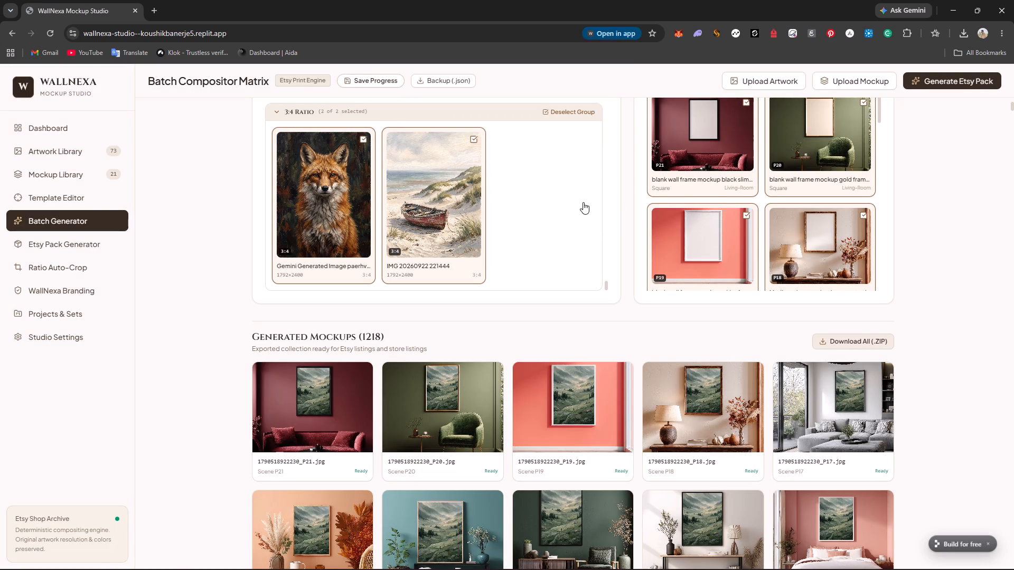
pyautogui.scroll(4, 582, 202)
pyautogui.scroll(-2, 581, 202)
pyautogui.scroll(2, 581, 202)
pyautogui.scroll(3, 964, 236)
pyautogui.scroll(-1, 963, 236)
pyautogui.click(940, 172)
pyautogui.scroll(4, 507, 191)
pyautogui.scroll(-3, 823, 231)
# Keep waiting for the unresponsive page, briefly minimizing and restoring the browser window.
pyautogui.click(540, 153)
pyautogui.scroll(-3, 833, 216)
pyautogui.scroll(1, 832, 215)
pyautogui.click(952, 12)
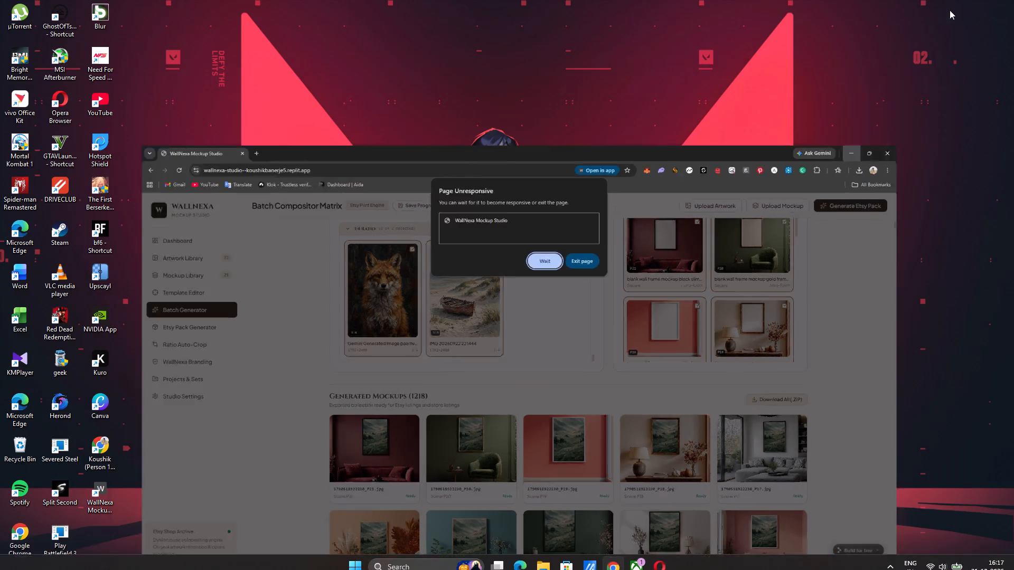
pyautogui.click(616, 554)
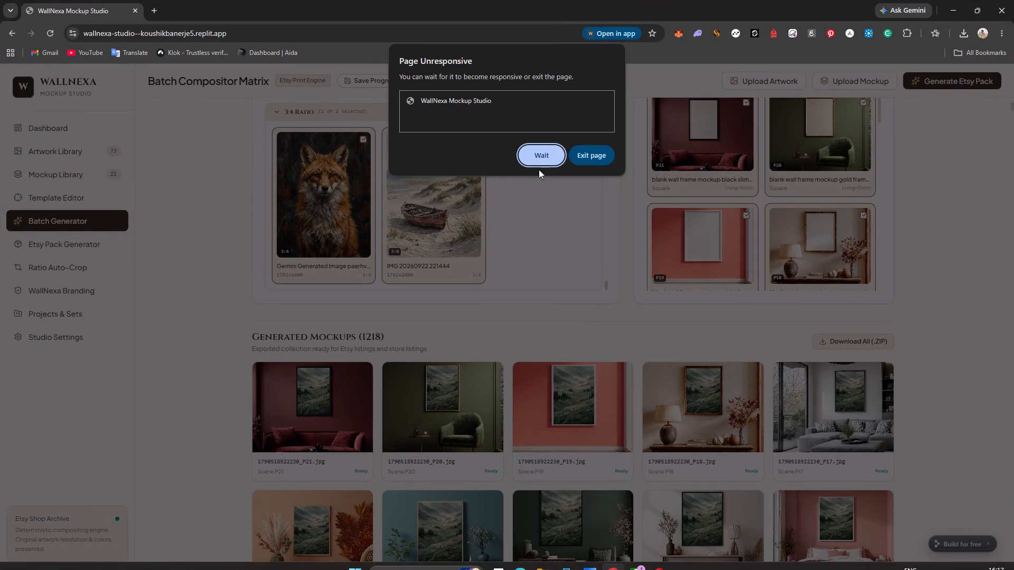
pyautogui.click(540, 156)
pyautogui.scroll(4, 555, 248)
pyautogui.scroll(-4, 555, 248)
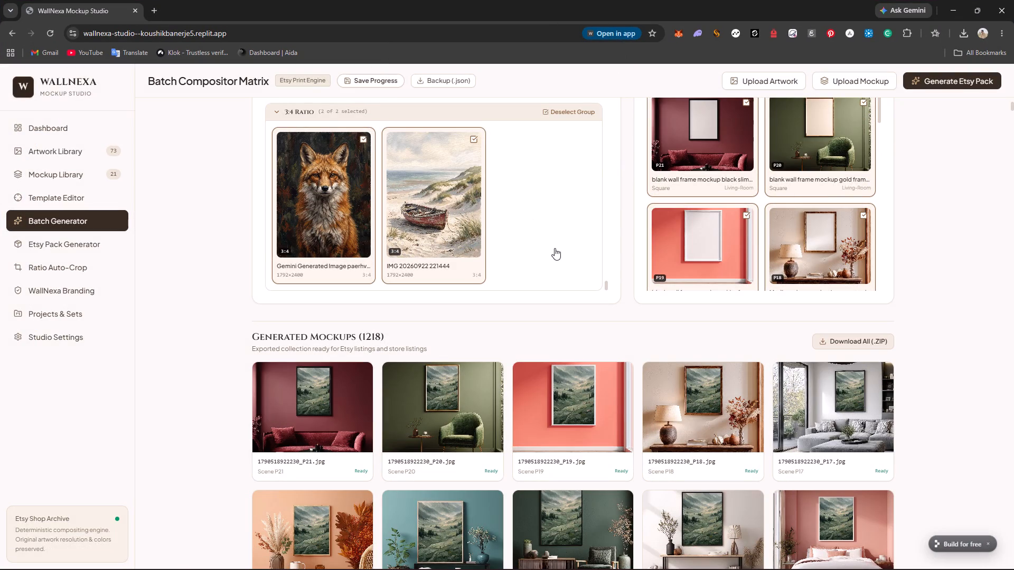
# Check the Export Engine Status Log for the outcome of the ZIP packaging.
pyautogui.scroll(4, 555, 248)
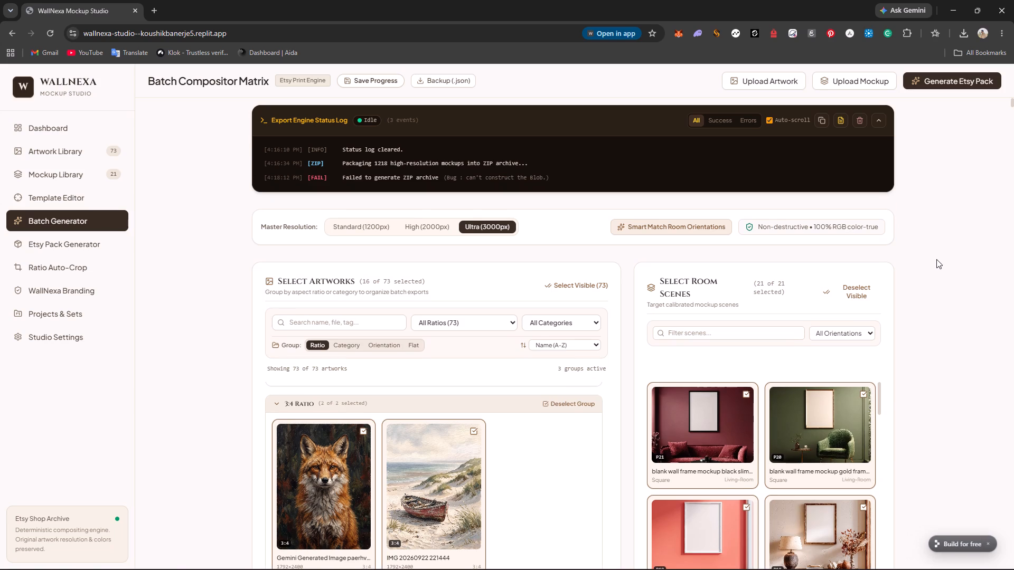
pyautogui.scroll(-4, 902, 426)
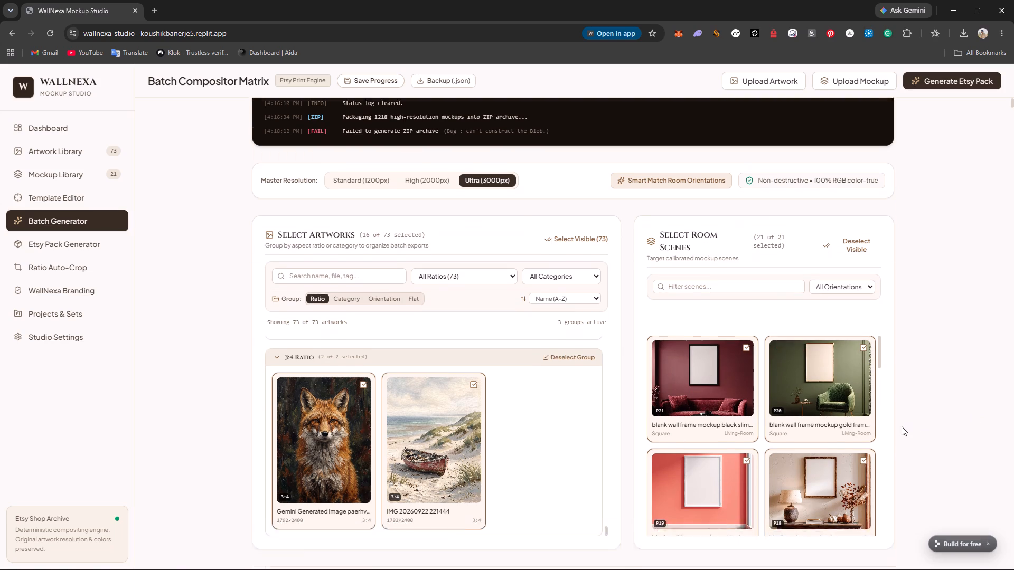
pyautogui.scroll(-2, 902, 426)
pyautogui.scroll(11, 902, 424)
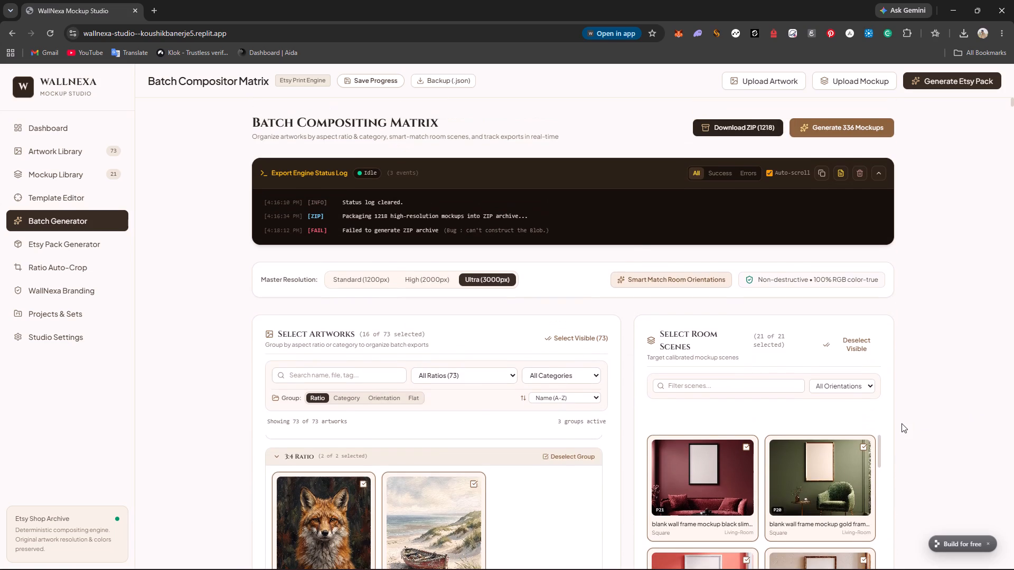
pyautogui.scroll(3, 902, 423)
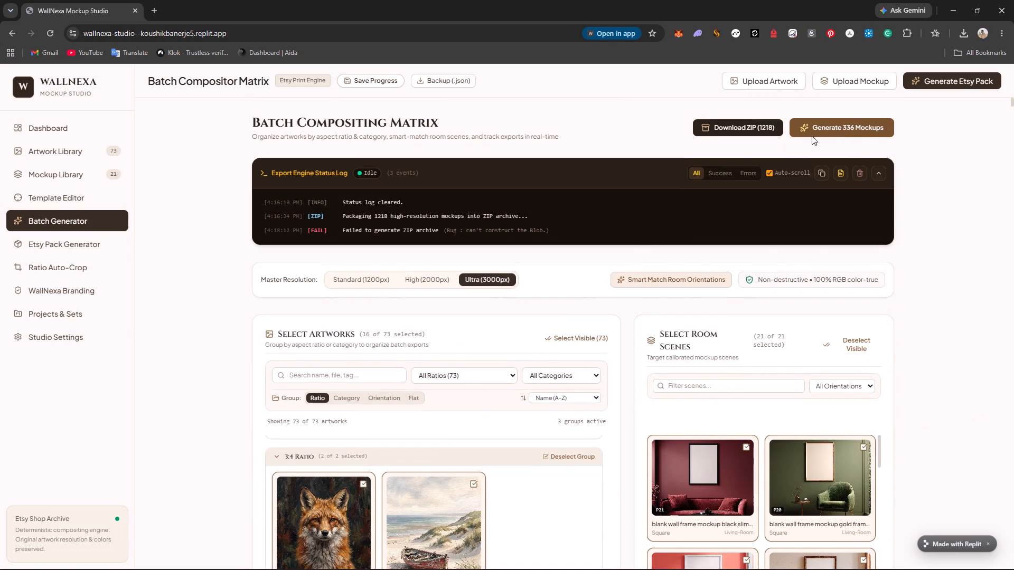
pyautogui.scroll(-5, 645, 411)
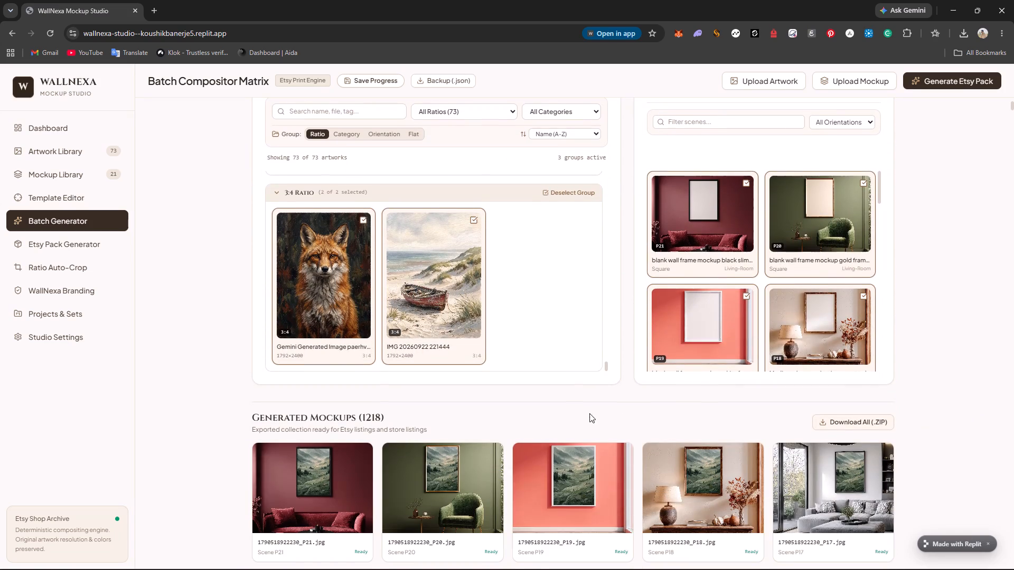
pyautogui.scroll(-1, 589, 413)
pyautogui.scroll(3, 526, 281)
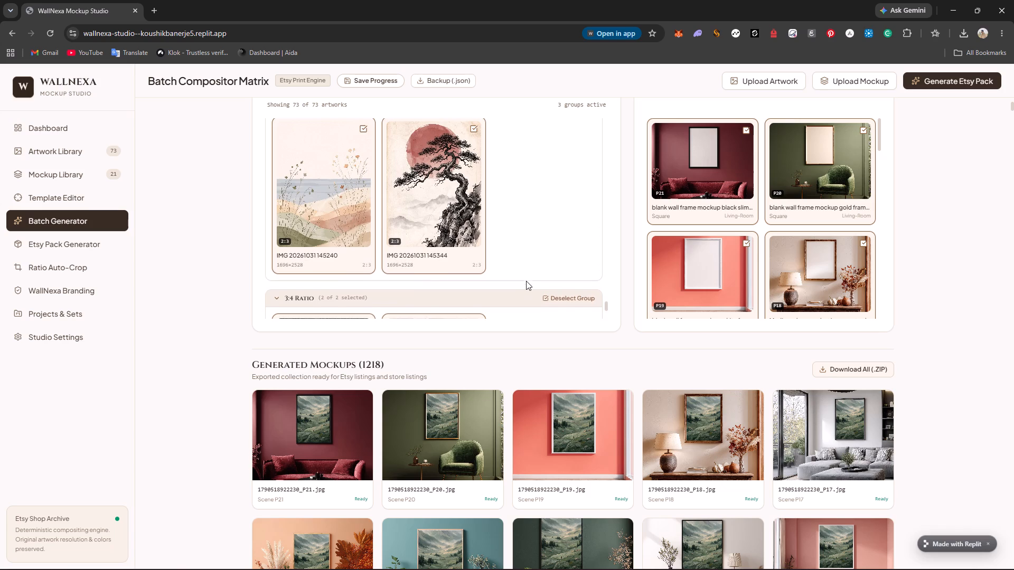
pyautogui.scroll(2, 526, 281)
pyautogui.scroll(-8, 526, 281)
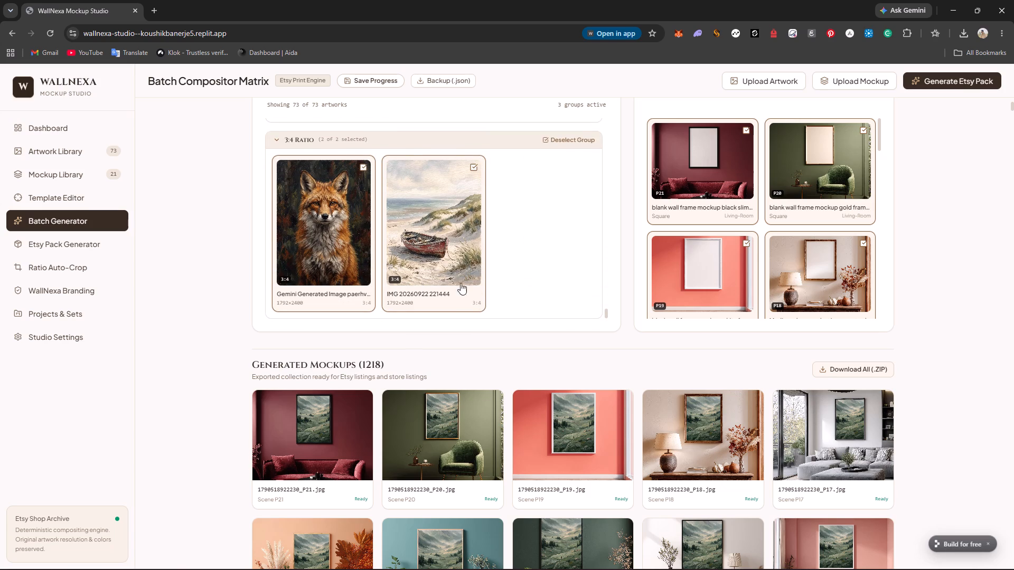
pyautogui.scroll(4, 508, 253)
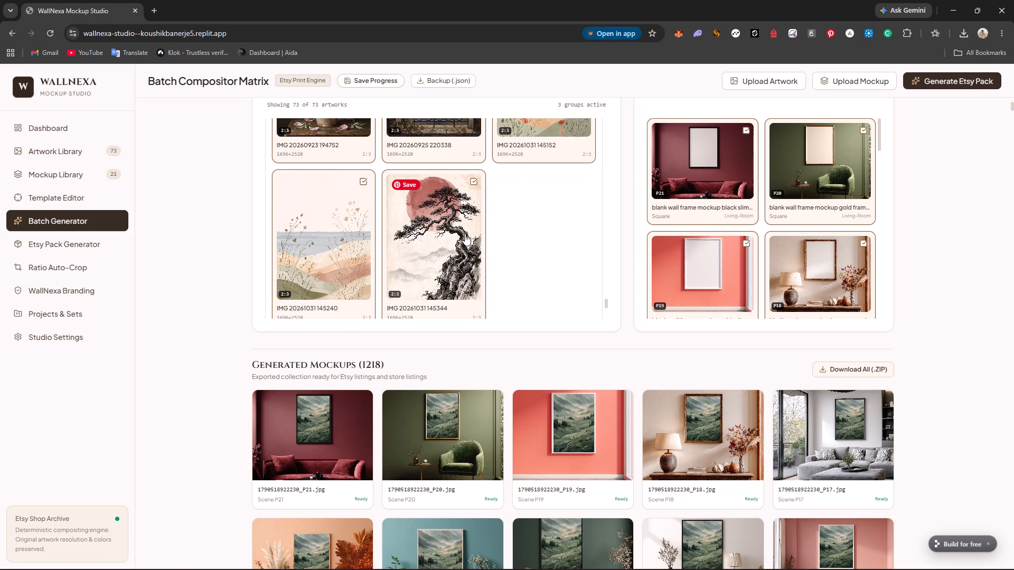
pyautogui.scroll(2, 518, 227)
pyautogui.scroll(-2, 517, 229)
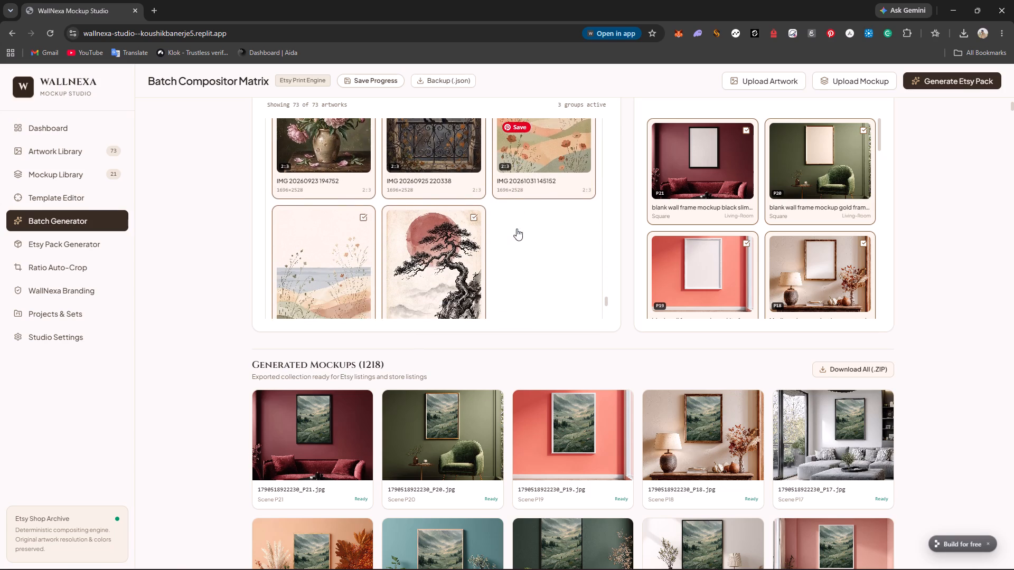
pyautogui.scroll(-8, 533, 244)
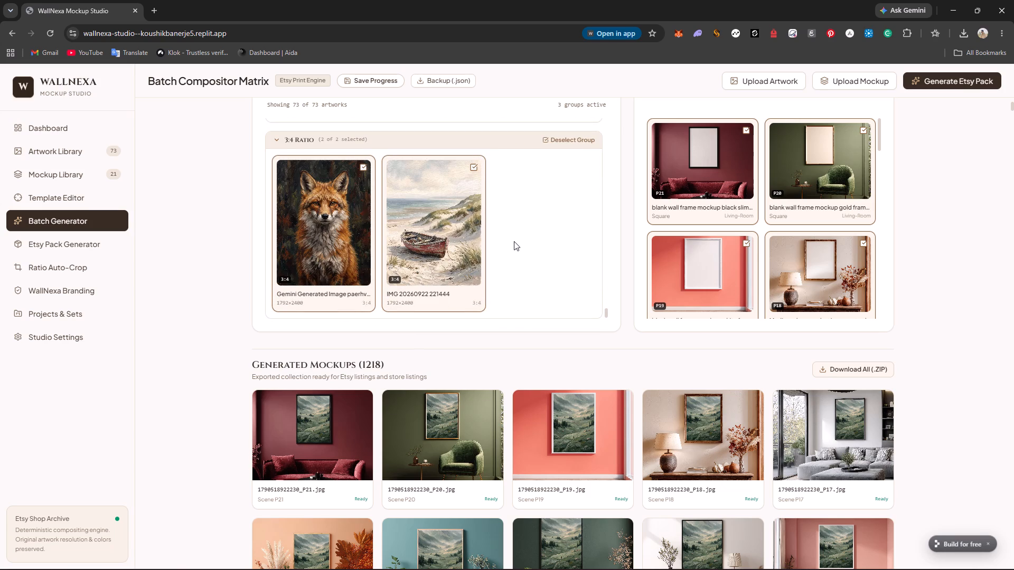
pyautogui.scroll(4, 434, 230)
pyautogui.click(436, 224)
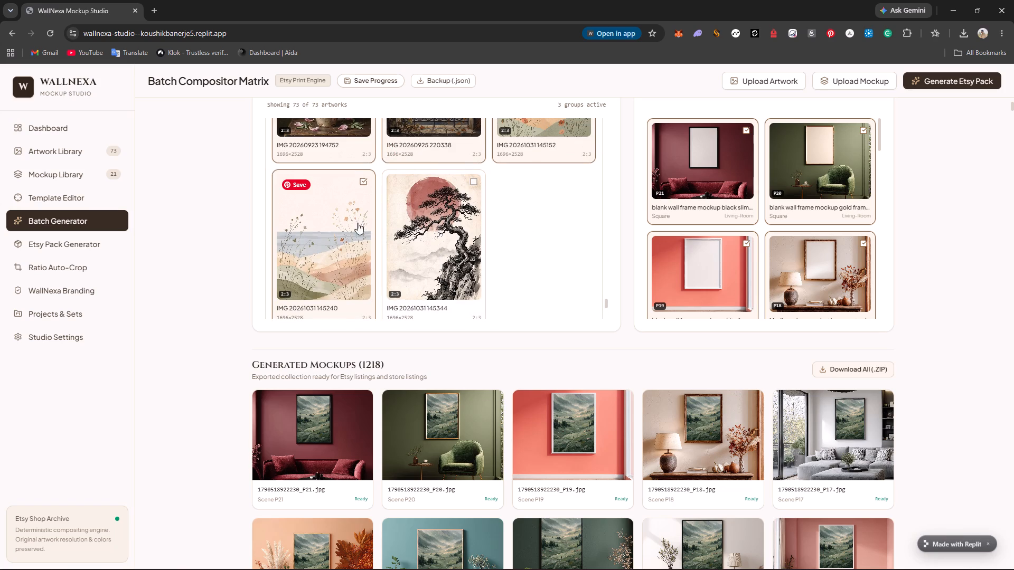
pyautogui.click(358, 220)
pyautogui.scroll(3, 446, 222)
pyautogui.click(555, 224)
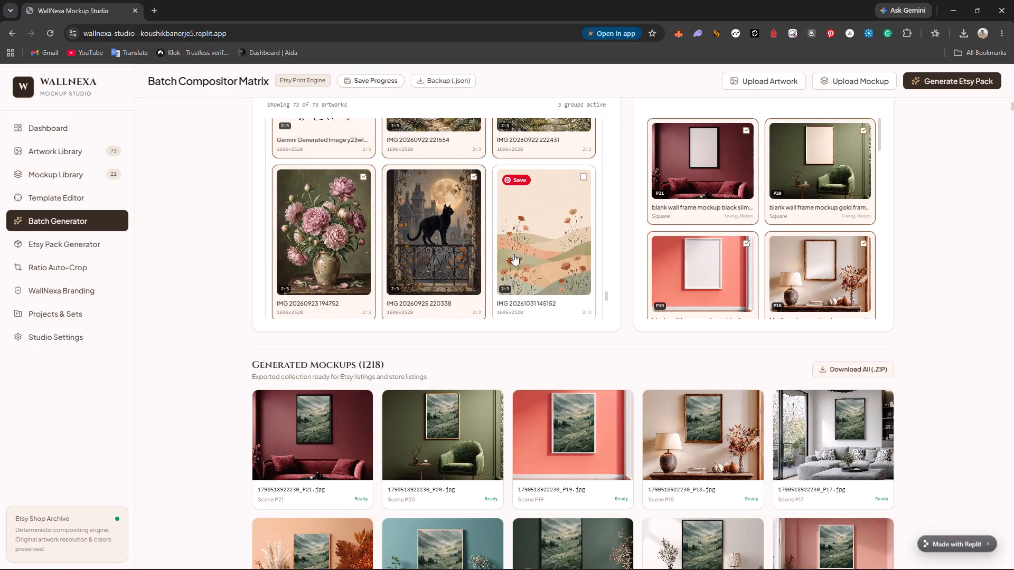
pyautogui.scroll(2, 465, 238)
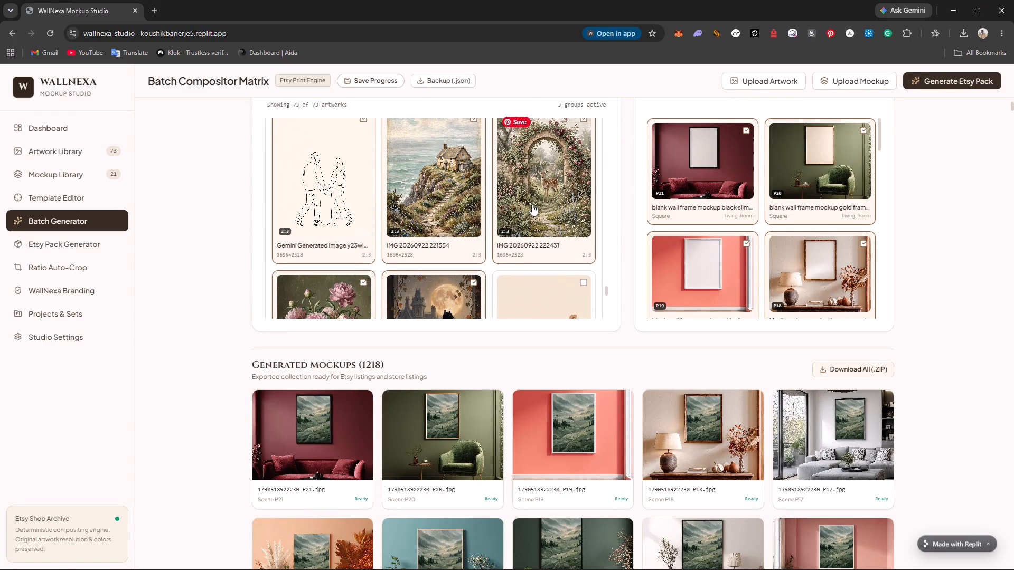
pyautogui.scroll(1, 521, 214)
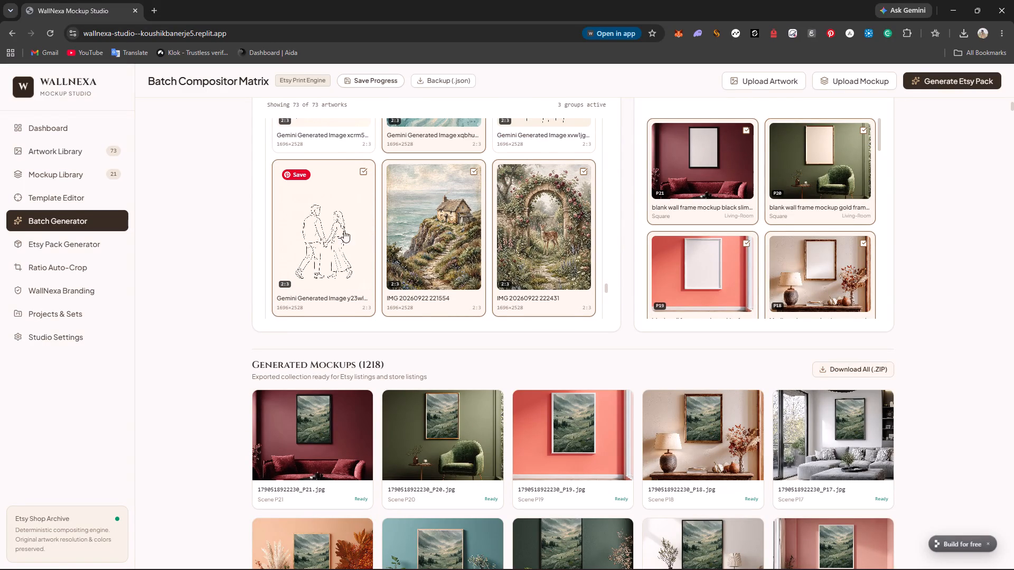
pyautogui.click(329, 229)
# Review which artworks in the 2:3 ratio group are still selected and check the overall batch selection.
pyautogui.scroll(2, 474, 217)
pyautogui.scroll(2, 534, 201)
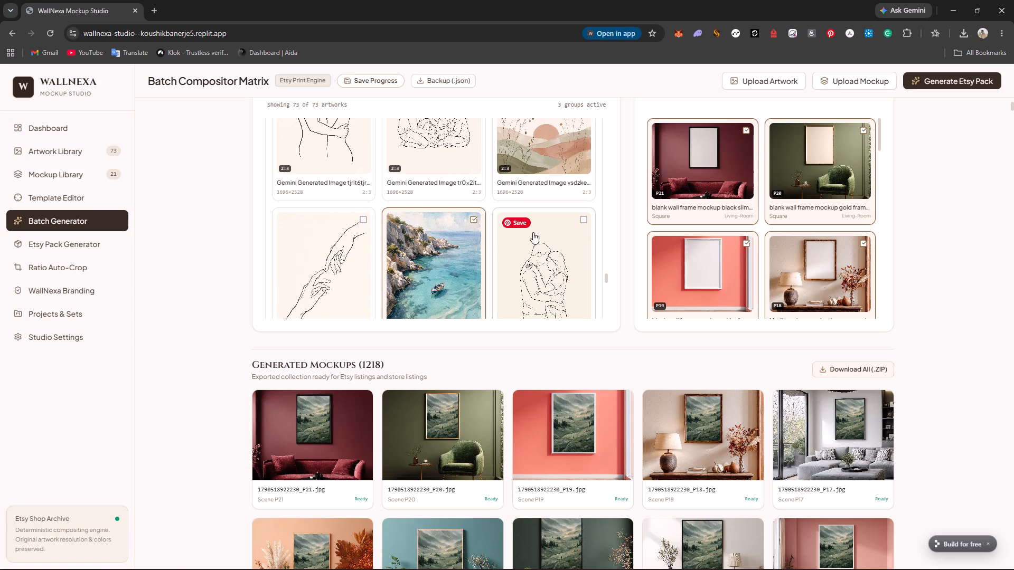
pyautogui.scroll(5, 542, 226)
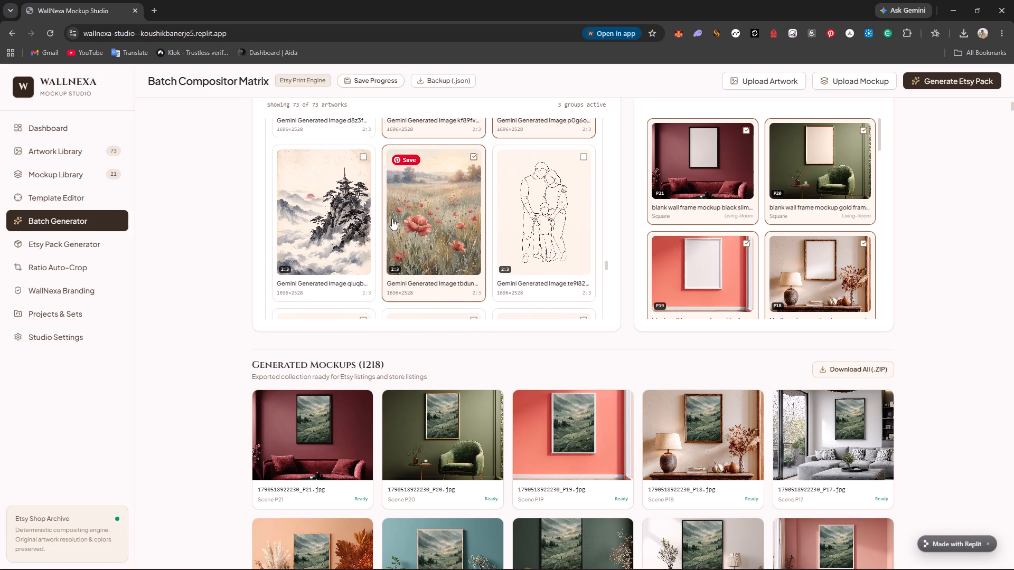
pyautogui.scroll(2, 569, 228)
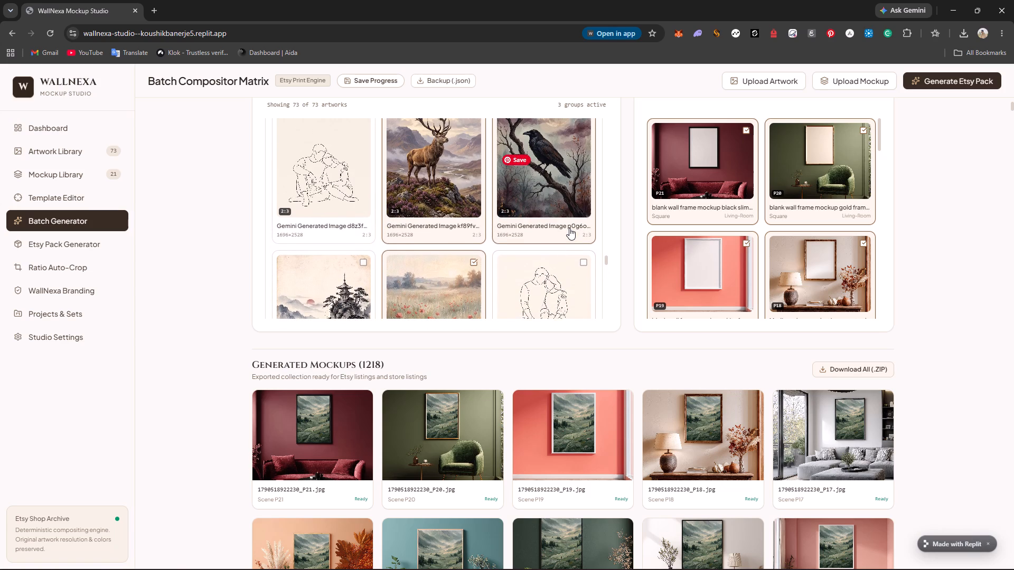
pyautogui.scroll(1, 565, 221)
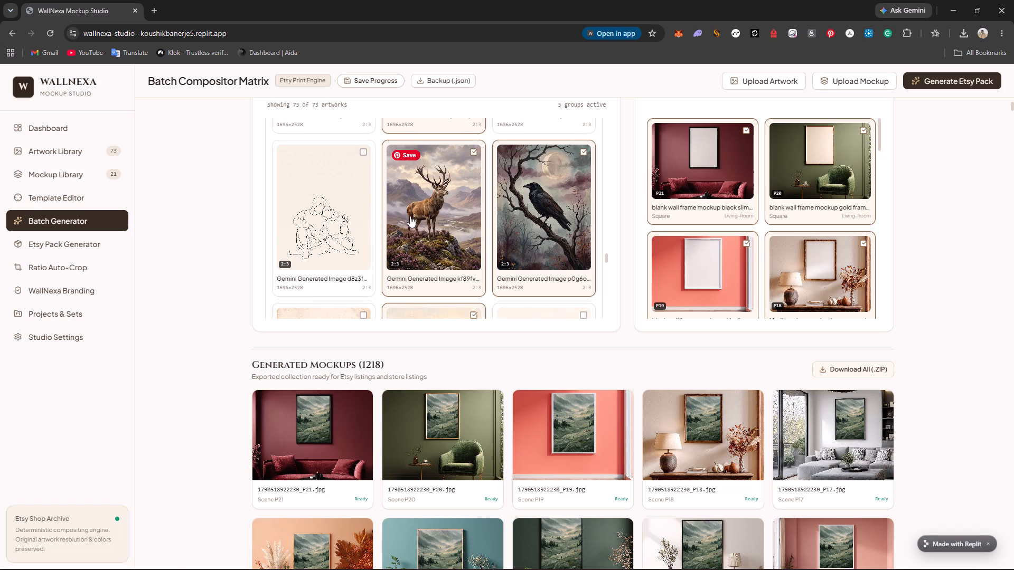
pyautogui.scroll(4, 451, 215)
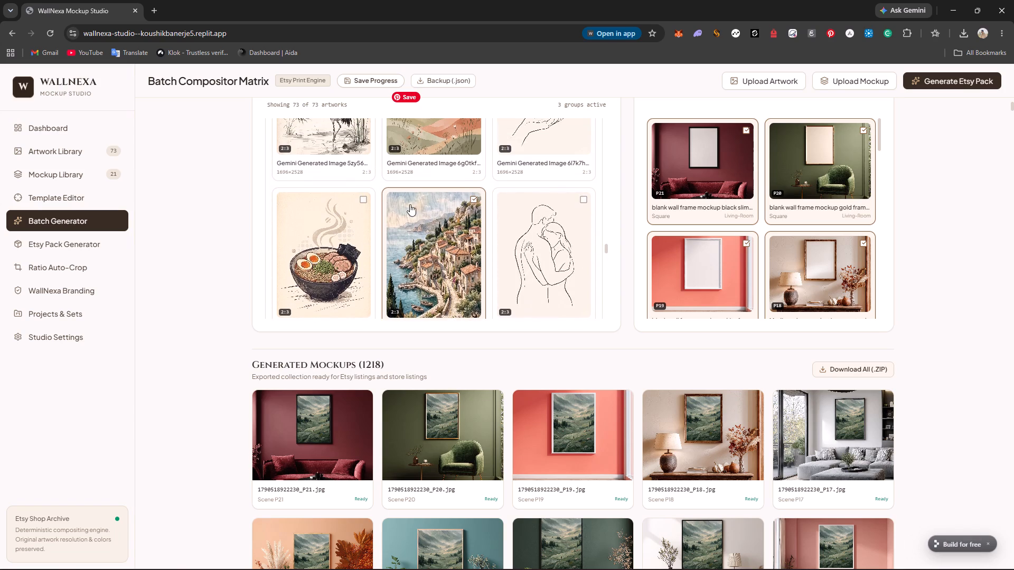
pyautogui.scroll(2, 443, 212)
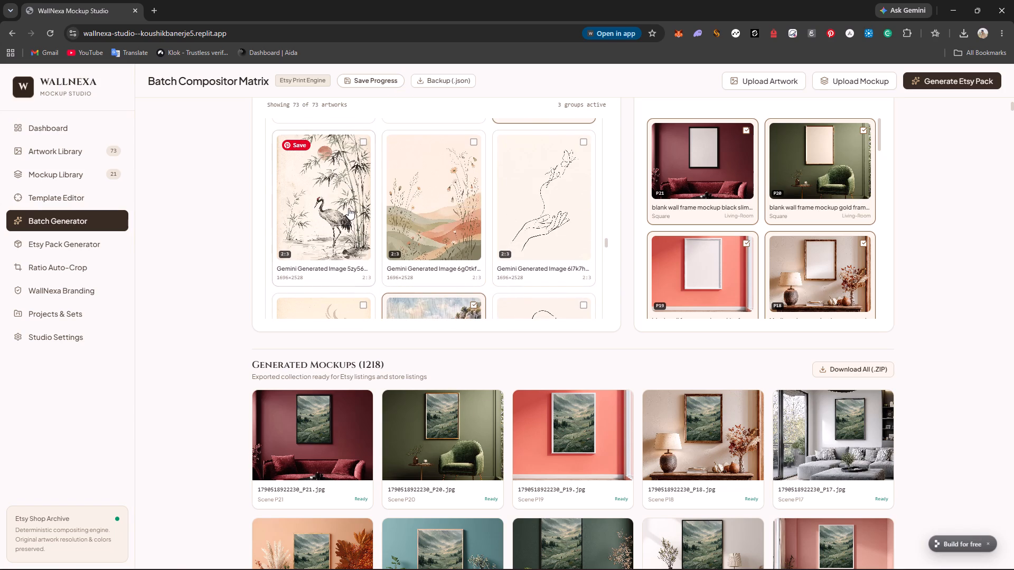
pyautogui.scroll(6, 349, 208)
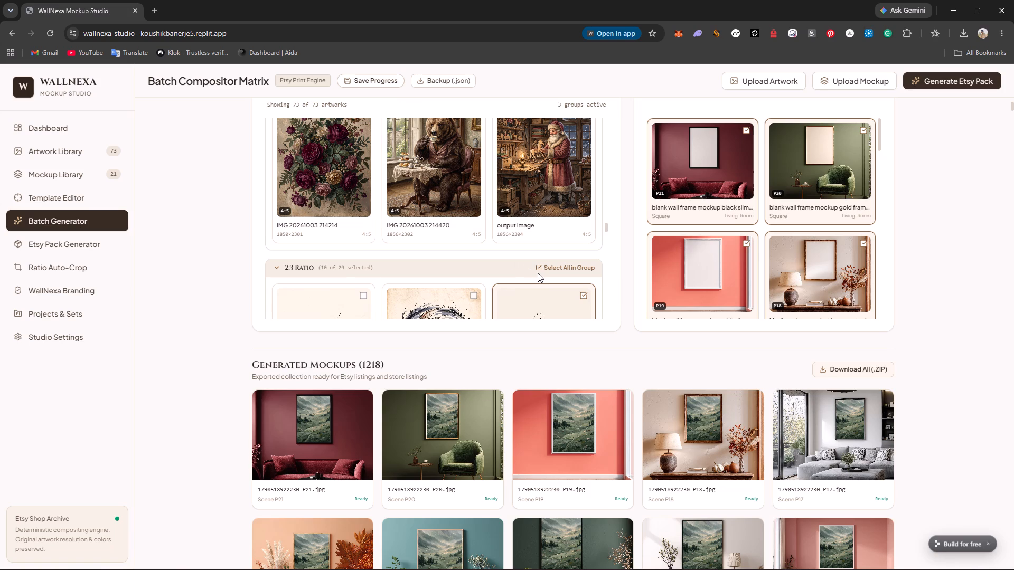
pyautogui.scroll(9, 969, 270)
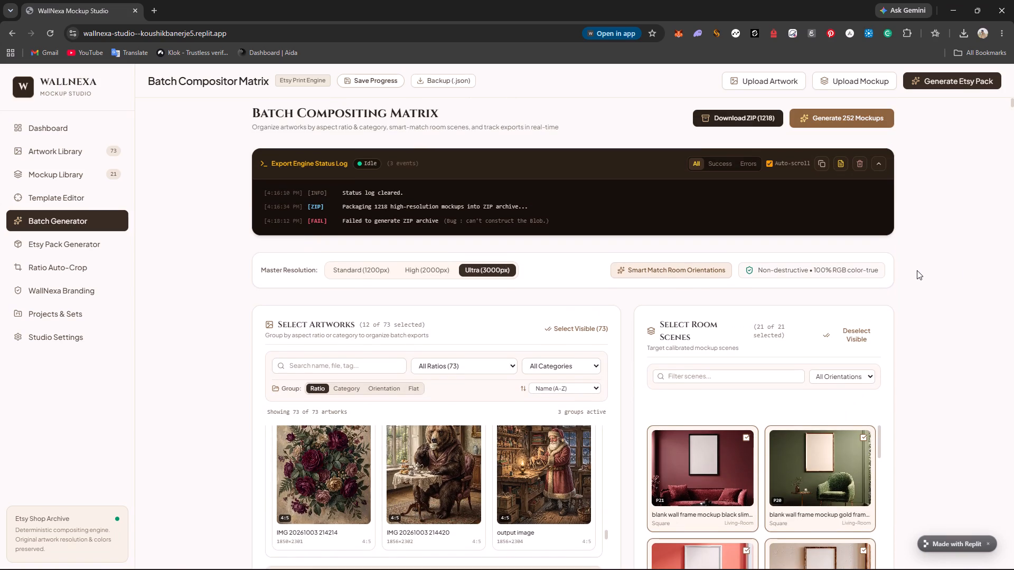
# Check the selection again through the rest of the 2:3 ratio group and the 3:4 ratio group.
pyautogui.scroll(-7, 917, 270)
pyautogui.scroll(-5, 540, 176)
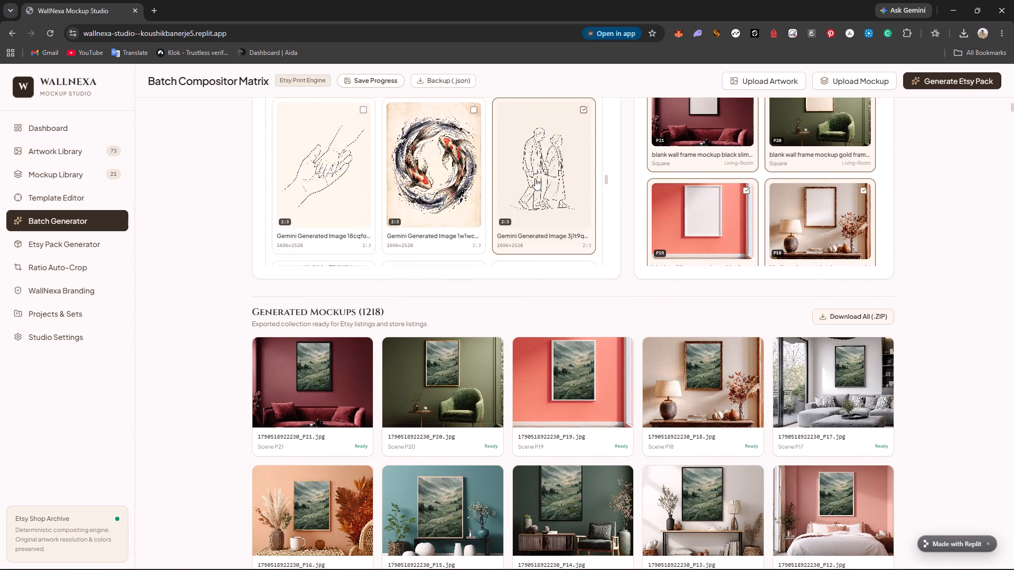
pyautogui.scroll(-4, 532, 181)
pyautogui.scroll(-20, 531, 183)
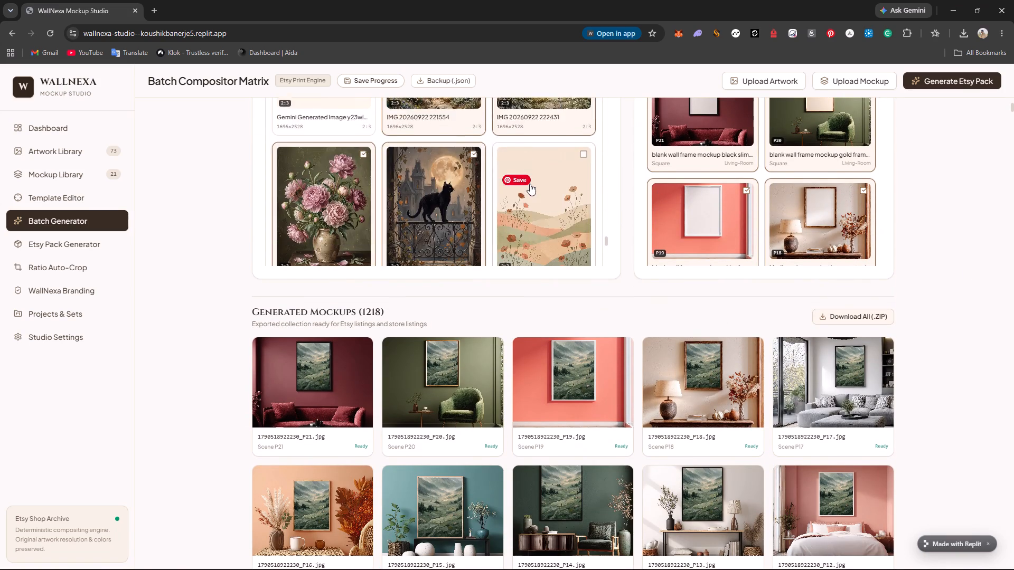
pyautogui.scroll(-9, 530, 184)
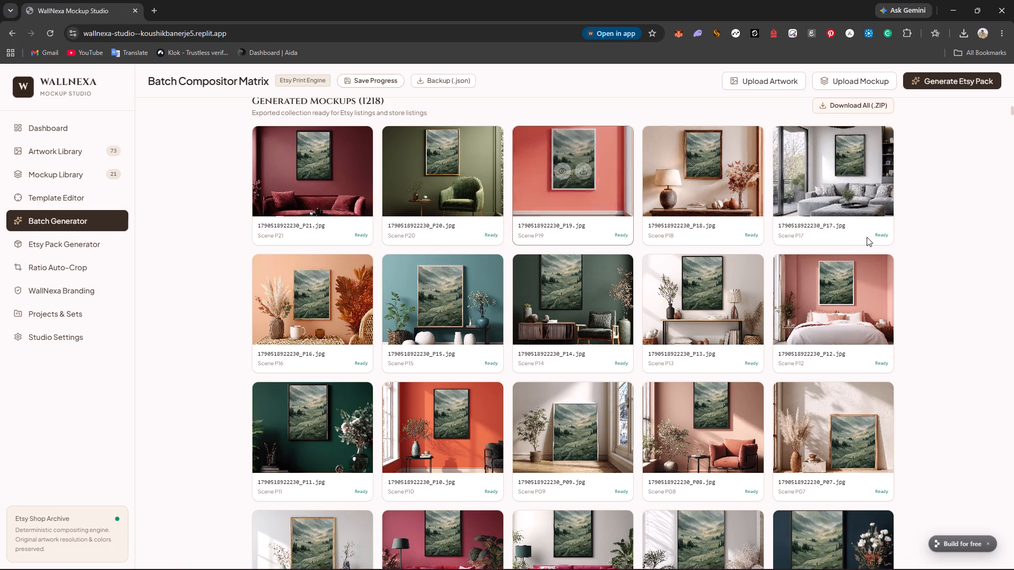
pyautogui.scroll(8, 985, 242)
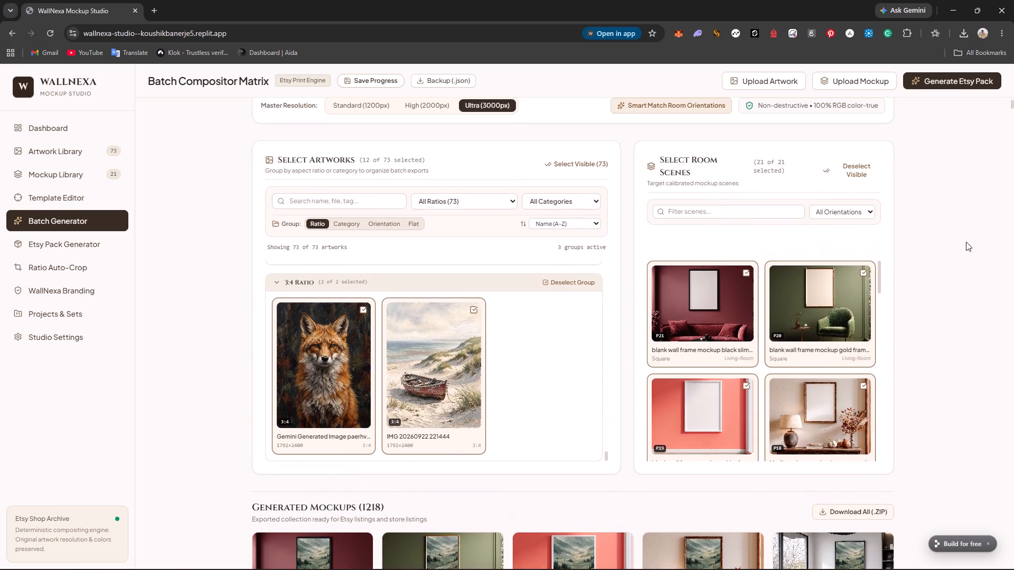
# Examine the artwork list back through the 2:3 group to the start of the 4:5 ratio group for selected artworks.
pyautogui.scroll(9, 520, 357)
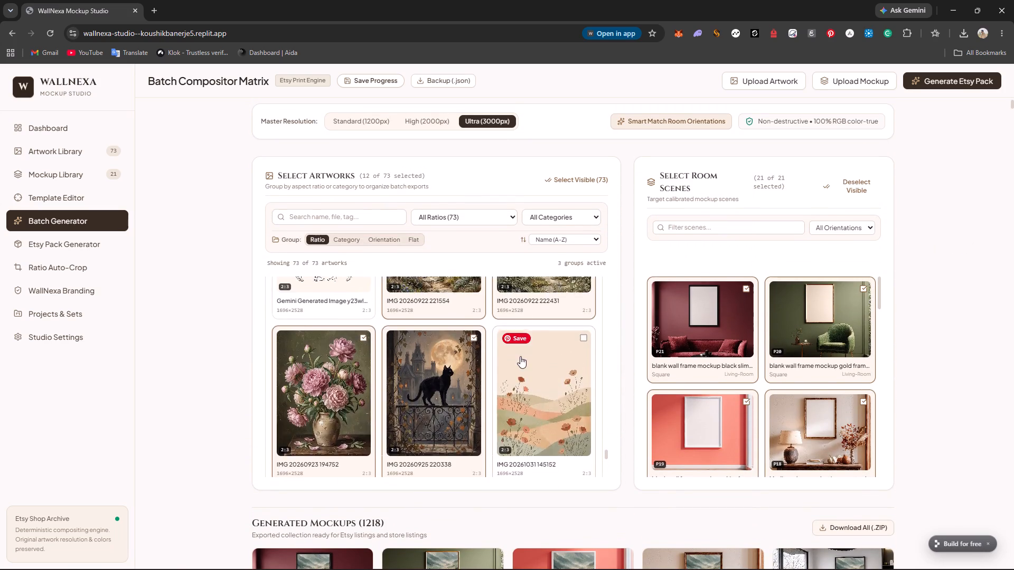
pyautogui.scroll(18, 520, 356)
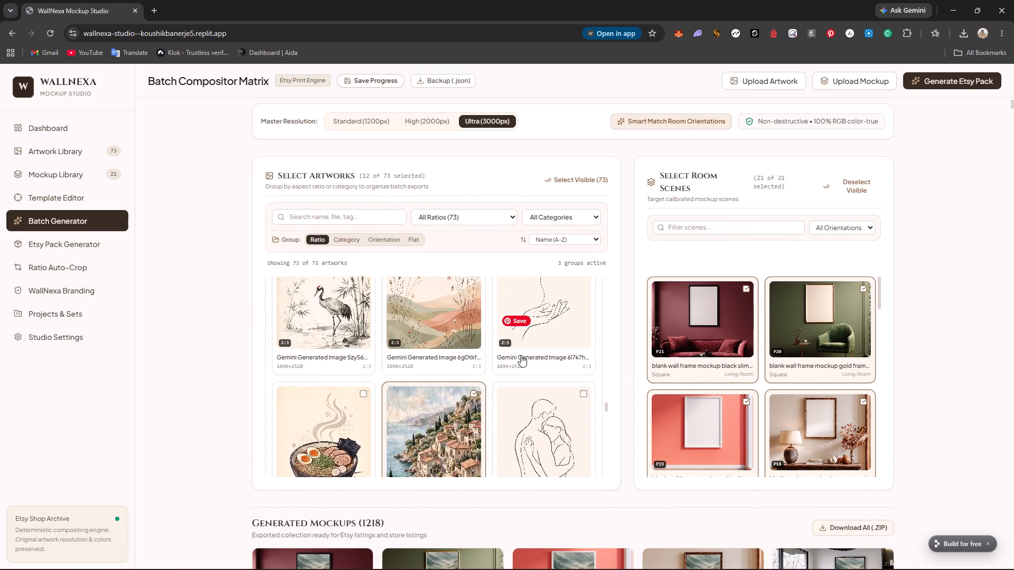
pyautogui.scroll(9, 521, 355)
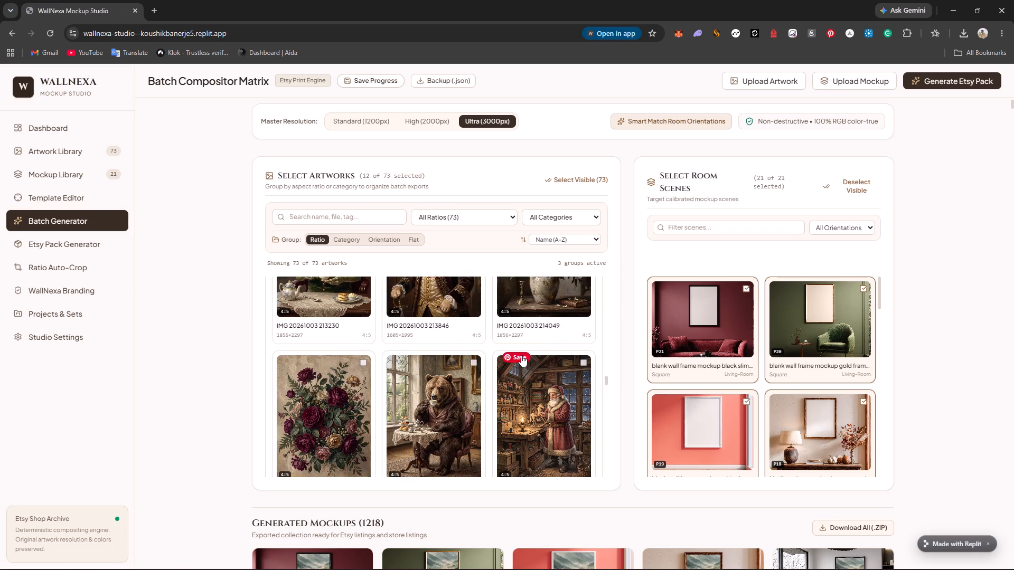
pyautogui.scroll(19, 521, 355)
pyautogui.scroll(5, 520, 355)
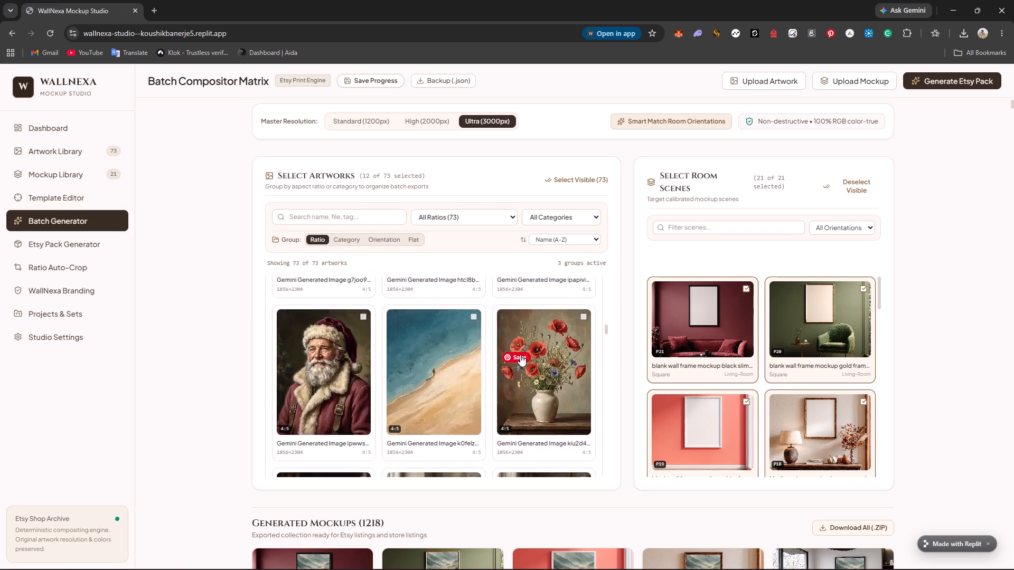
pyautogui.scroll(17, 520, 355)
pyautogui.scroll(5, 520, 355)
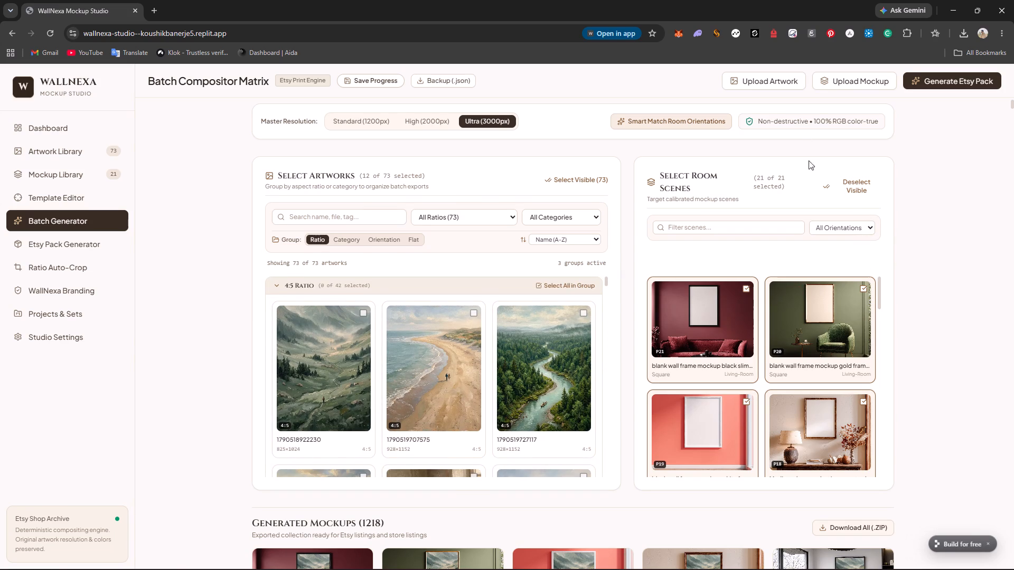
# Start generating the batch of 252 mockups from the selected artworks and room scenes.
pyautogui.scroll(4, 886, 191)
pyautogui.click(856, 129)
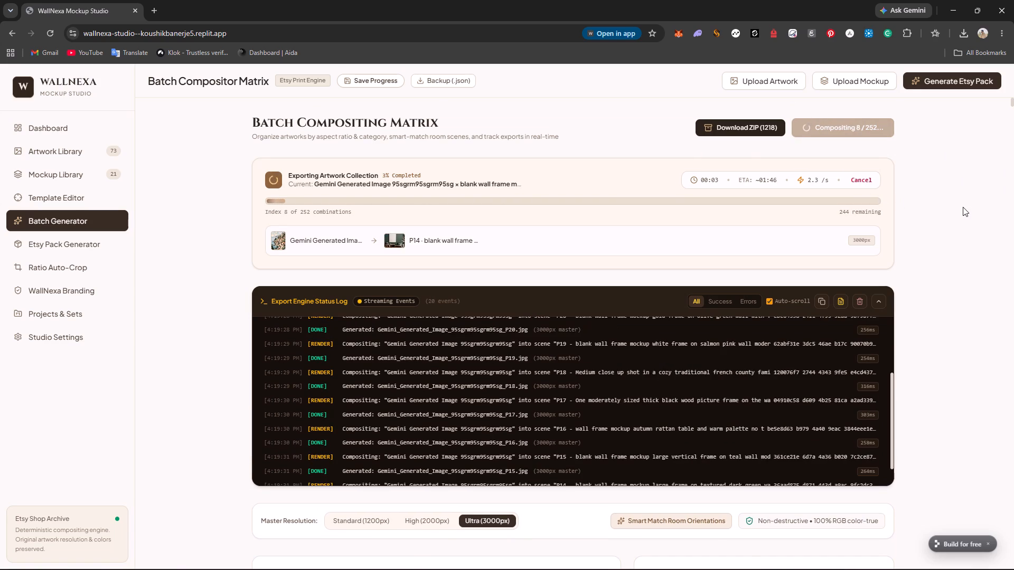
# Check the export progress and the artwork selection while the mockups are being composited.
pyautogui.scroll(-6, 923, 331)
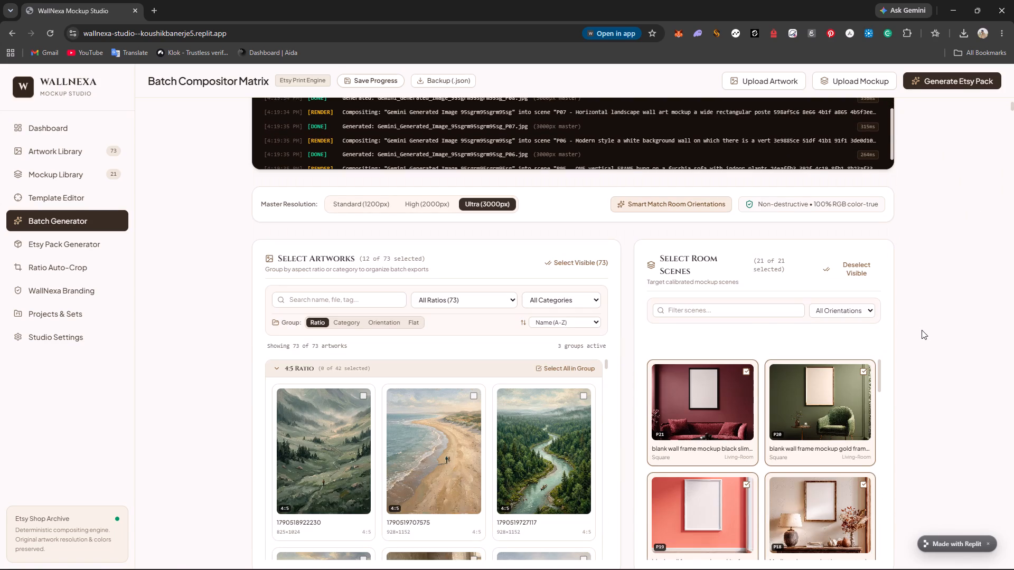
pyautogui.scroll(10, 922, 330)
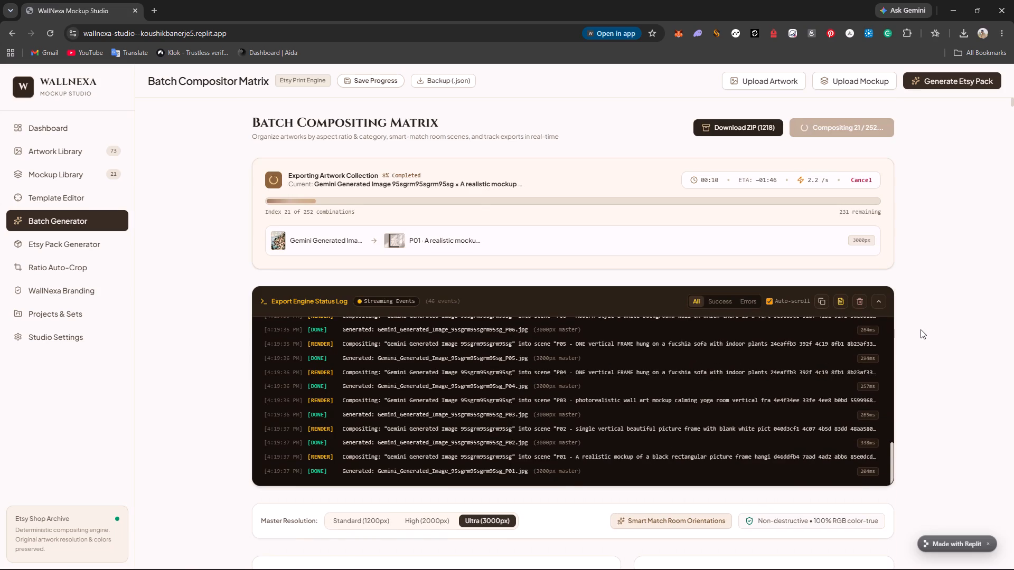
# Show the hidden system tray icons while the batch is running.
pyautogui.click(891, 558)
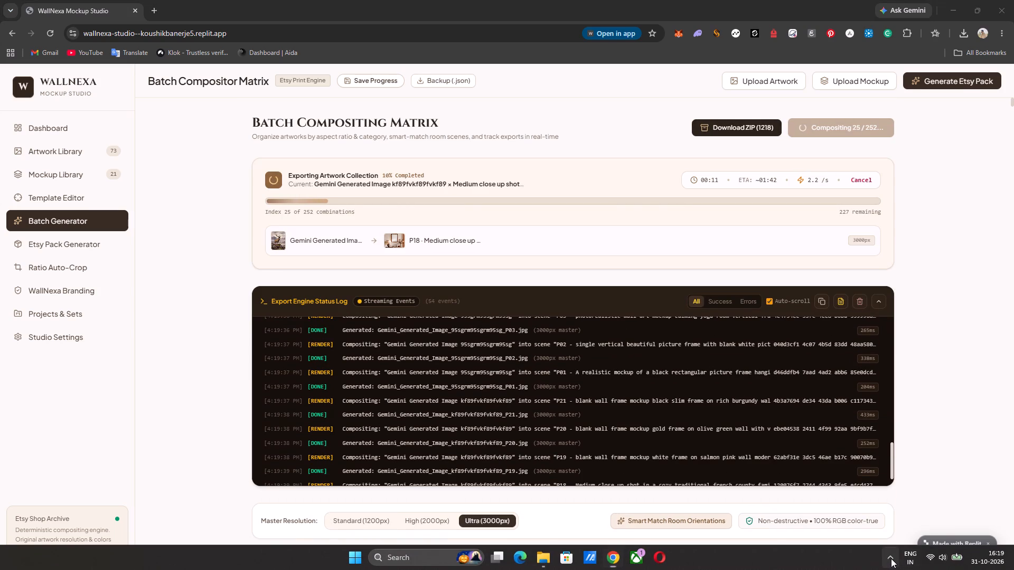
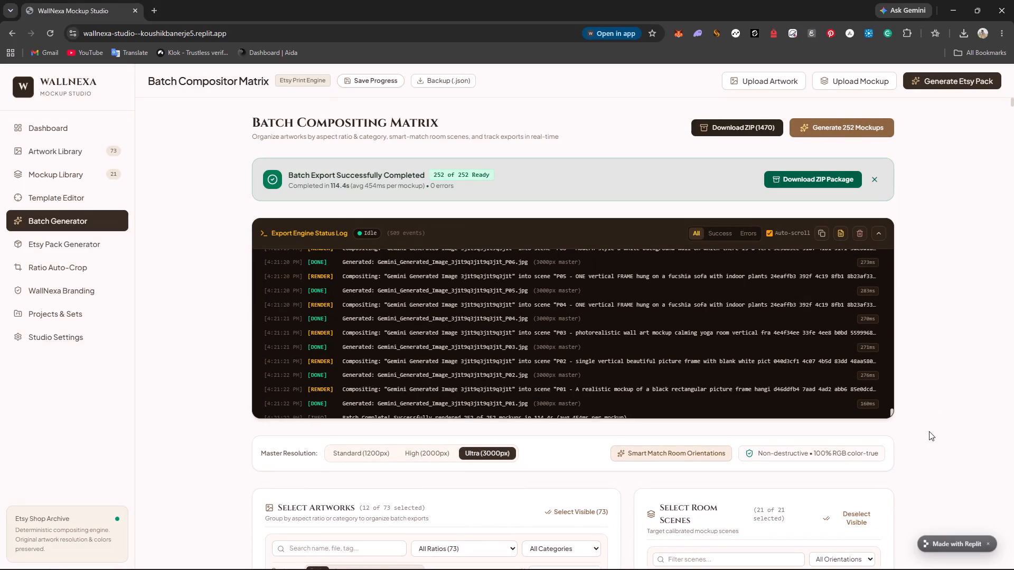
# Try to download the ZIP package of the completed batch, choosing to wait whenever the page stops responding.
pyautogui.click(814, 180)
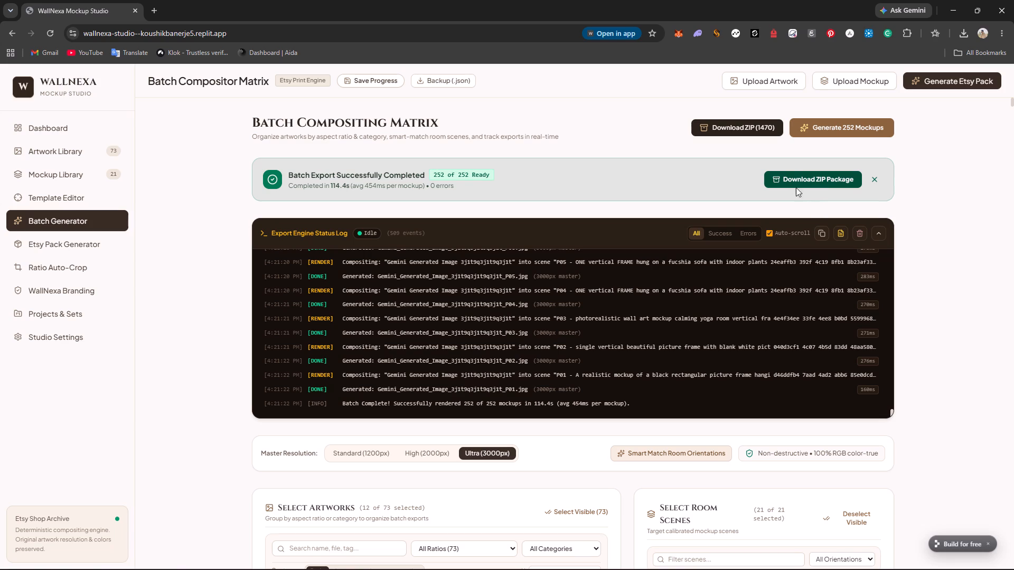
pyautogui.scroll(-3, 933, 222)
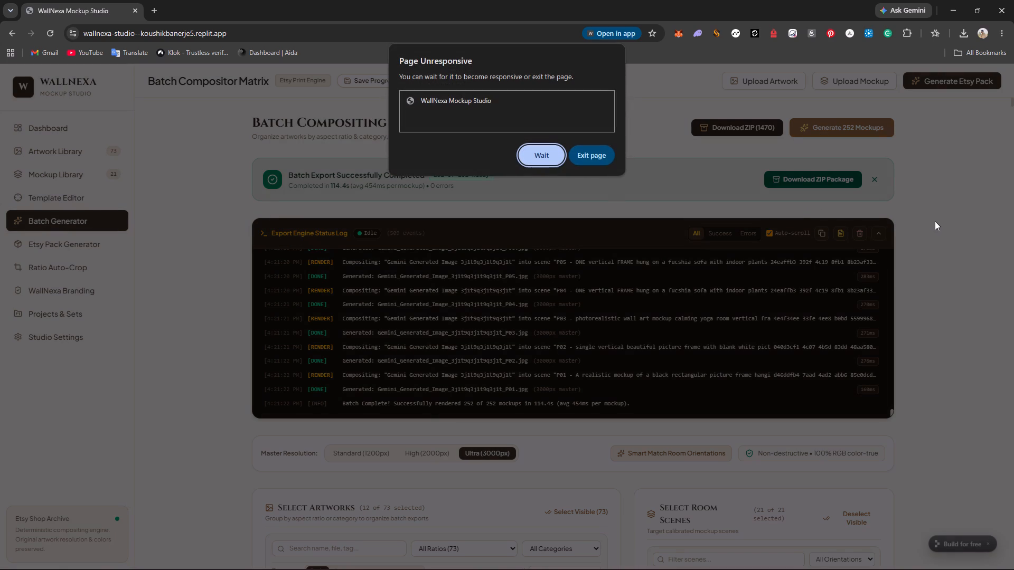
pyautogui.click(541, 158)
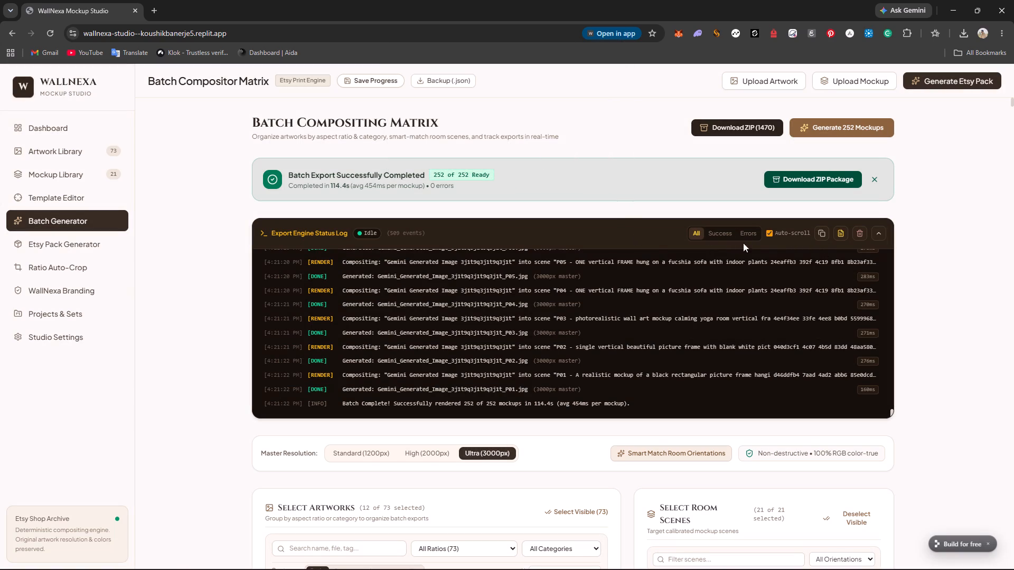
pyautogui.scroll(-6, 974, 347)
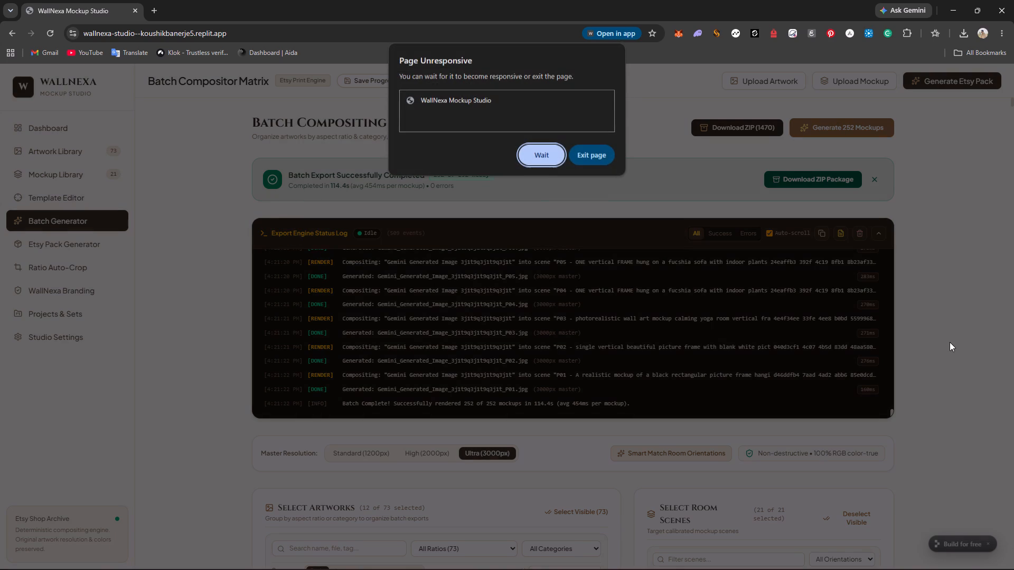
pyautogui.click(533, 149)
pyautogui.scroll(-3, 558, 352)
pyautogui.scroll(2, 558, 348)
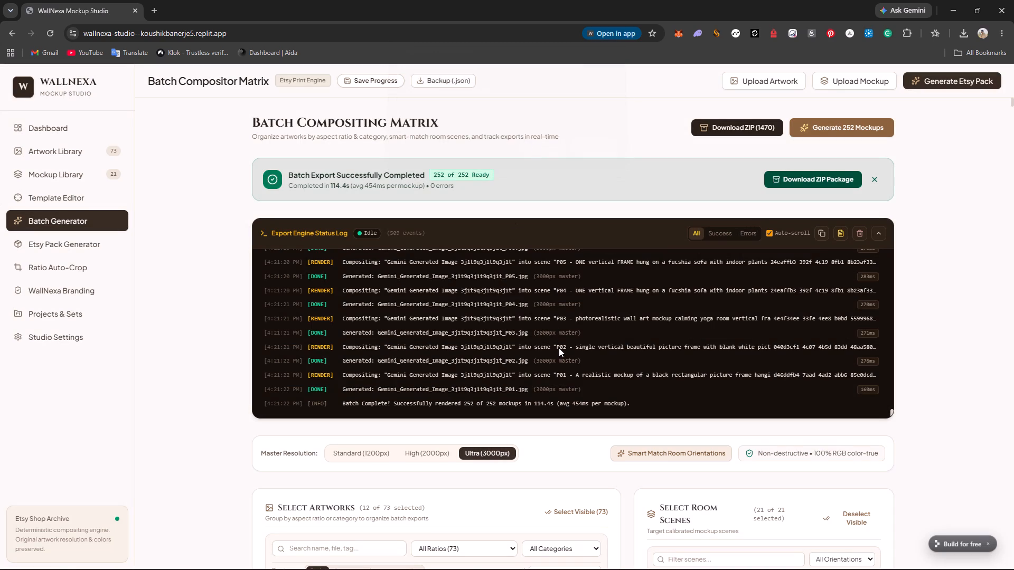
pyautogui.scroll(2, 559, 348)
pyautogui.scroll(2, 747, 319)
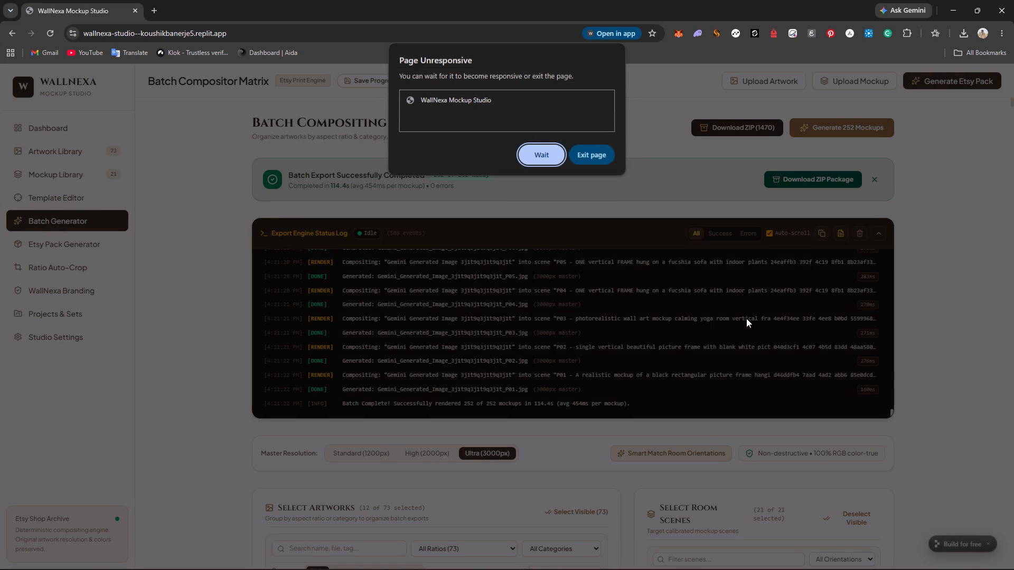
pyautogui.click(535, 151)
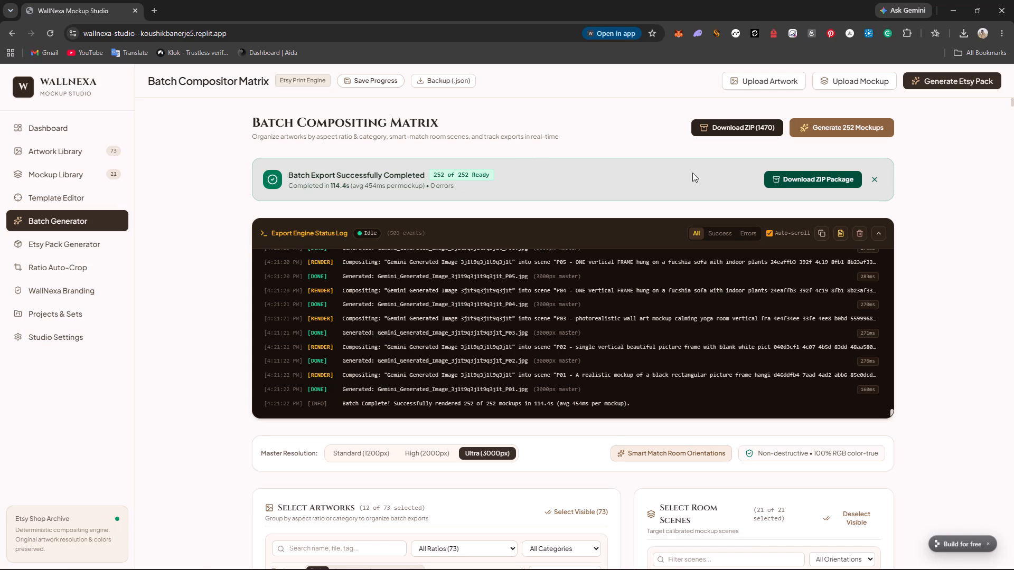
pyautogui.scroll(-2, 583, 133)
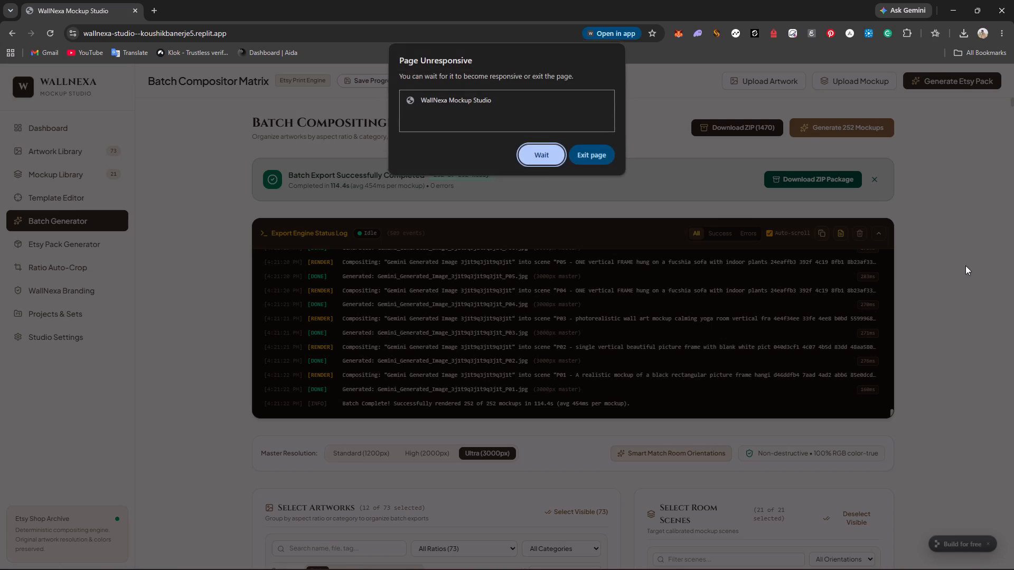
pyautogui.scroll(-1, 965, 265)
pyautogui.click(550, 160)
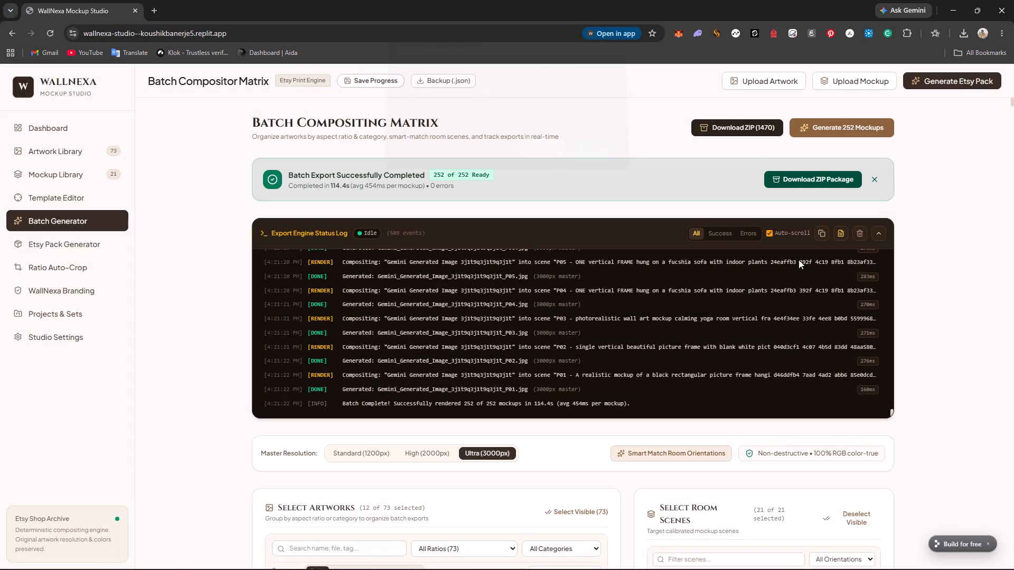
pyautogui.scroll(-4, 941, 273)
# Check the browser's recent downloads for the new ZIP and review the export engine status log.
pyautogui.click(961, 36)
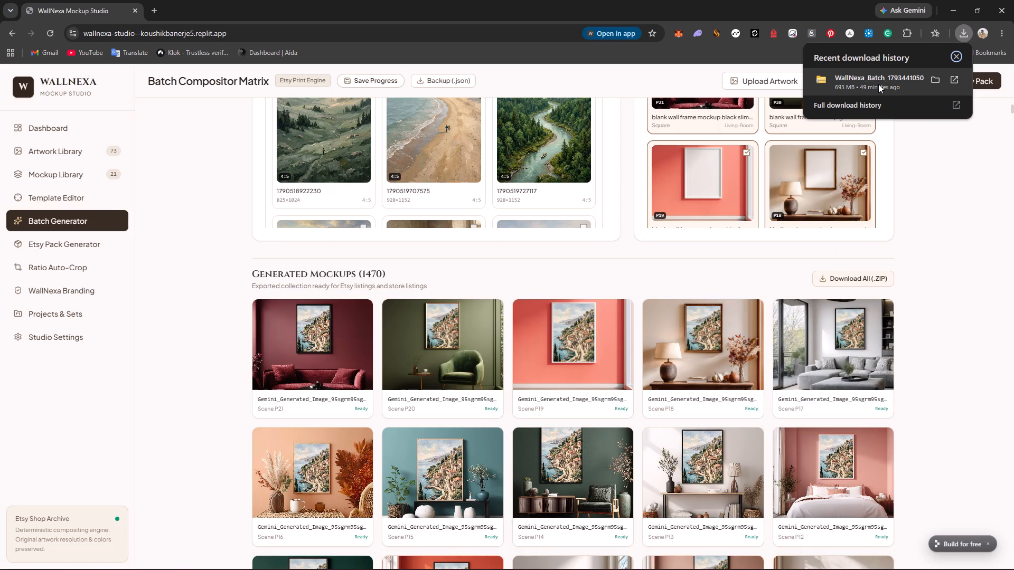
pyautogui.click(966, 199)
pyautogui.scroll(3, 966, 199)
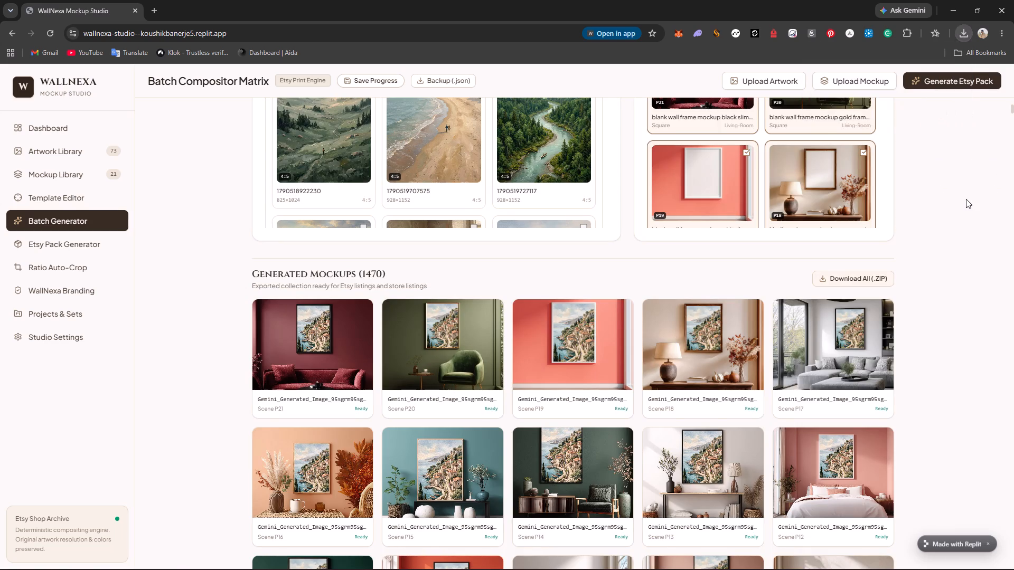
pyautogui.scroll(11, 966, 199)
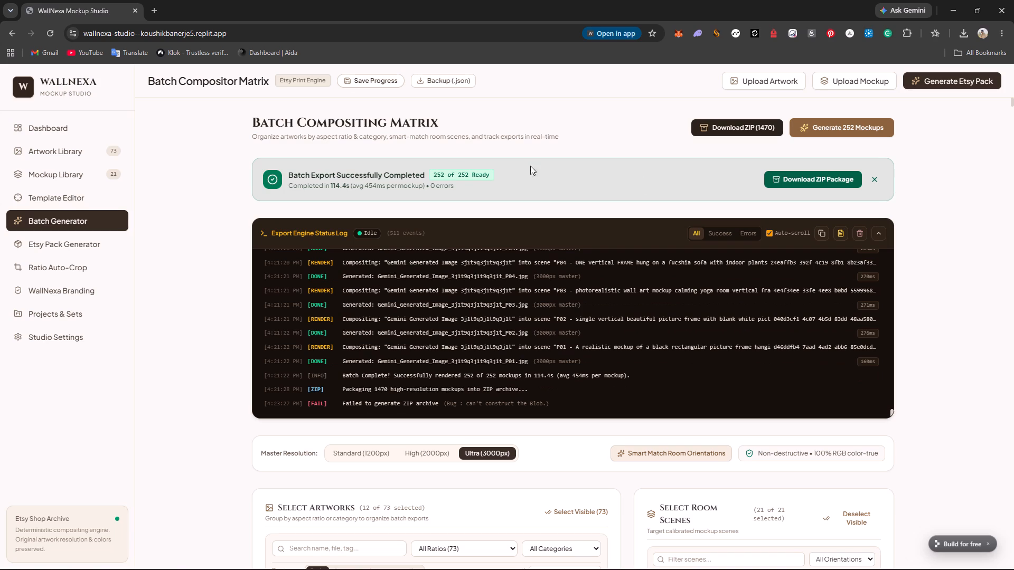
# Reload the studio page and try to open the Mockup Library and Artwork Library, reloading after each crash.
pyautogui.click(45, 32)
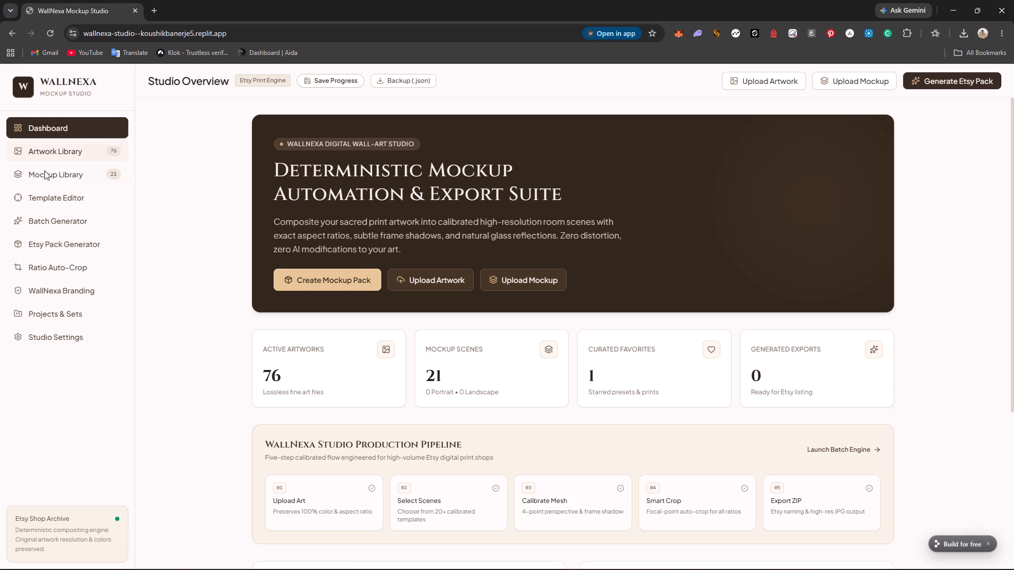
pyautogui.click(63, 179)
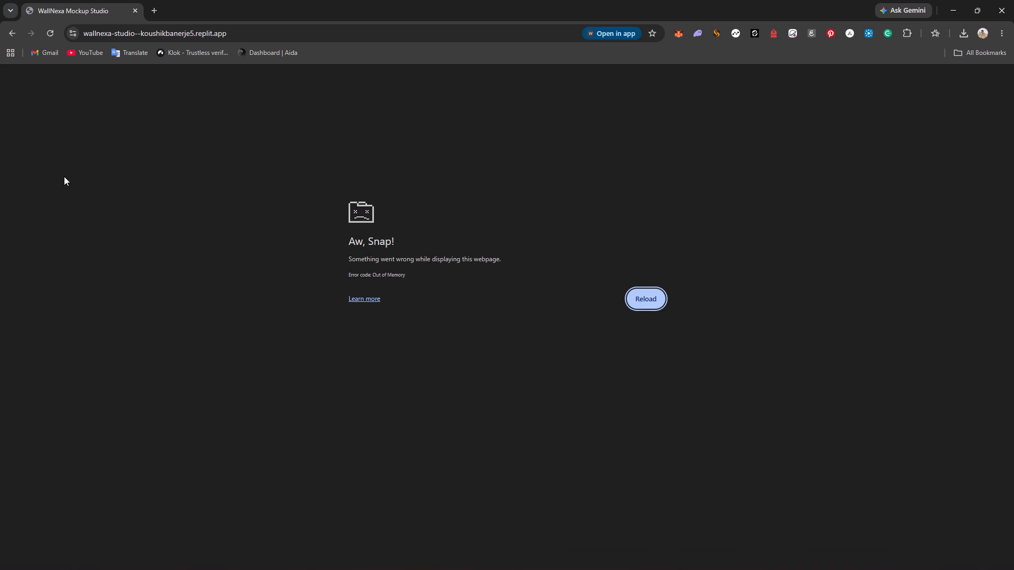
pyautogui.click(644, 302)
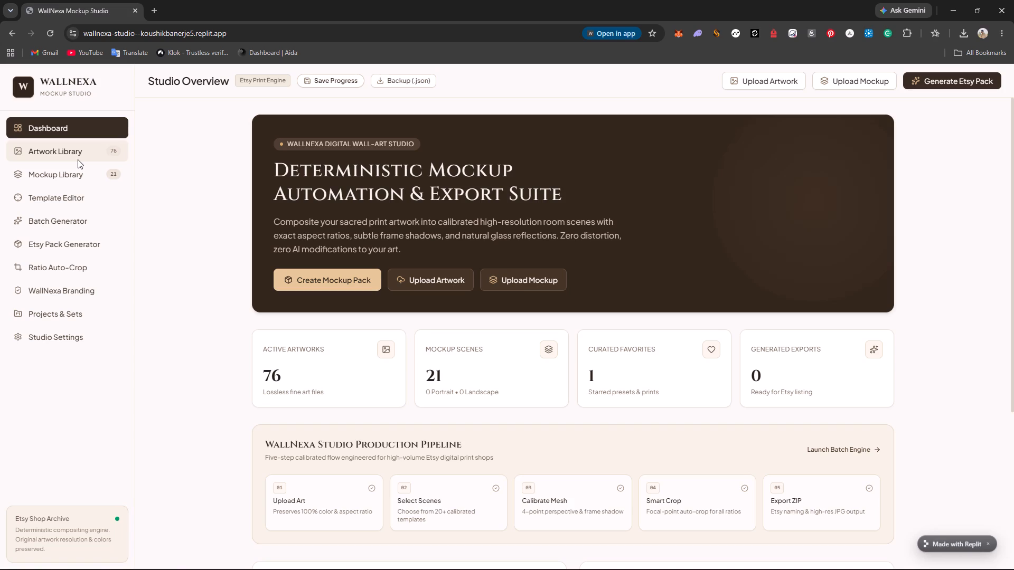
pyautogui.click(78, 159)
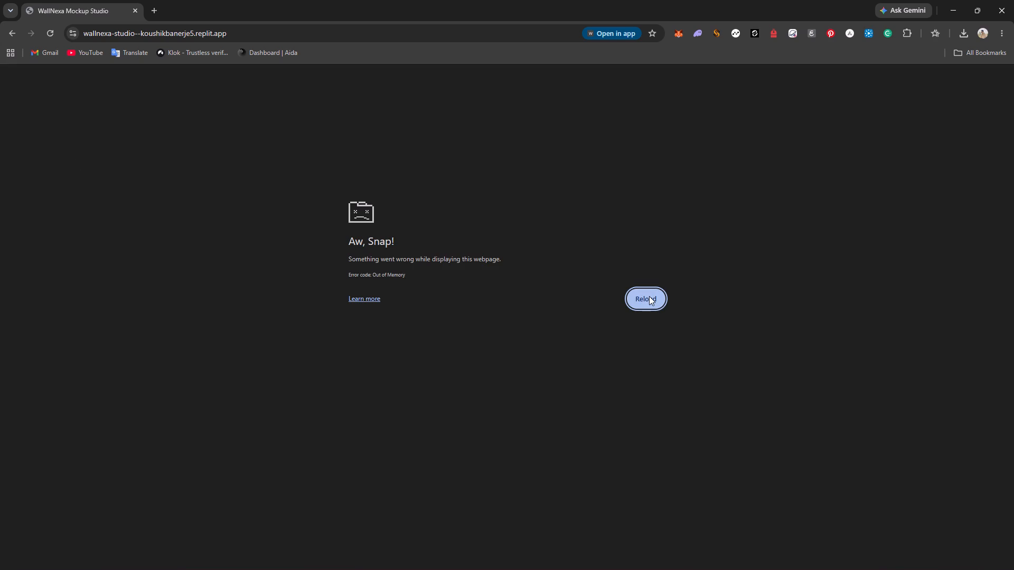
pyautogui.click(649, 296)
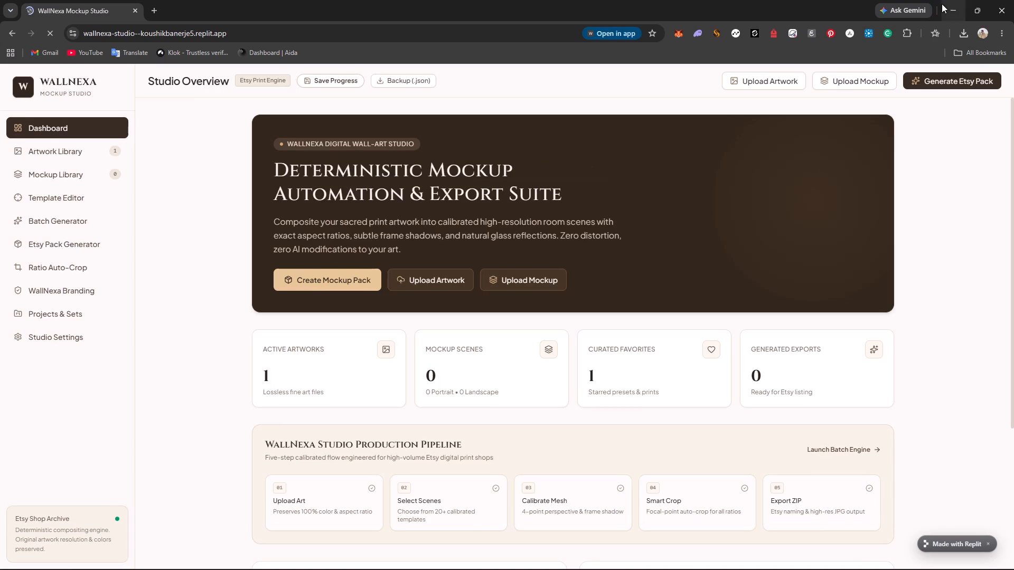
# Open WallNexa Mockup Studio in its own app window, minimise the browser, maximise the app and reload it.
pyautogui.click(615, 31)
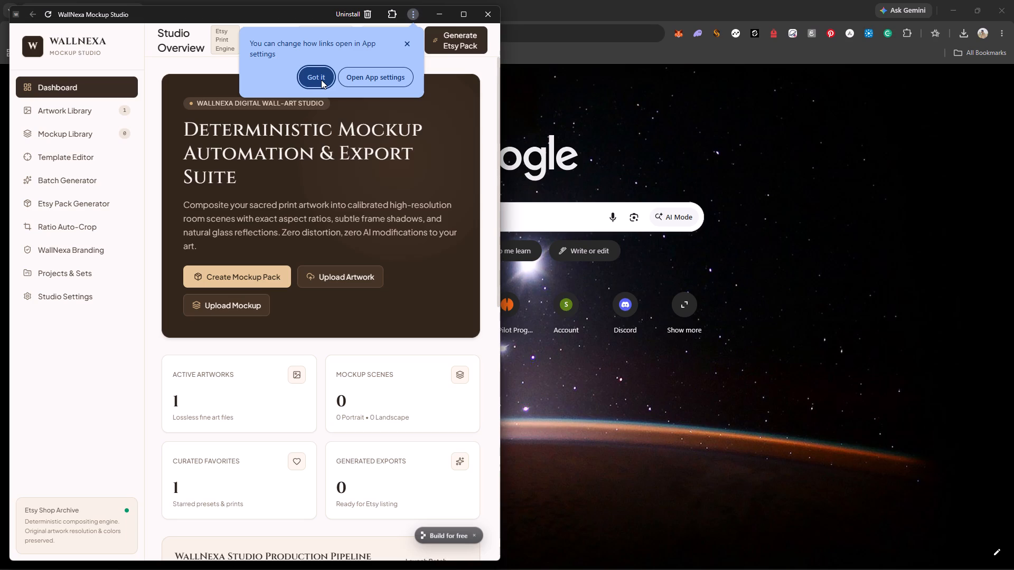
pyautogui.moveTo(312, 16); pyautogui.dragTo(477, 123)
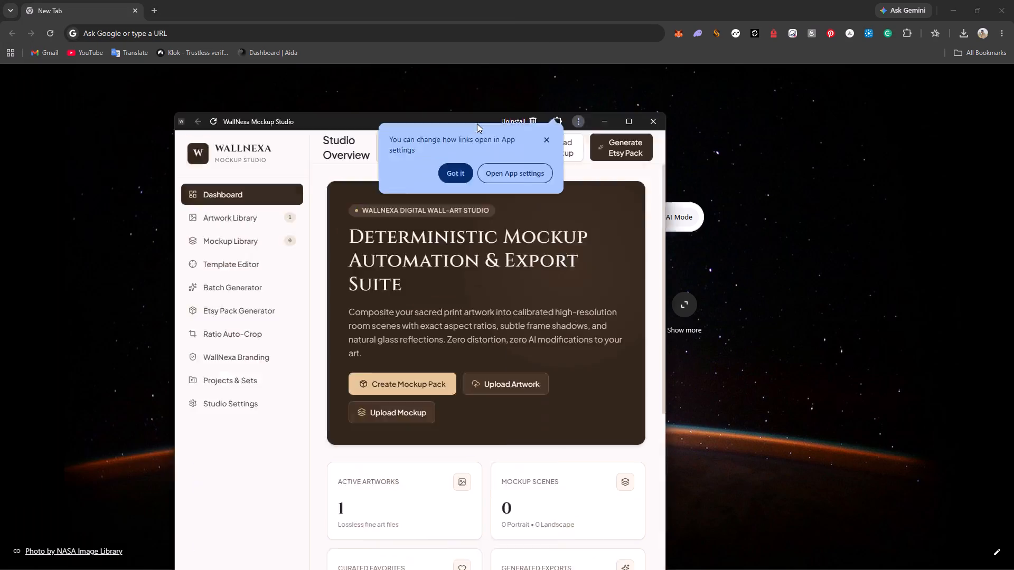
pyautogui.moveTo(477, 123); pyautogui.dragTo(299, 47)
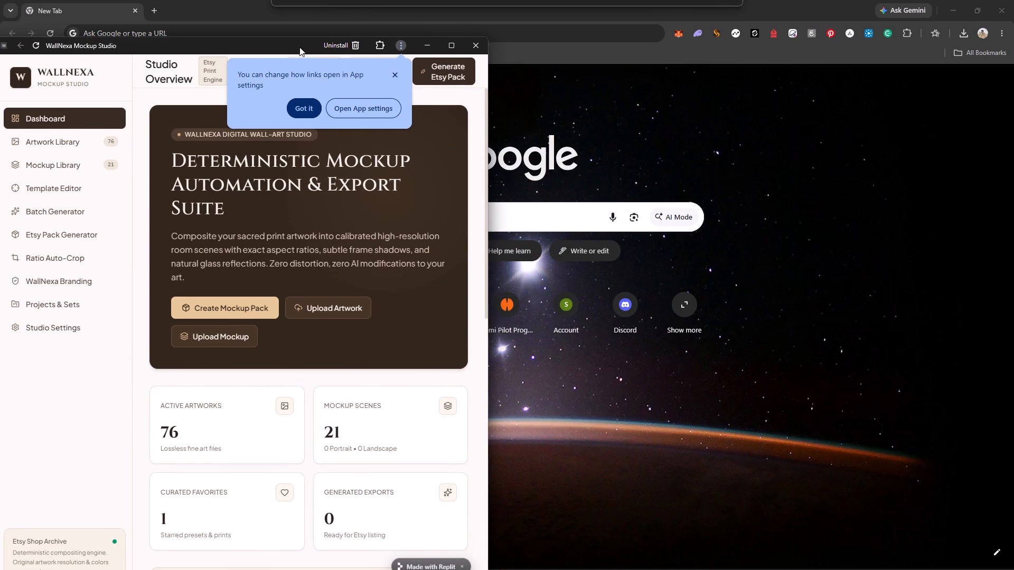
pyautogui.click(945, 4)
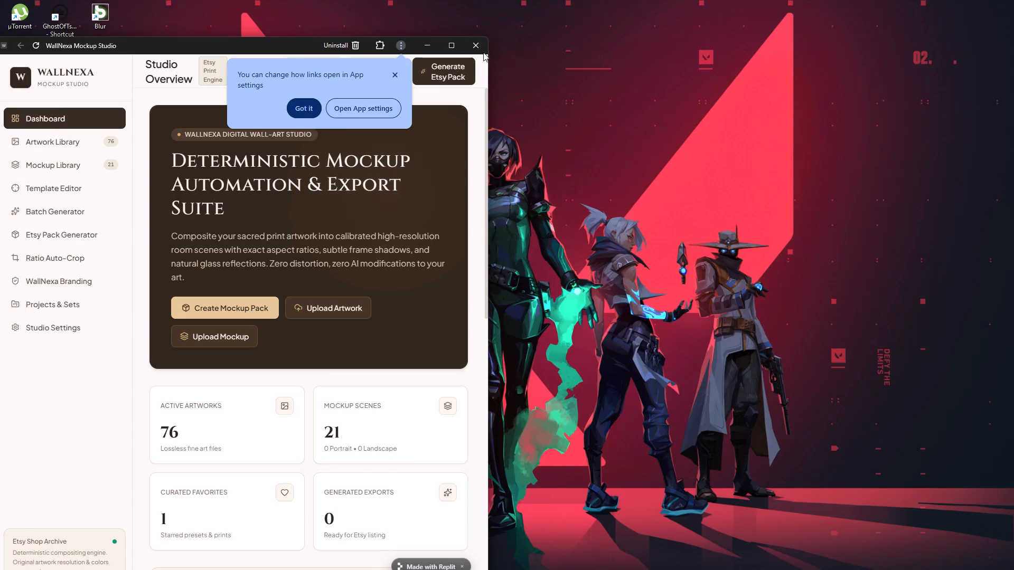
pyautogui.click(453, 52)
pyautogui.click(833, 69)
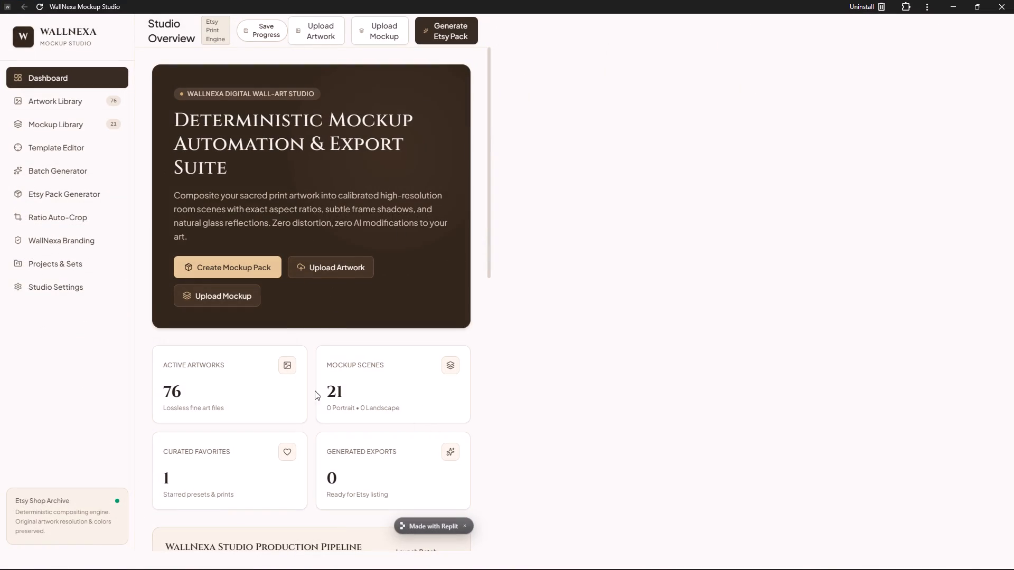
pyautogui.scroll(-1, 308, 388)
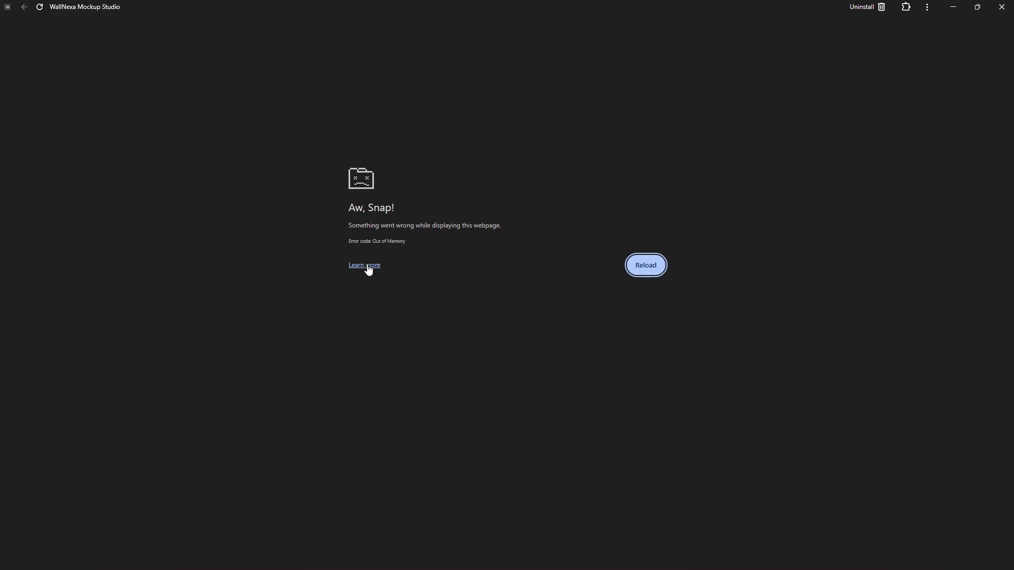
pyautogui.click(642, 265)
# Switch to File Explorer and check the free space on the drives under This PC.
pyautogui.click(954, 6)
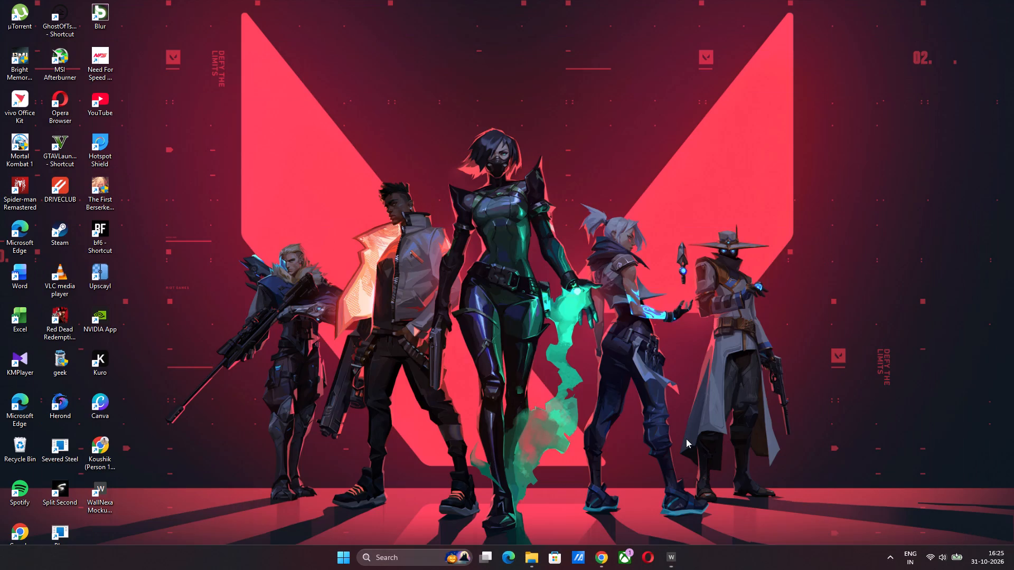
pyautogui.click(531, 556)
pyautogui.click(405, 495)
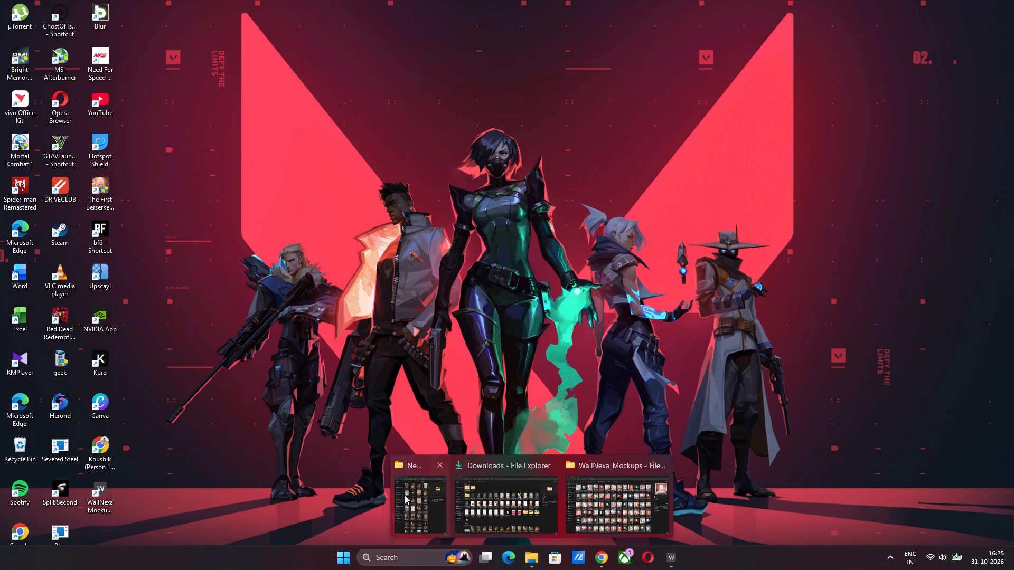
pyautogui.click(546, 355)
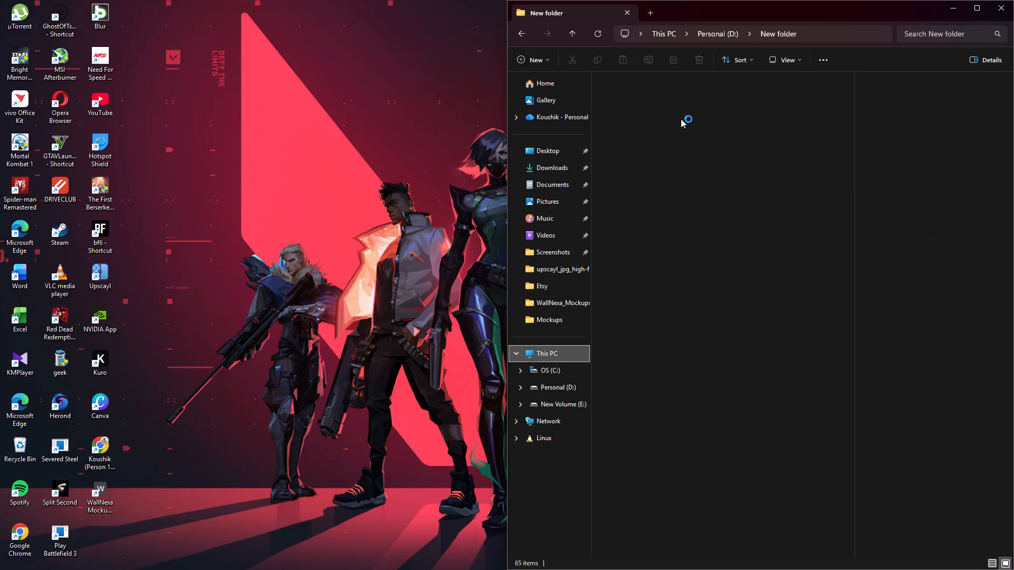
pyautogui.click(599, 36)
pyautogui.click(946, 2)
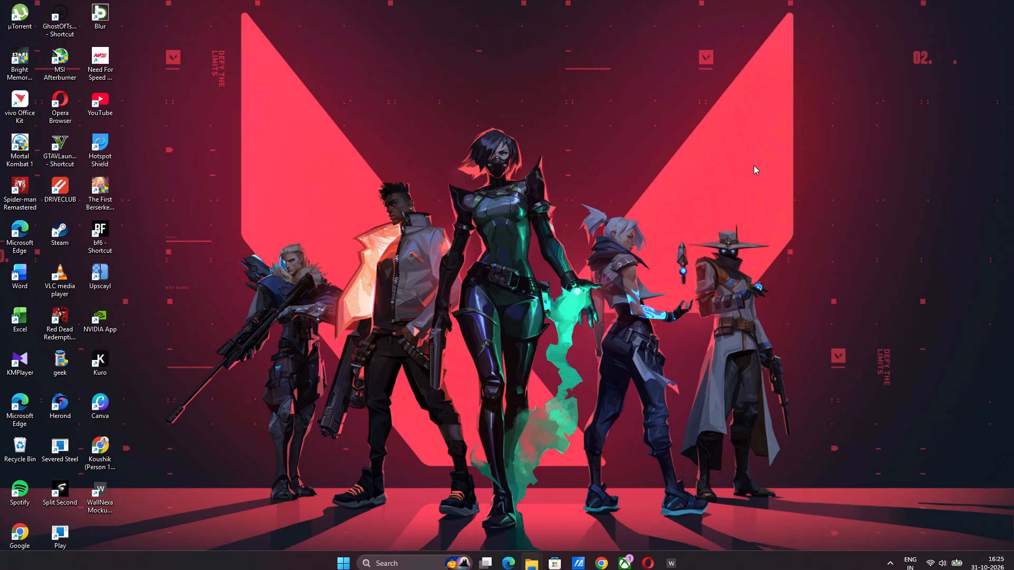
# Check running processes and memory use in Task Manager, along with the hidden system tray icons.
pyautogui.hotkey('ctrl', 'shift', 'Escape')
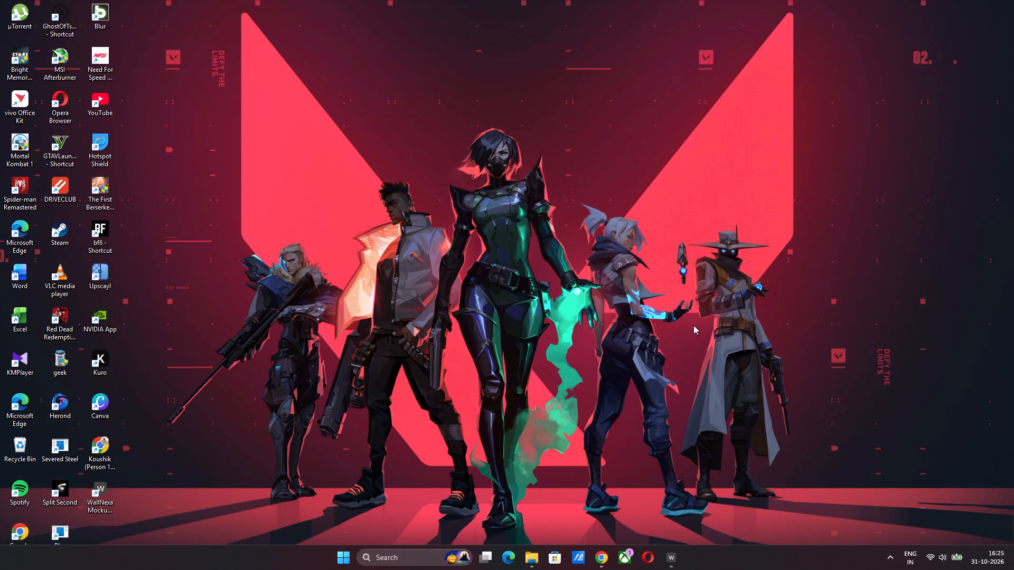
pyautogui.click(888, 555)
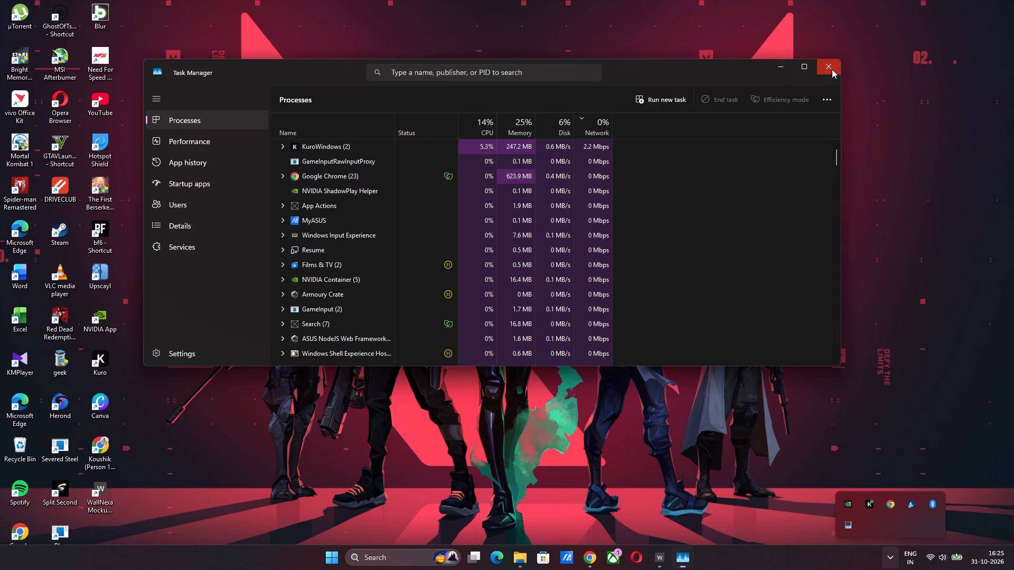
pyautogui.click(887, 565)
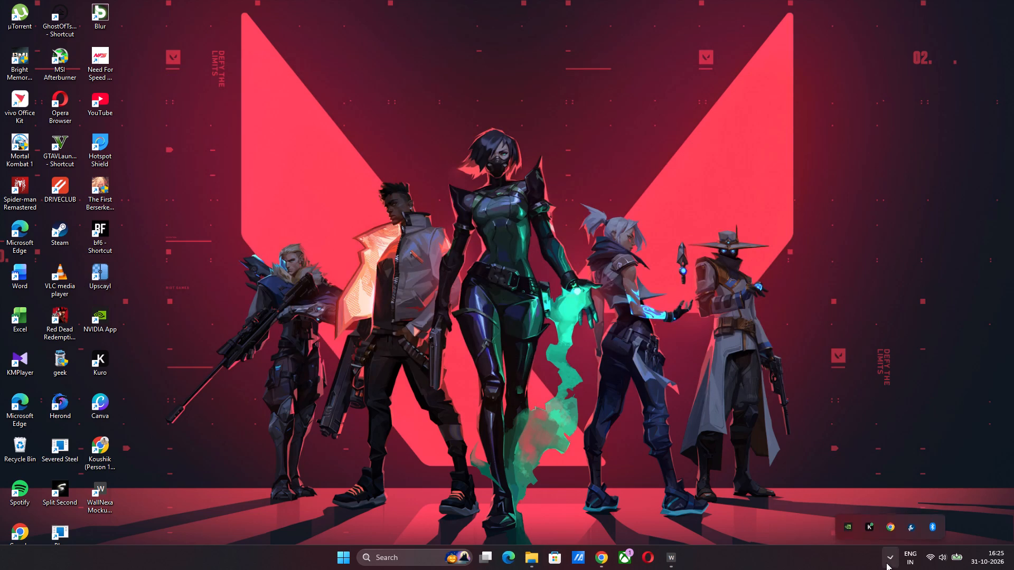